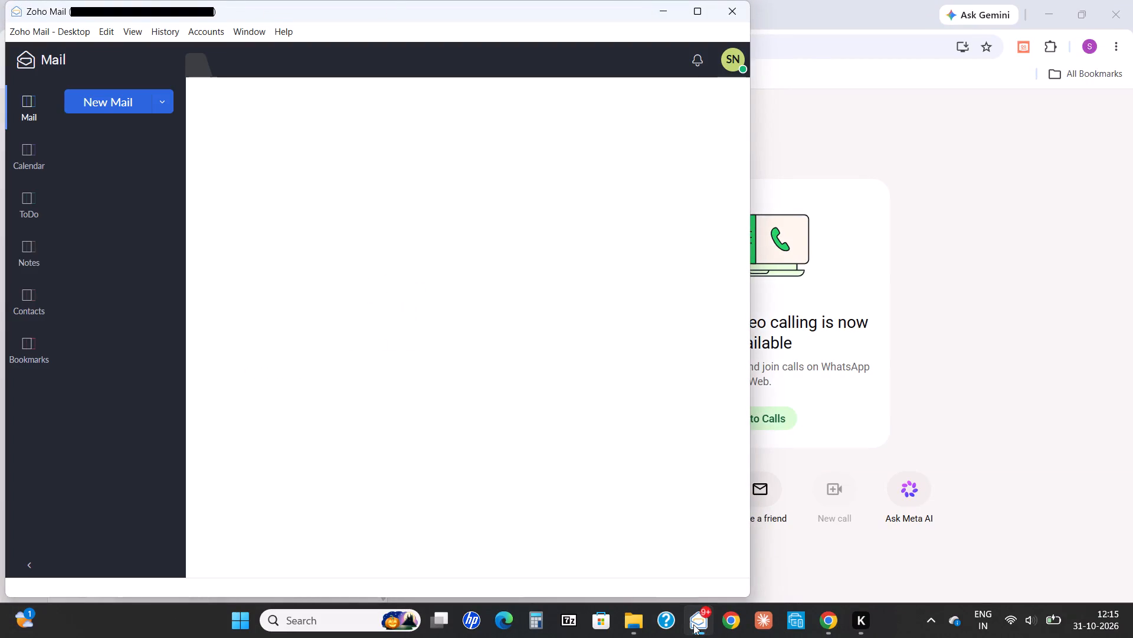
View today's birthday greeting email from Human Resource - Tax Connect in the inbox and delete it.
left_click(703, 17)
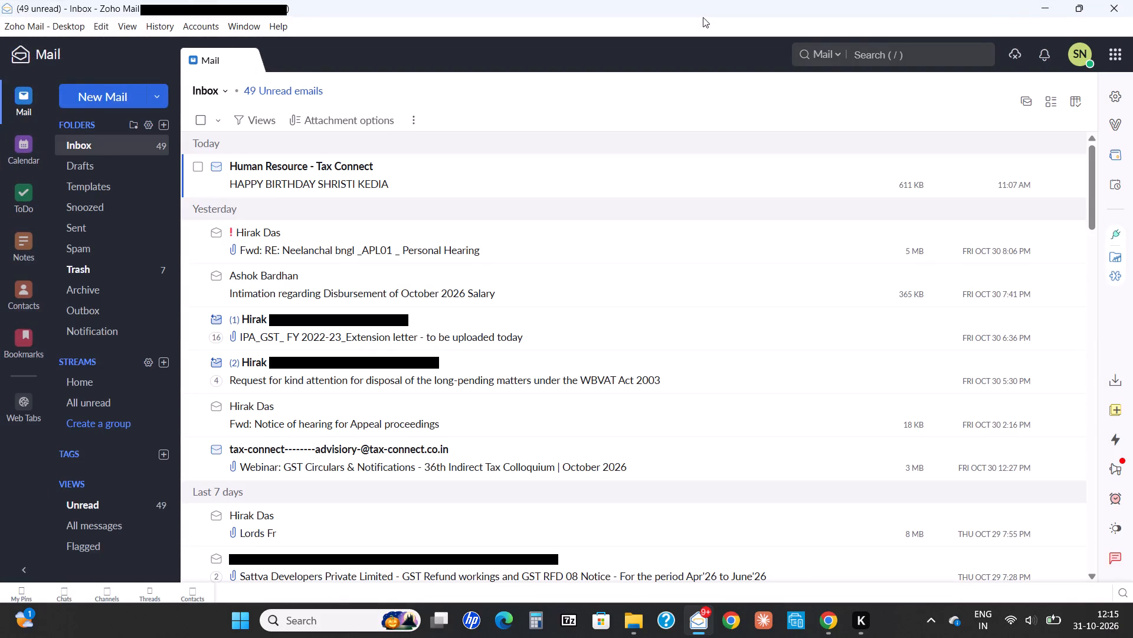
left_click(543, 168)
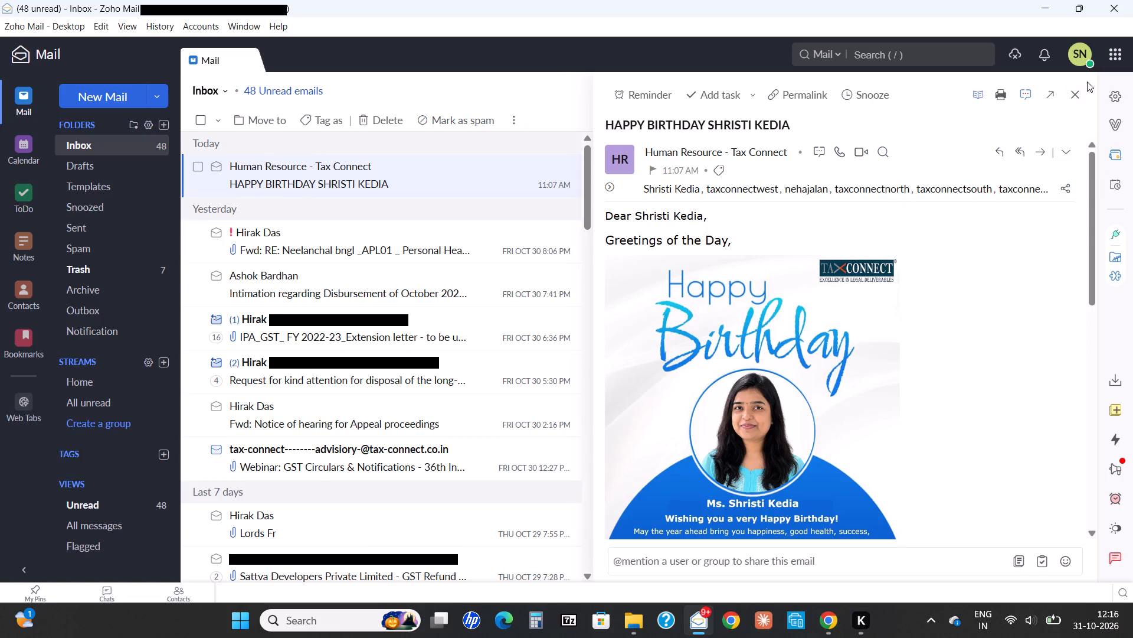
left_click(1077, 93)
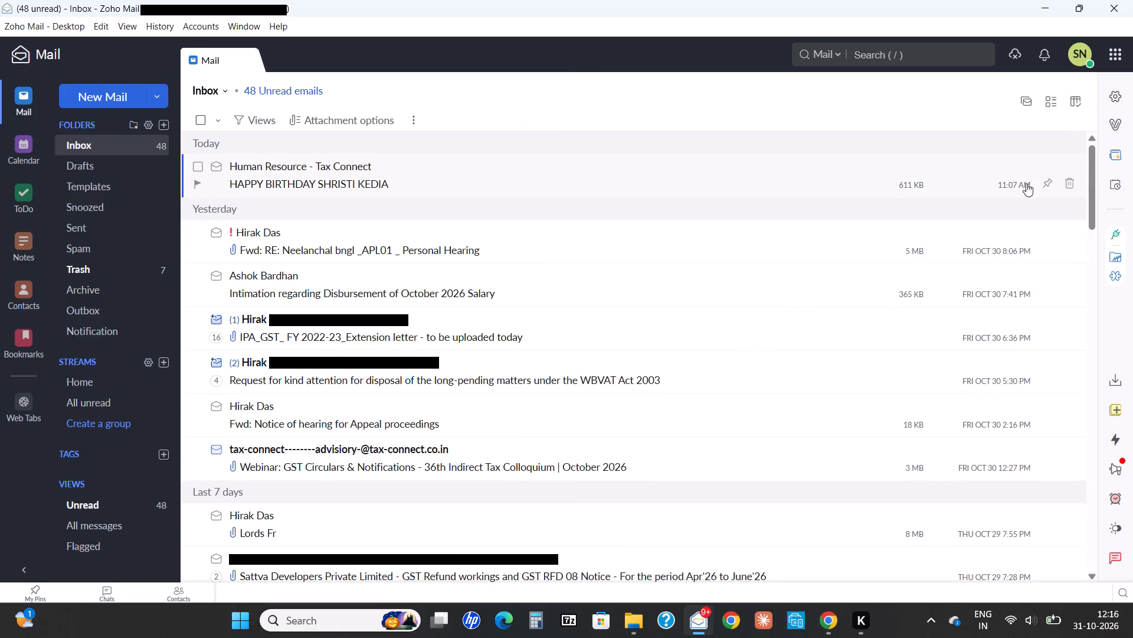
left_click(1064, 181)
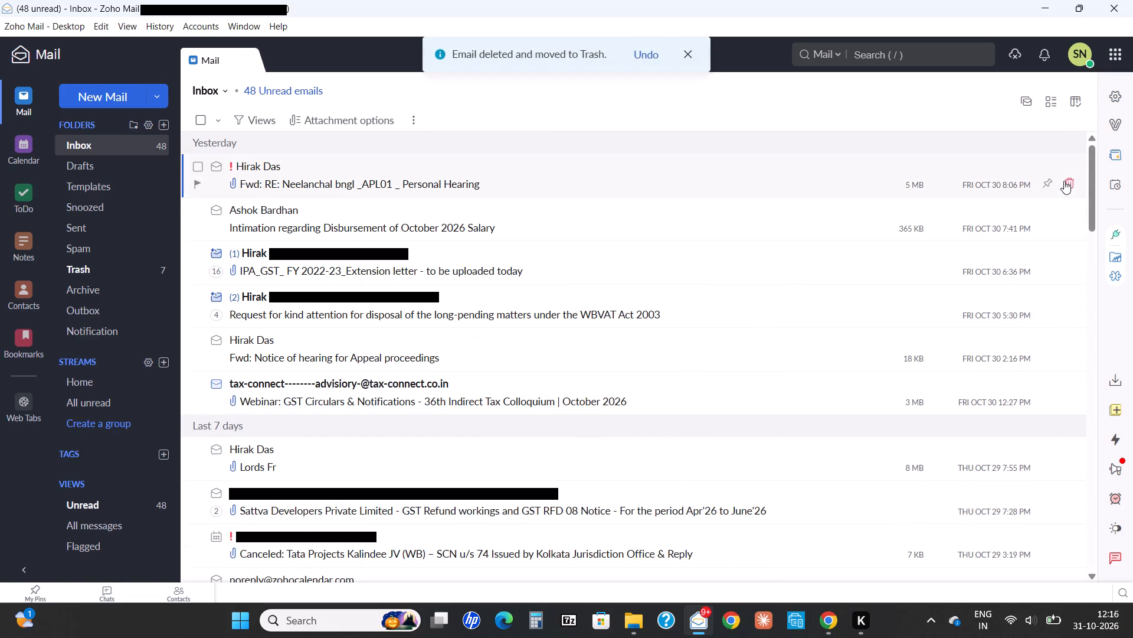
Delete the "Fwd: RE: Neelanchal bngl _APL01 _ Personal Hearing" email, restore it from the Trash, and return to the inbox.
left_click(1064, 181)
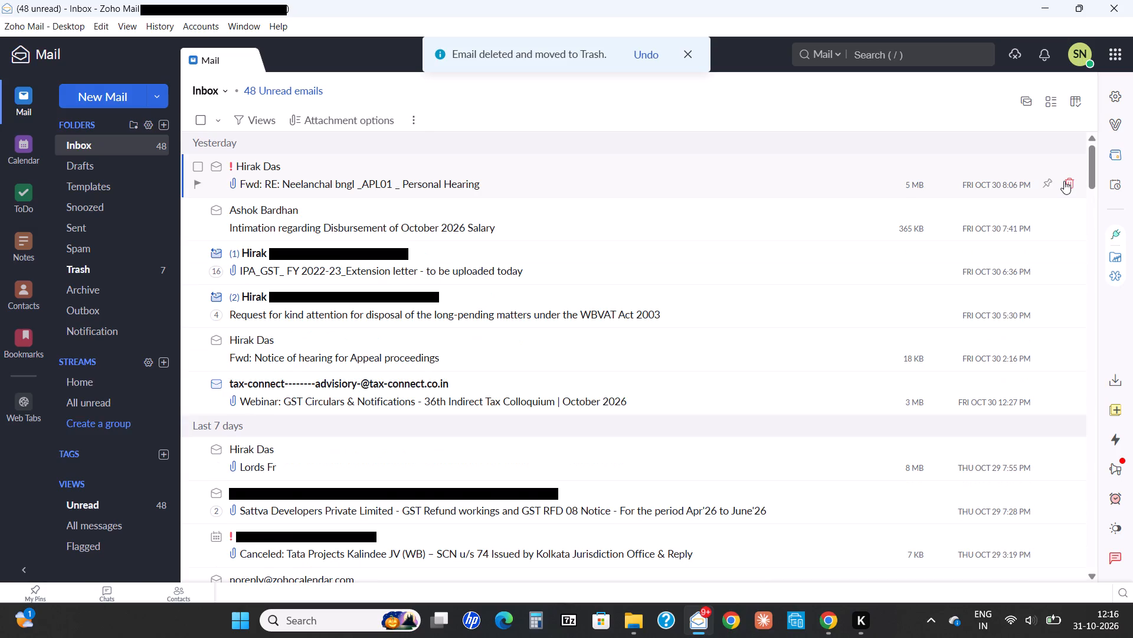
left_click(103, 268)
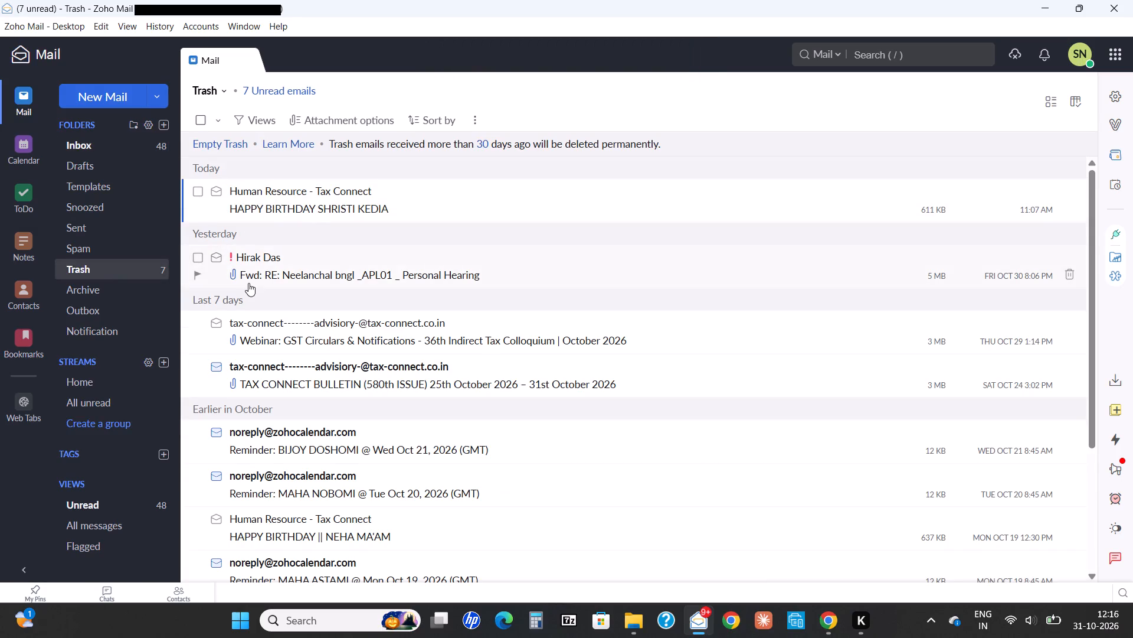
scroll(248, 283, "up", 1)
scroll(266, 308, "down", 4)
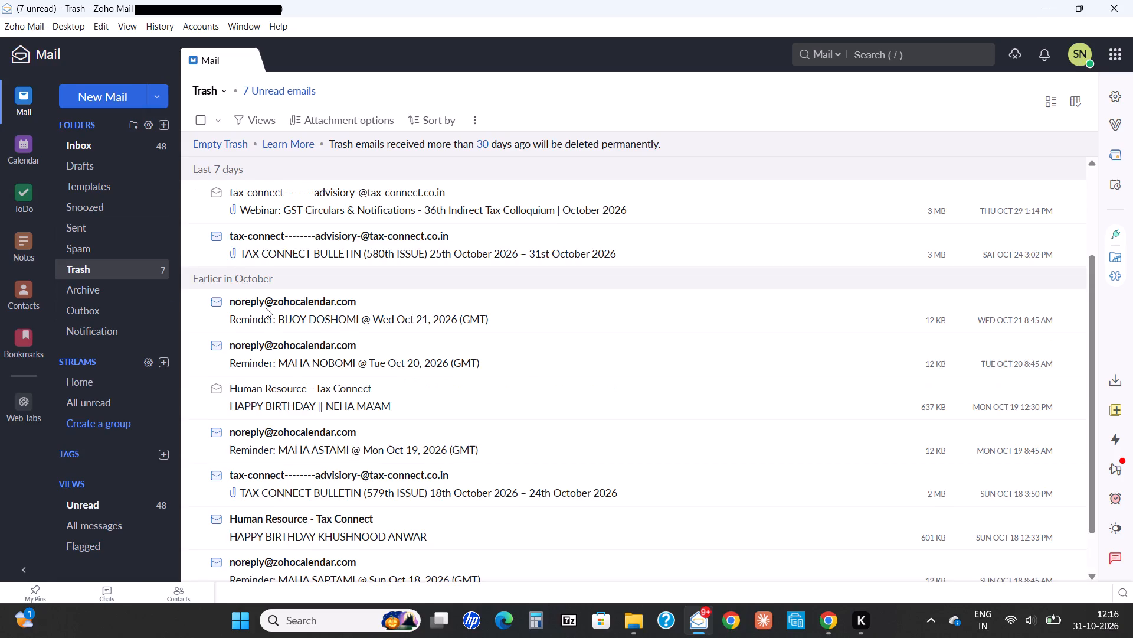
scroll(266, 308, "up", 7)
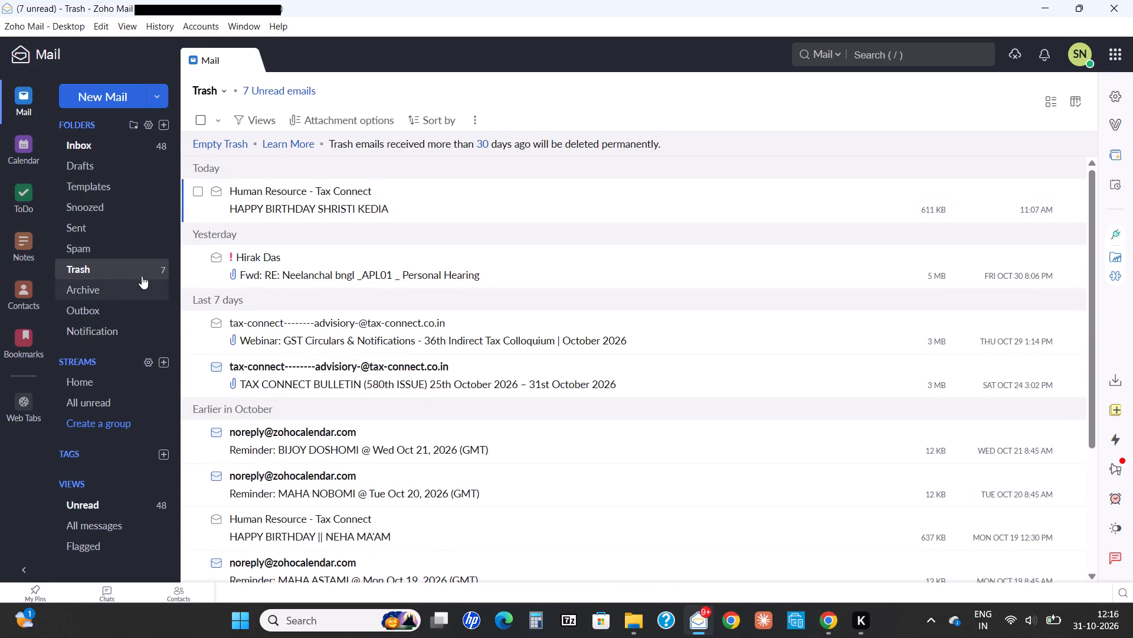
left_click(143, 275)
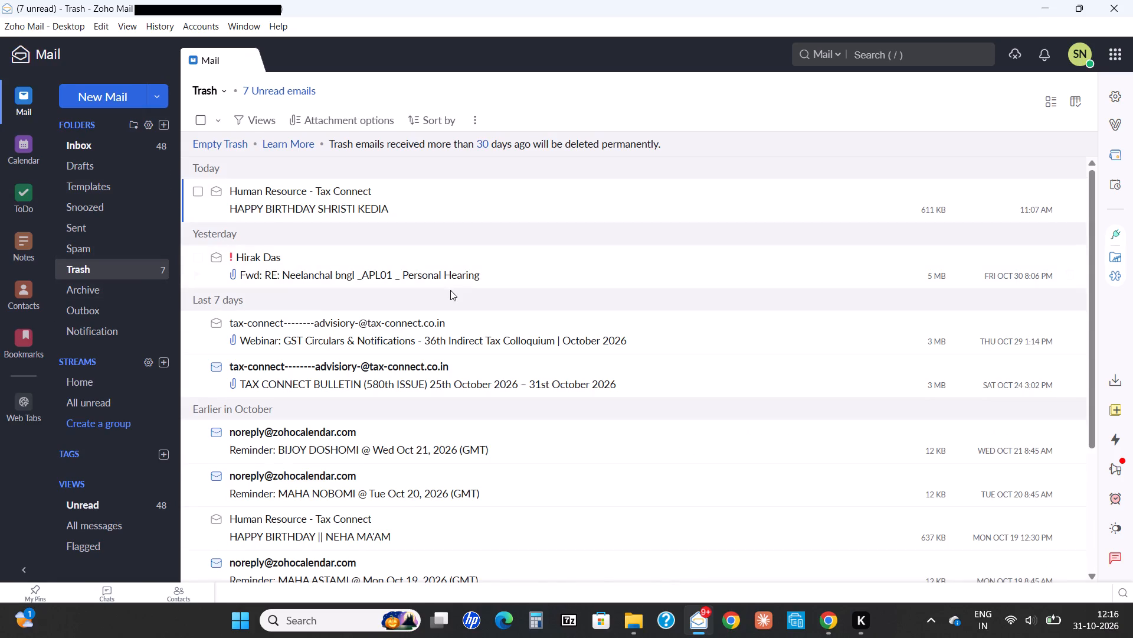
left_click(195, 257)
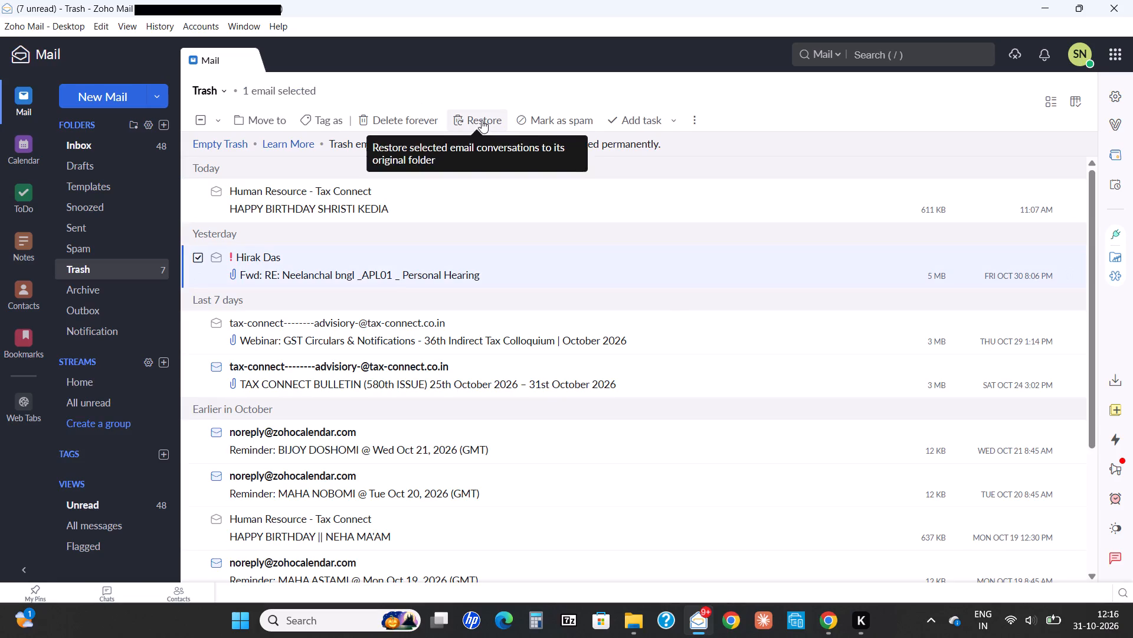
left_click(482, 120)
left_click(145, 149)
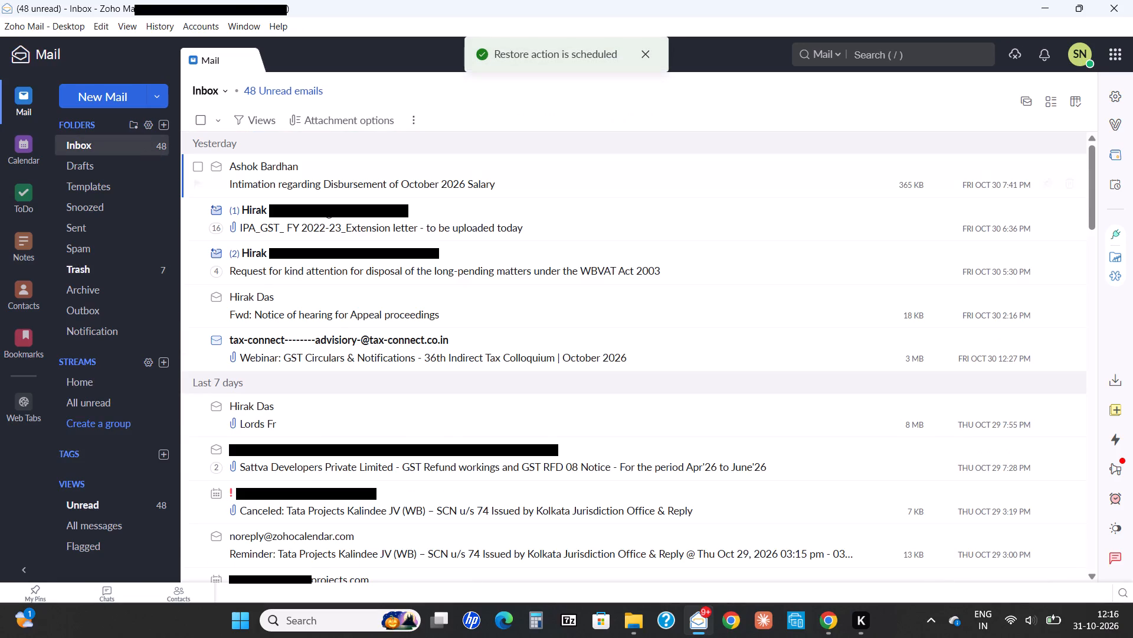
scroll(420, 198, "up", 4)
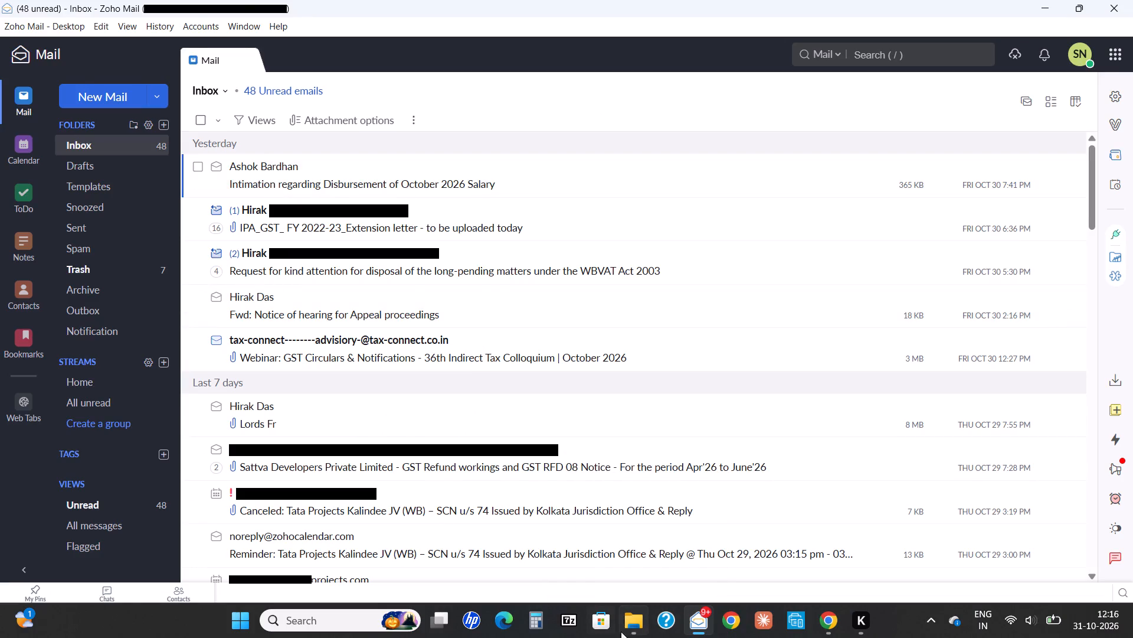
Switch to File Explorer and open the REIMBURSEMENT folder on Local Disk (D:).
left_click(650, 565)
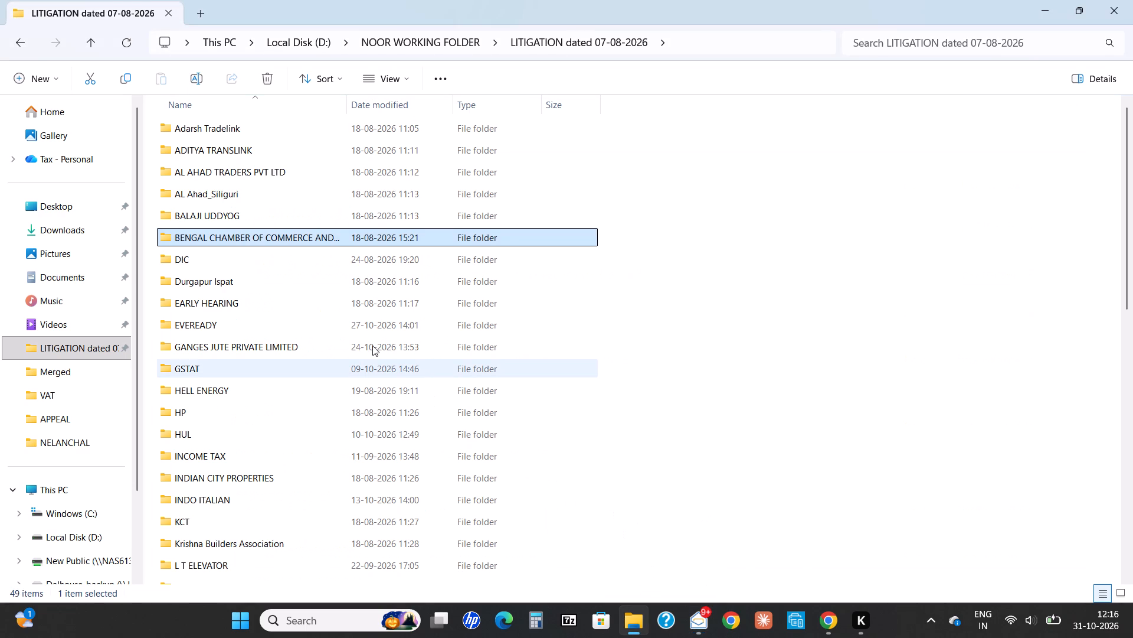
key("ctrl+n")
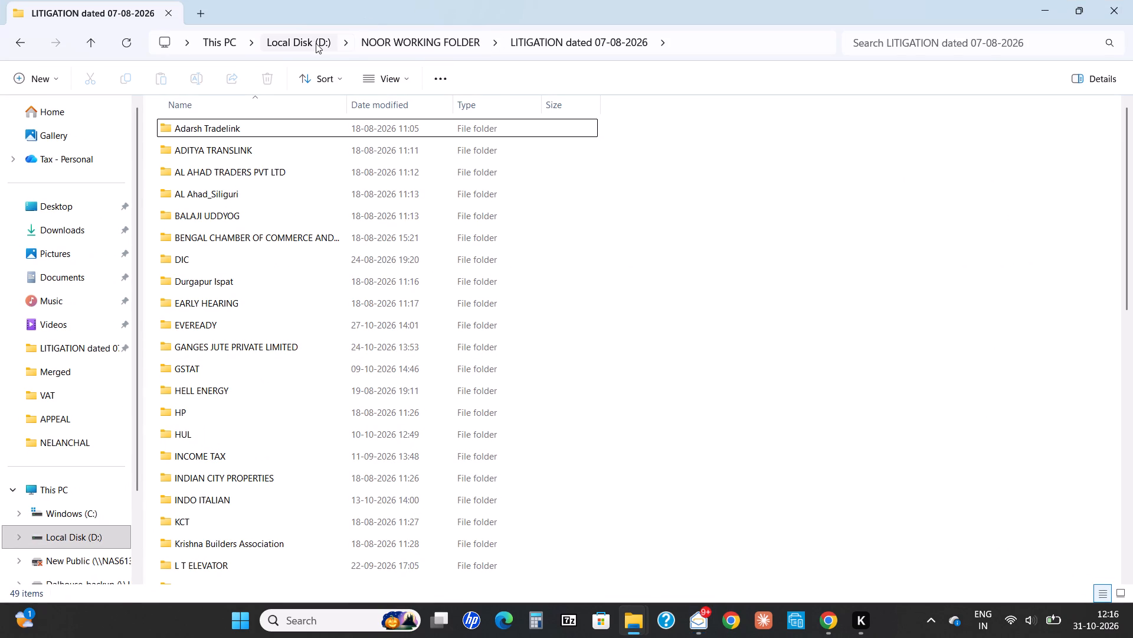
left_click(316, 43)
type("re")
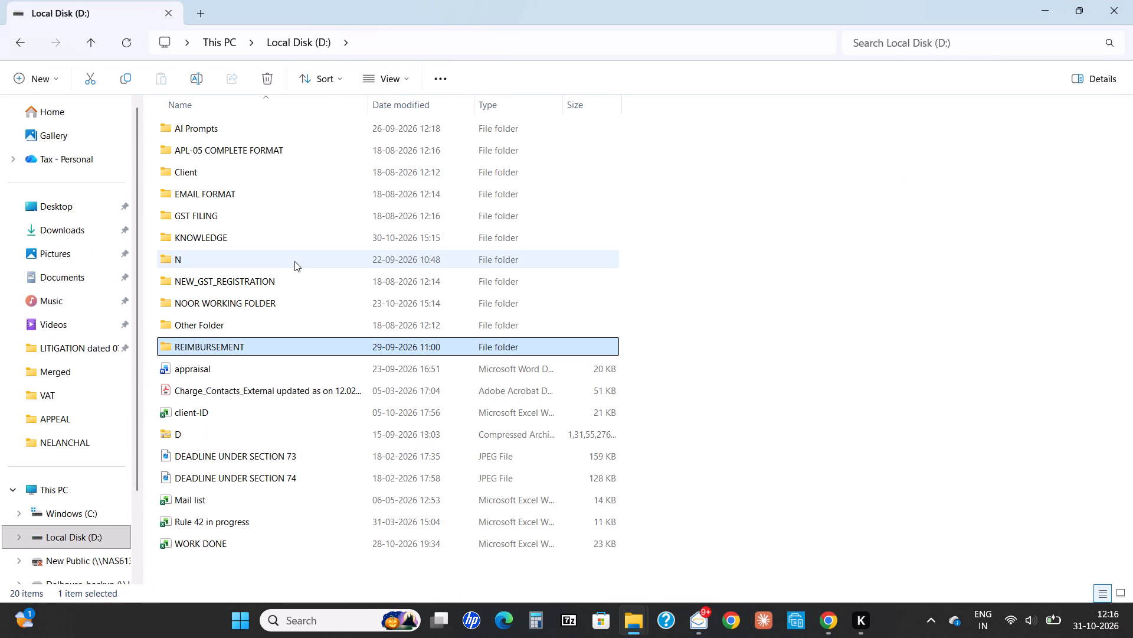
key("Return")
Create a new folder named "9. October-26" inside the REIMBURSEMENT folder.
key("Down")
key("Down")
key("Down")
key("Down")
key("Down")
key("Down")
key("Down")
key("Down")
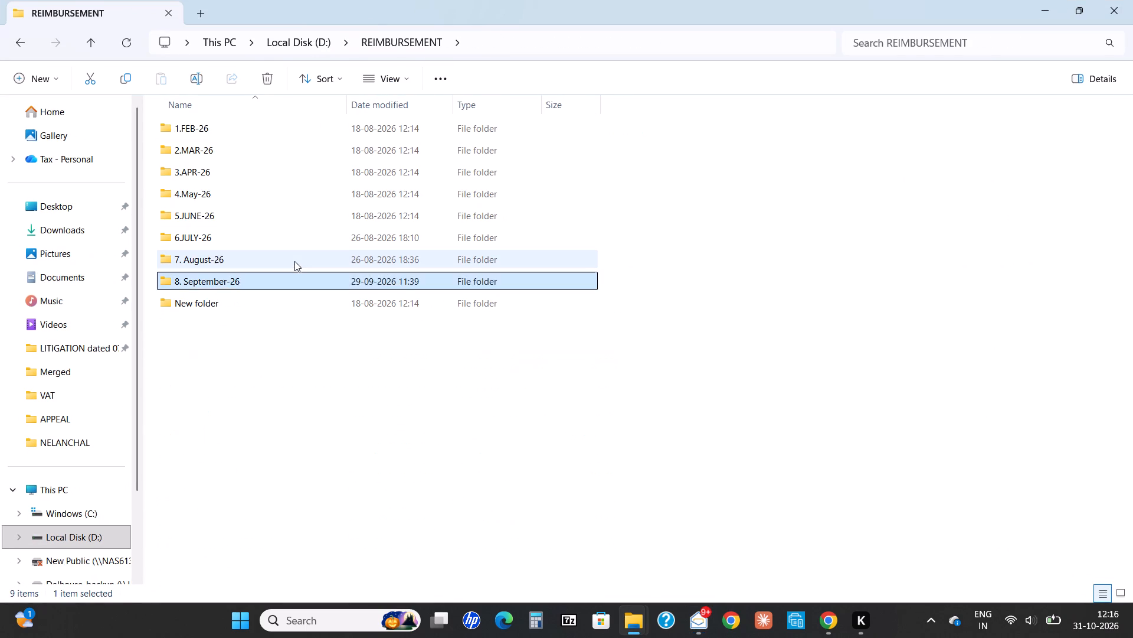
key("Up")
key("ctrl+shift+n")
type("oc")
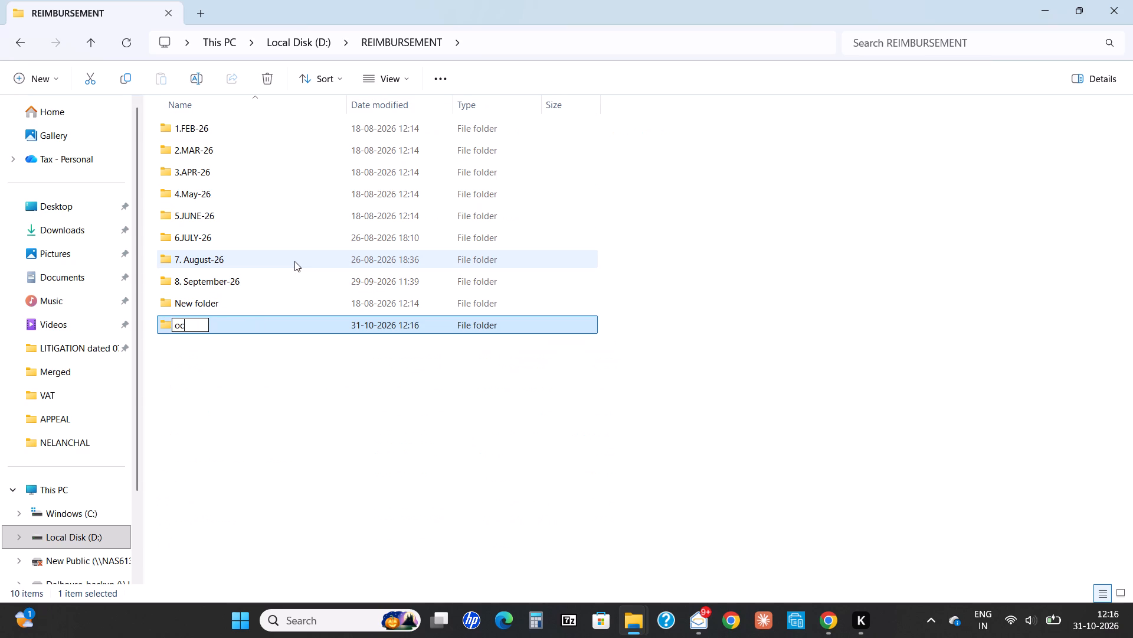
key("BackSpace")
key("BackSpace")
type("9.")
key("space")
type("OCto")
key("BackSpace")
key("BackSpace")
key("BackSpace")
type("cob")
key("BackSpace")
key("BackSpace")
type("tober-26")
key("Return")
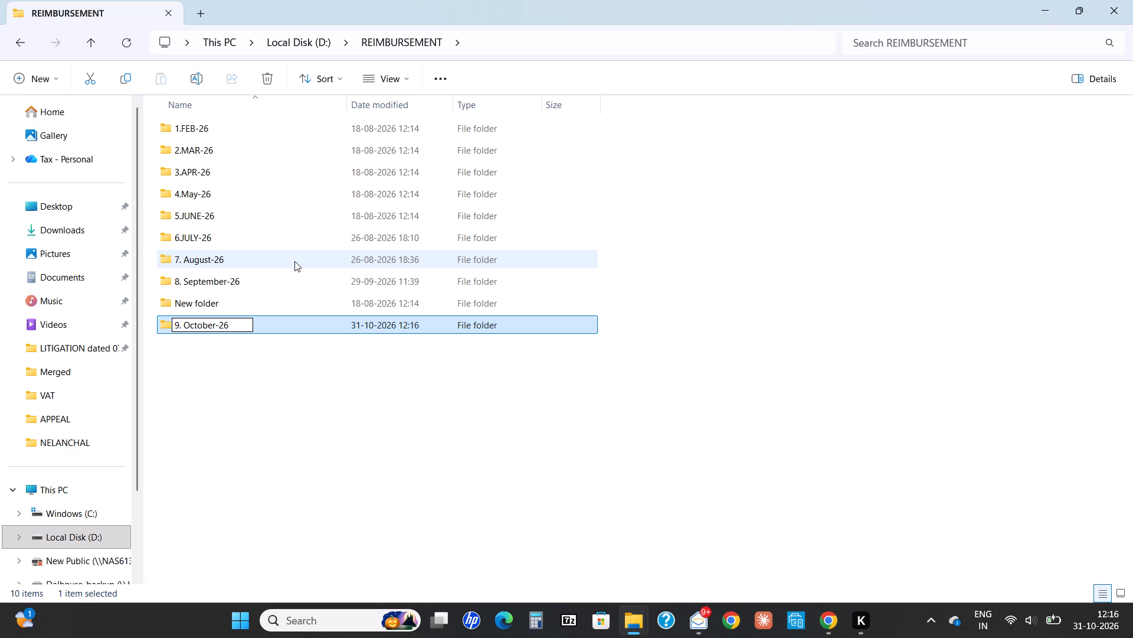
Copy the September reimbursement workbook from the "8. September-26" folder into the "9. October-26" folder.
key("Return")
key("BackSpace")
key("Up")
key("Return")
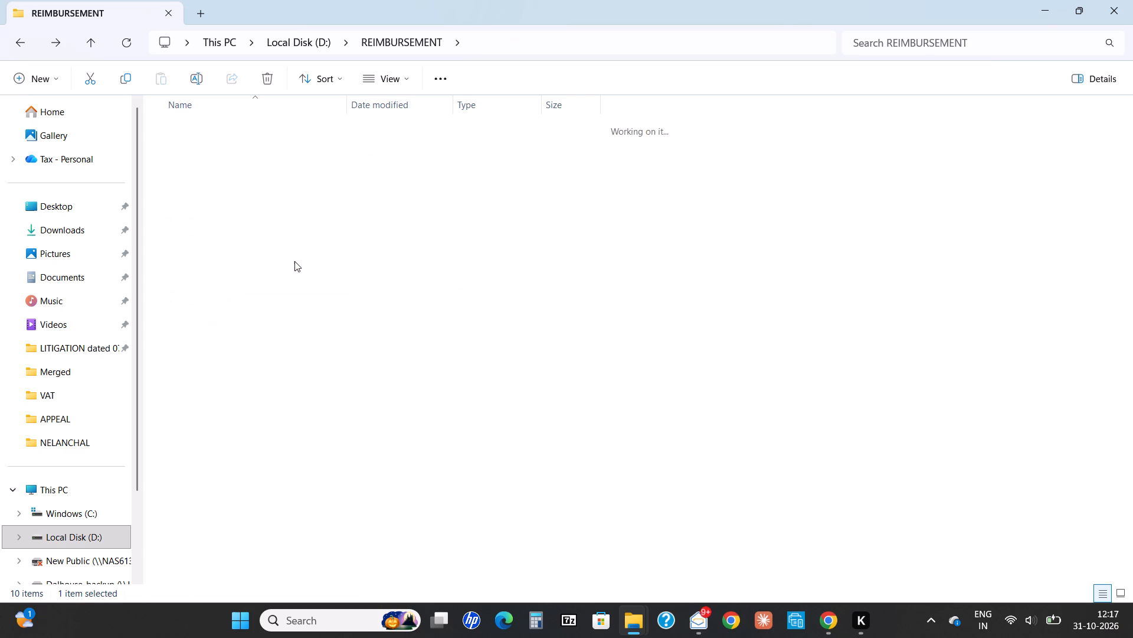
key("Down")
key("Down")
key("Down")
key("Down")
key("Down")
key("Down")
key("Down")
key("ctrl+c")
key("BackSpace")
key("Down")
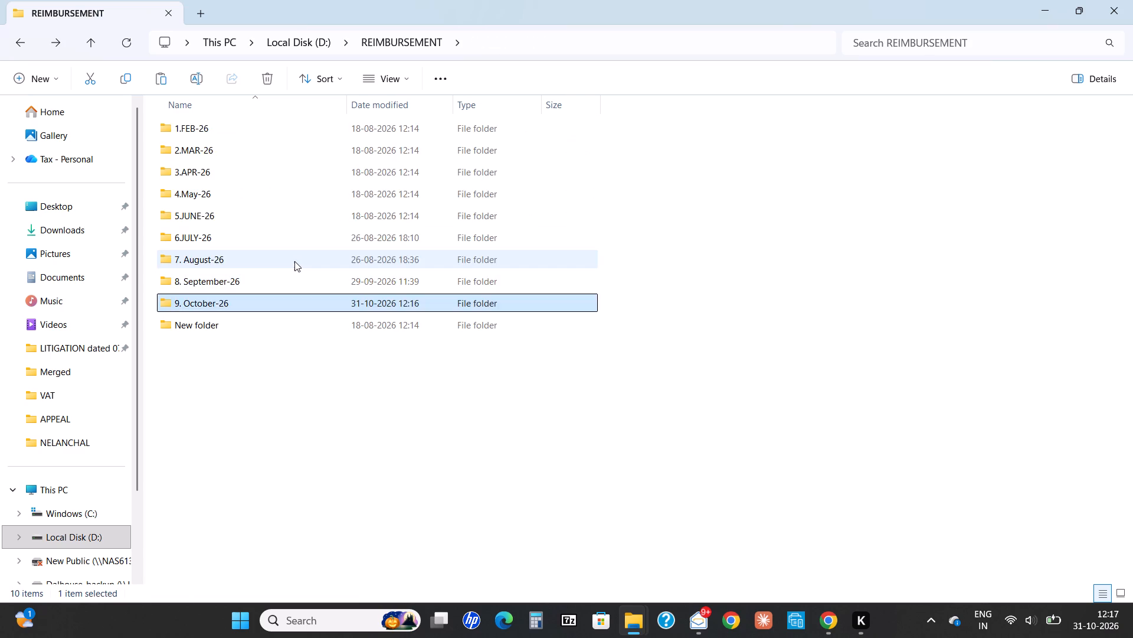
key("Return")
key("ctrl+v")
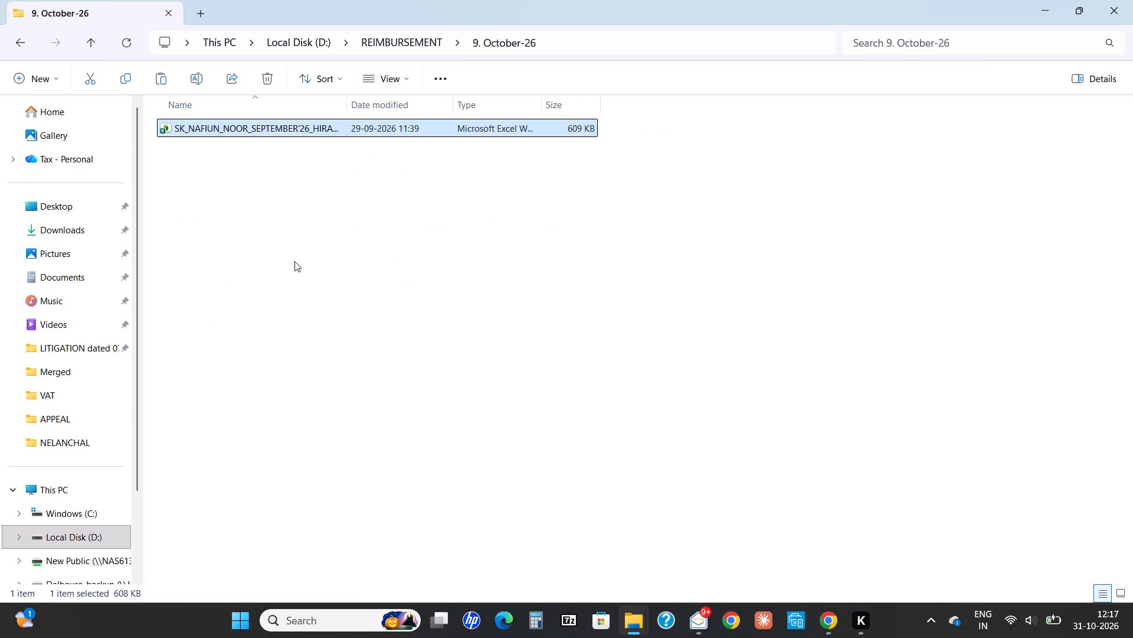
Rename the copied workbook, replacing SEPTEMBER with OCTOBER in its file name.
key("F2")
key("Left")
key("Right")
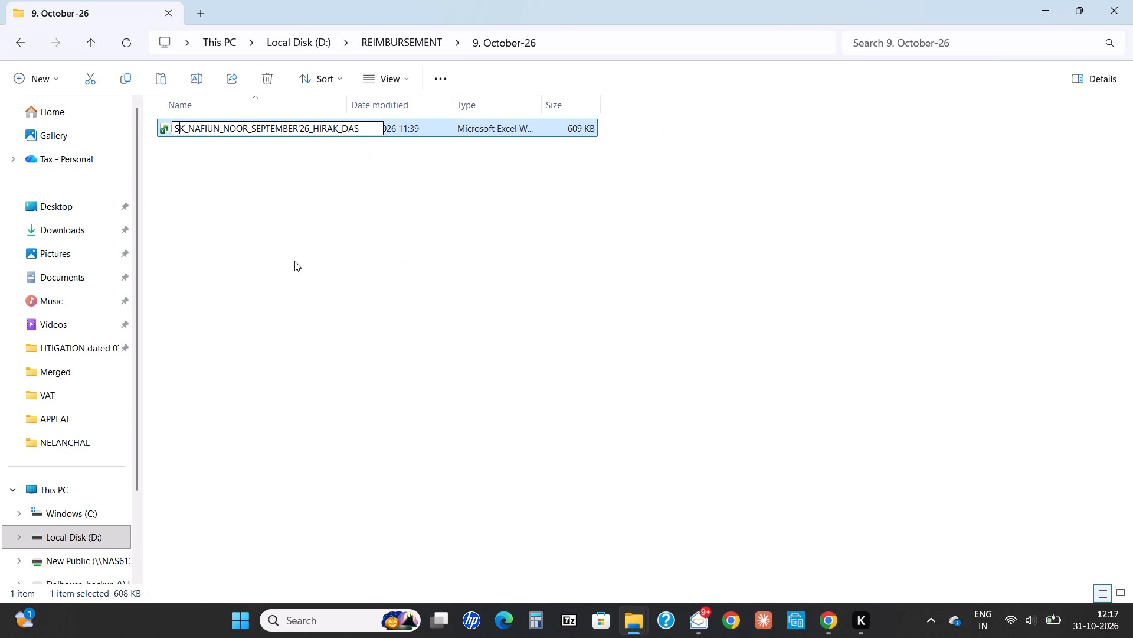
key("Right")
key("Right")
key("Right")
key("Right")
key("Right")
key("Right")
key("Right")
key("Right")
key("Right")
key("Right")
key("Right")
key("Right")
key("Right")
key("Right")
key("Right")
key("Right")
key("Left")
key("Left")
key("ctrl+shift+Right")
key("shift+Left")
key("shift+Left")
key("shift+Left")
key("shift+Left")
key("shift+Left")
key("shift+Left")
key("shift+Left")
key("shift+Left")
key("shift+Left")
key("shift+Left")
key("shift+Left")
key("shift+Left")
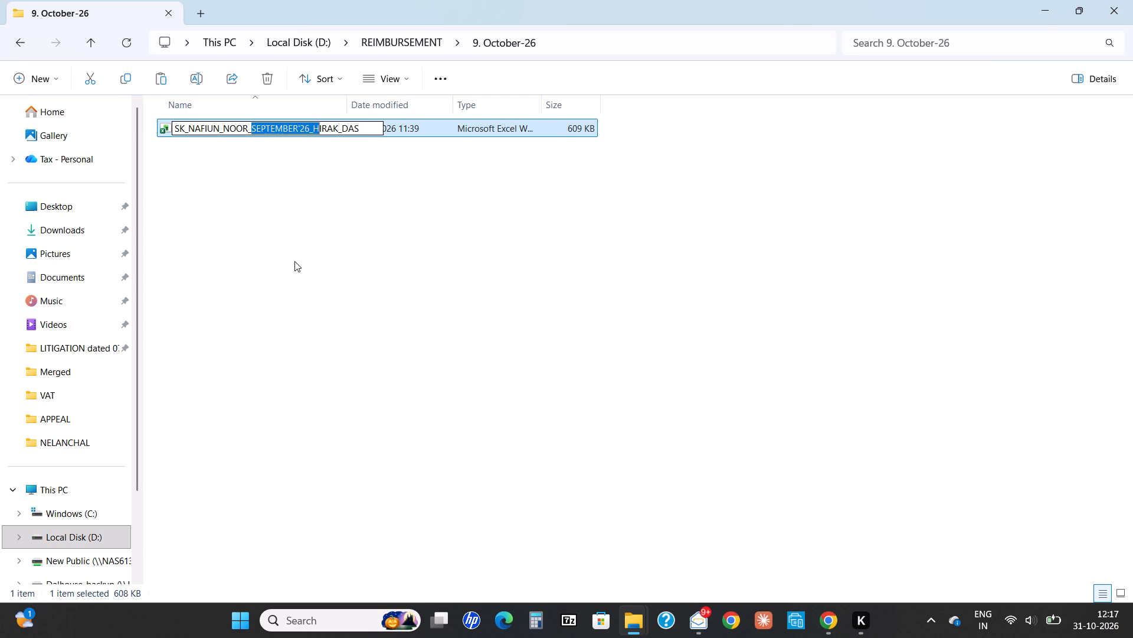
key("shift+Left")
key("shift+o")
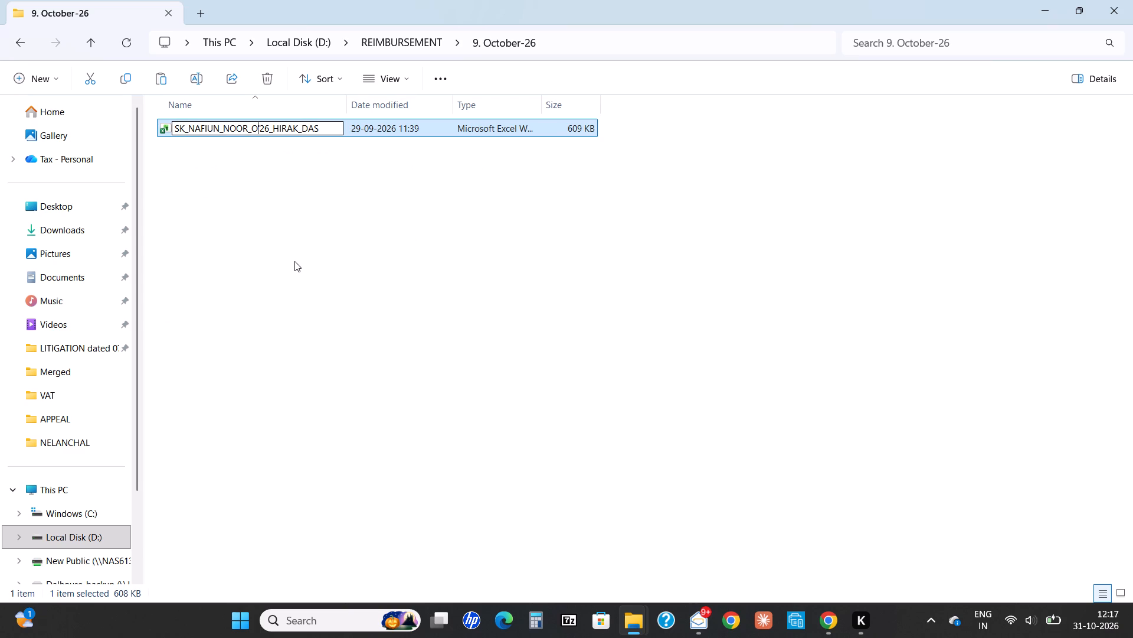
type("CTOBER")
key("Return")
Open the renamed workbook in Excel and change the Summary sheet's month heading to "Month: October'2026".
key("Return")
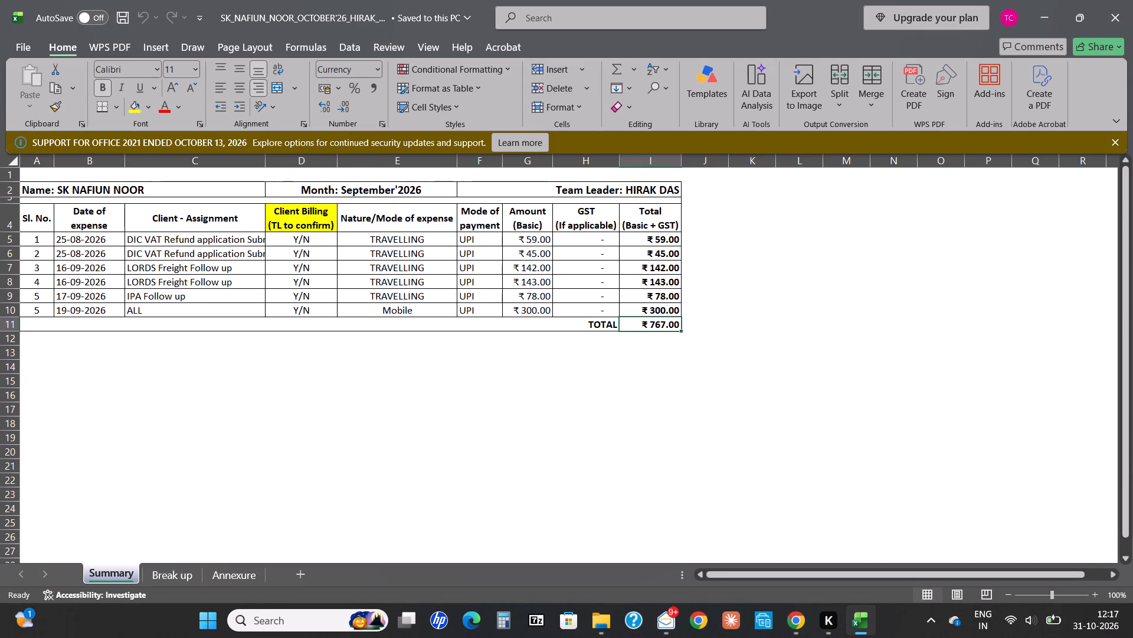
left_click(389, 190)
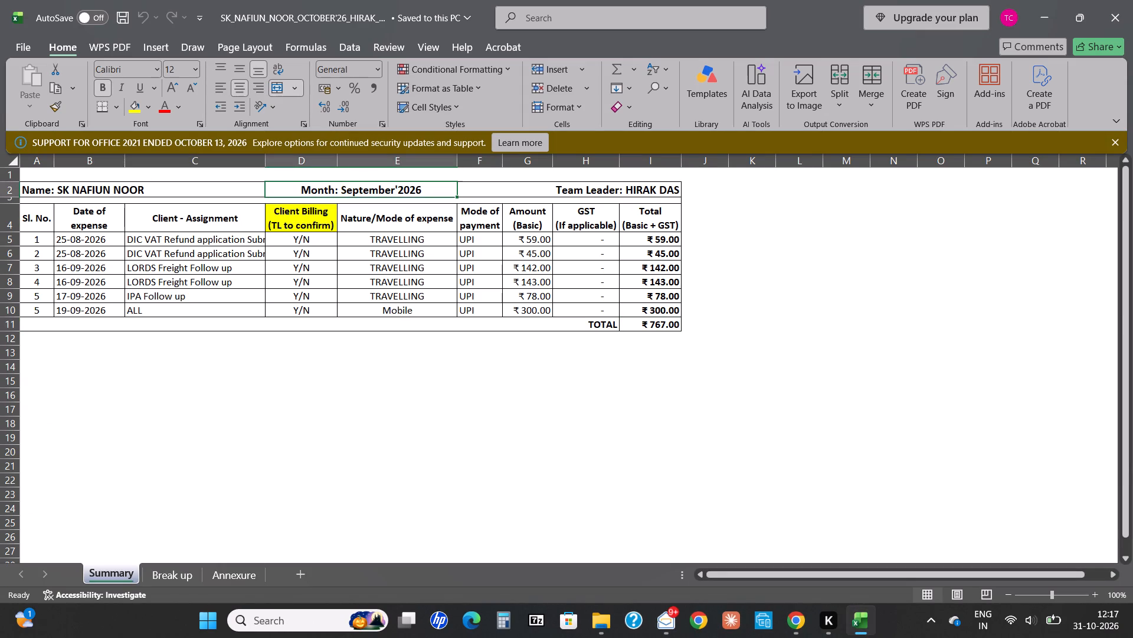
key("F2")
key("Left")
key("Left")
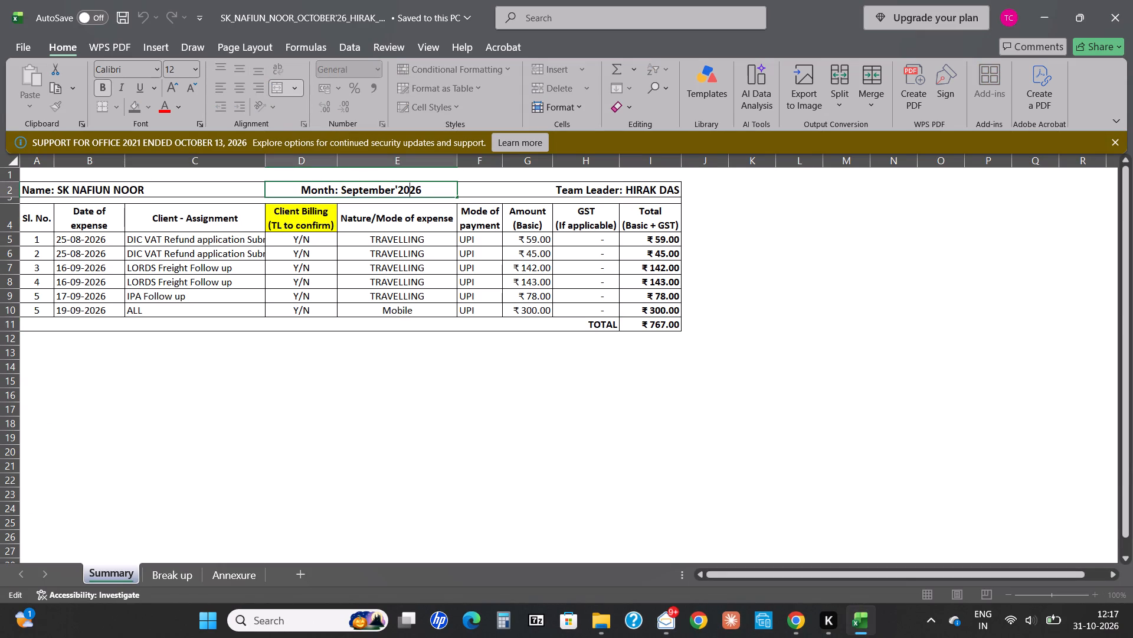
key("Left")
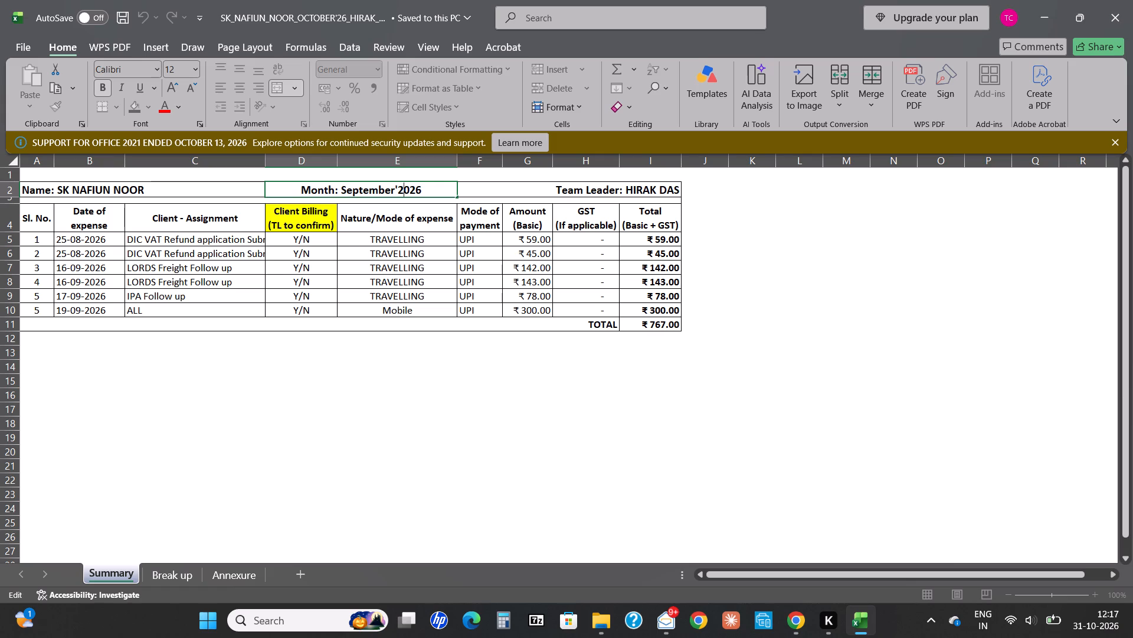
key("Left")
key("Left")
key("ctrl+shift+Left")
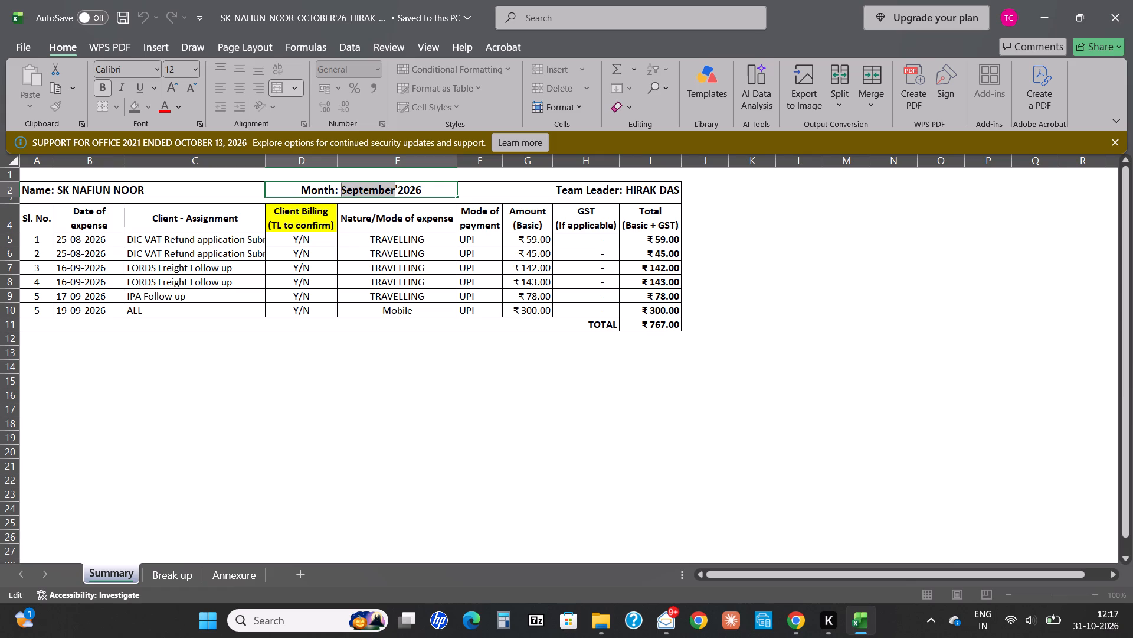
type("October")
key("Return")
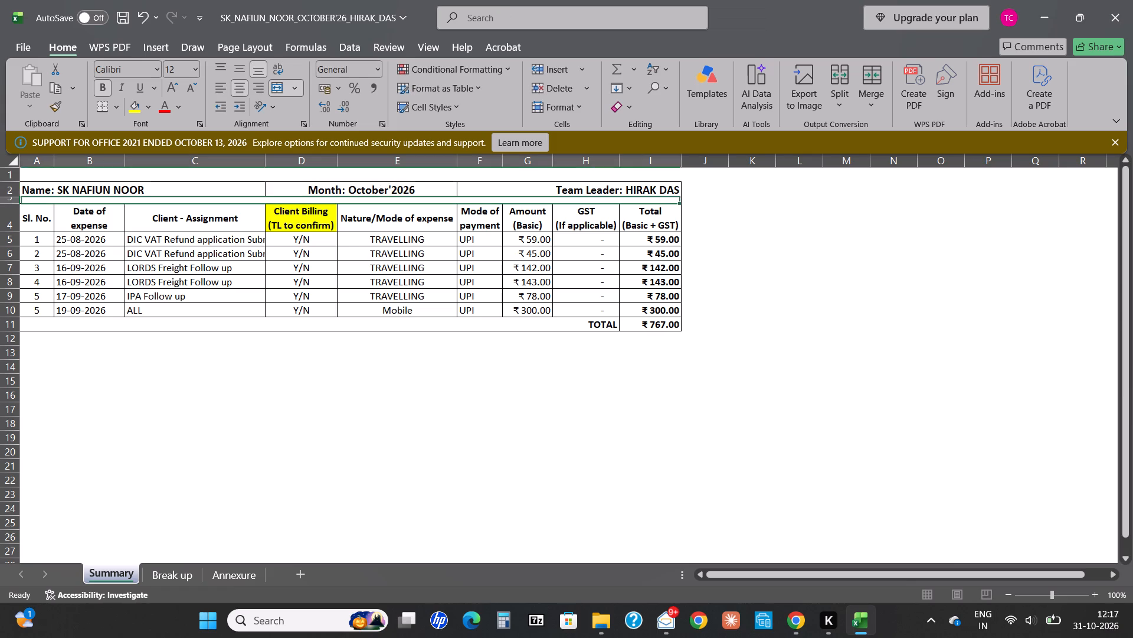
Clear the expense dates and client assignments in cells B5:C10 of the Summary sheet.
key("Down")
key("Down")
key("Down")
key("Left")
key("Left")
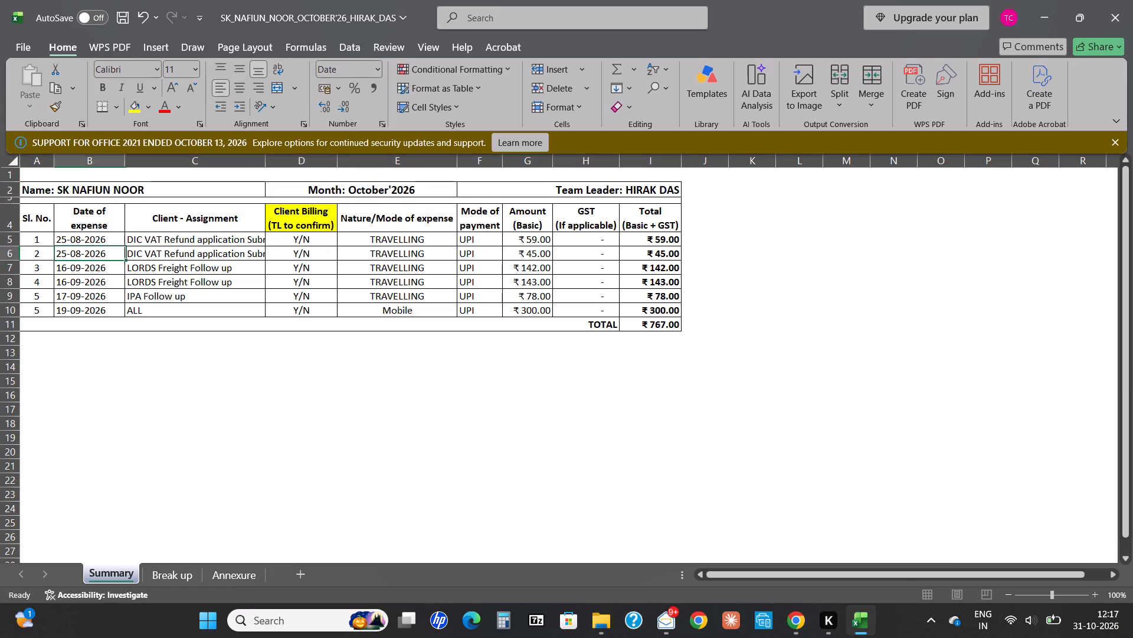
key("Up")
key("shift+Right")
key("shift+Down")
key("ctrl+shift+Down")
key("Delete")
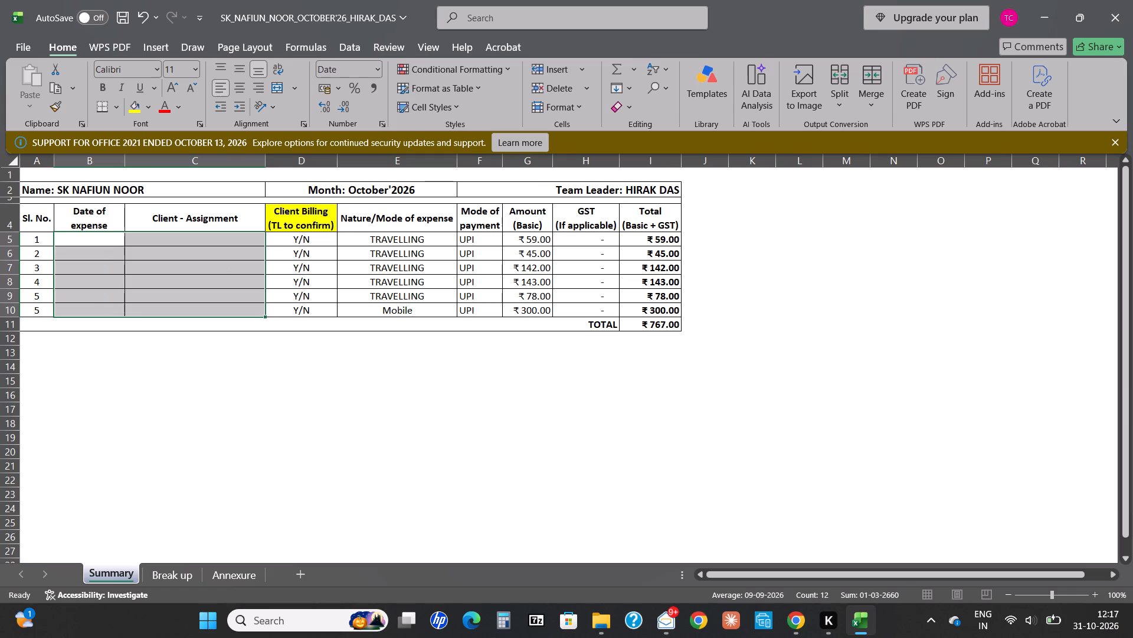
Clear the basic amounts of the five travelling rows, G5:G9, on the Summary sheet, keeping the Mobile amount.
key("ctrl+Right")
key("Right")
key("Right")
key("Right")
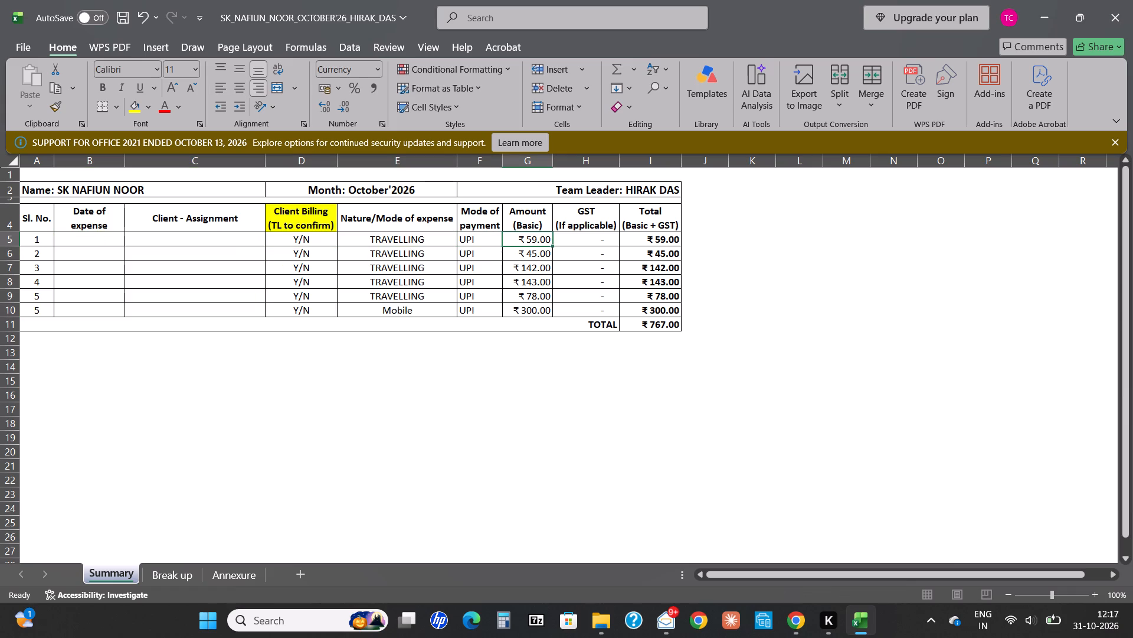
key("ctrl+shift+Down")
key("Delete")
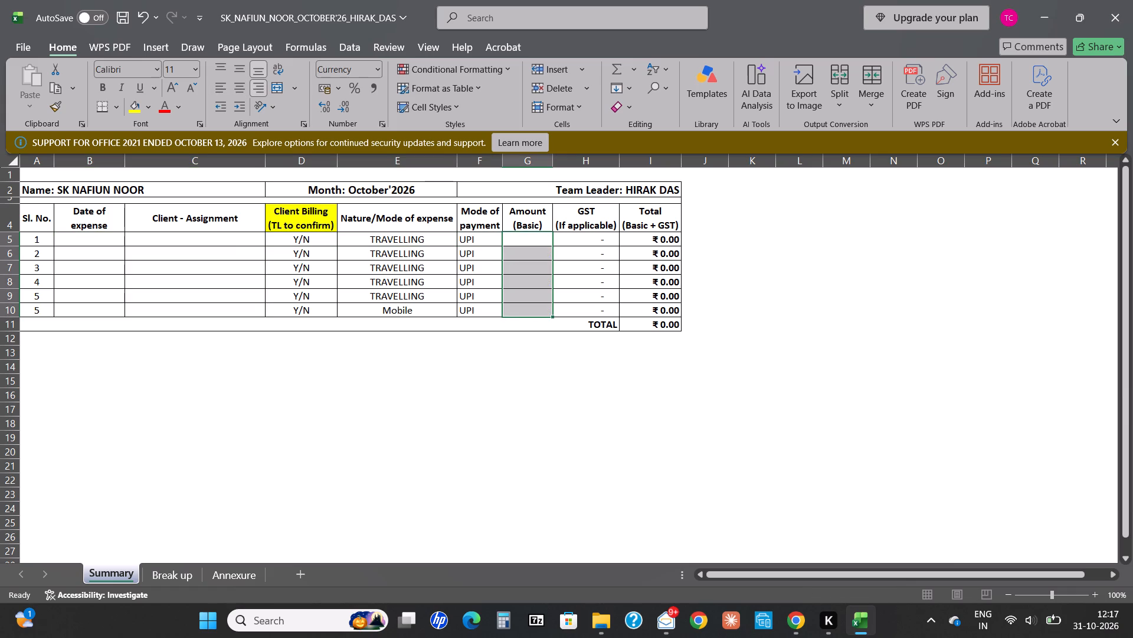
key("ctrl+z")
key("shift+Up")
key("Delete")
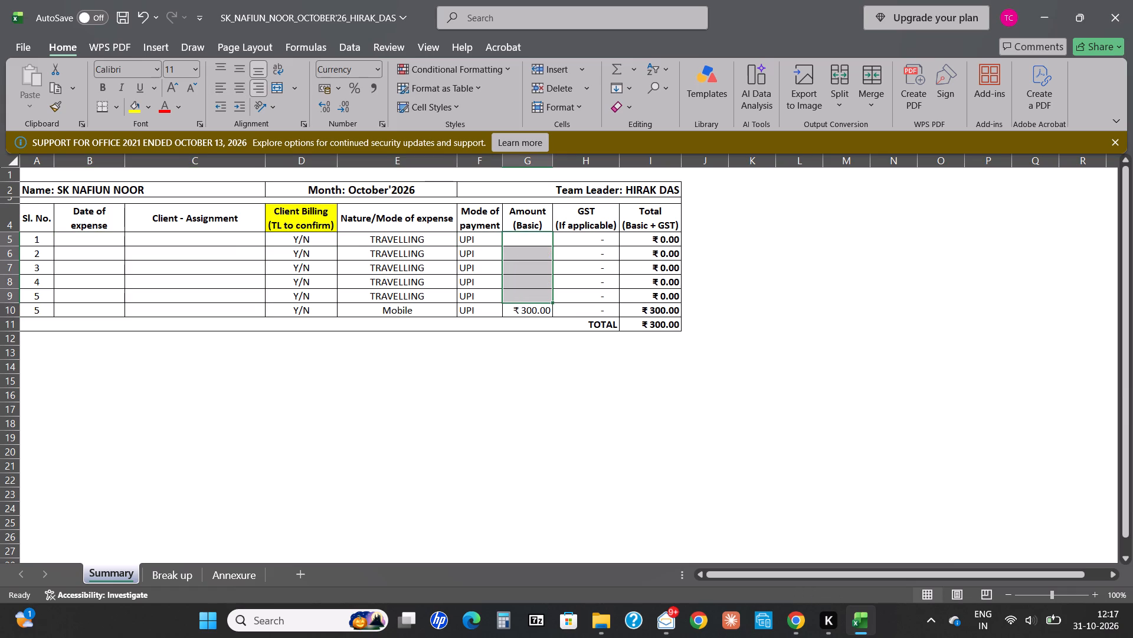
On the Break up sheet, change the claim month's date to 01-10-2026.
key("ctrl+Page_Down")
key("Left")
key("Up")
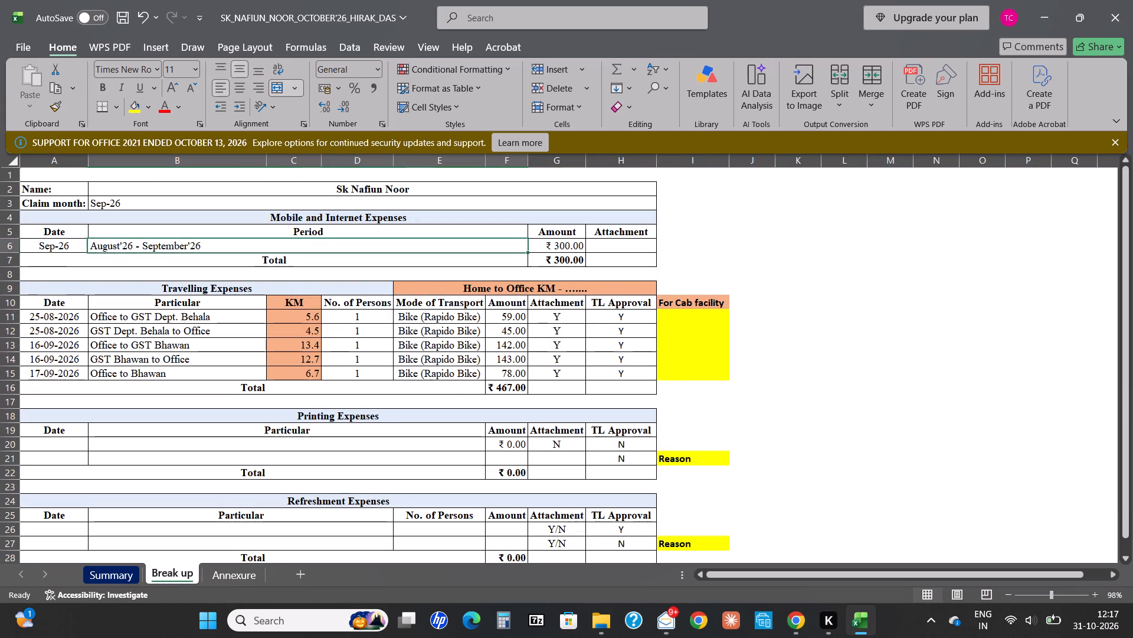
key("Up")
key("Up")
key("Up")
key("F2")
key("Left")
key("Left")
key("Left")
key("Left")
key("Left")
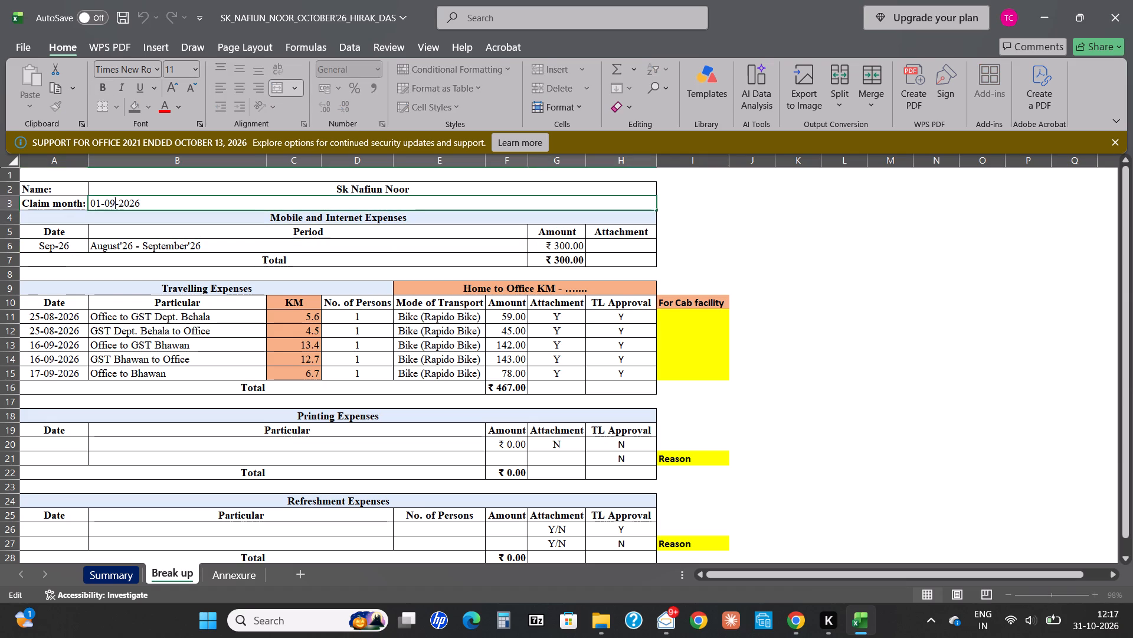
key("BackSpace")
key("BackSpace")
type("10")
key("Return")
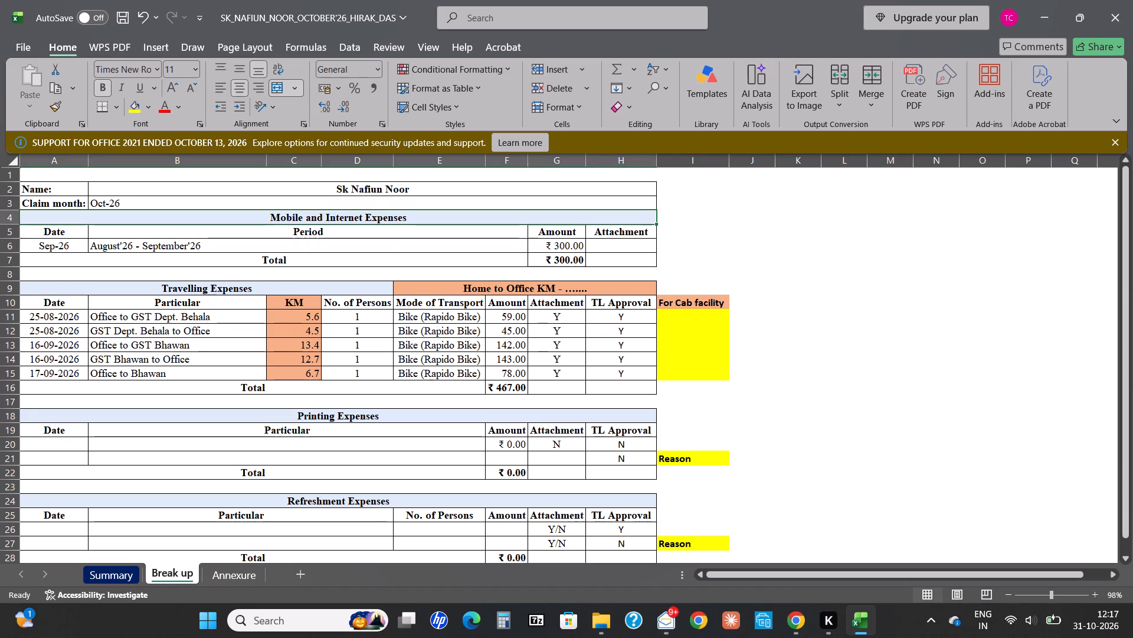
Change the Mobile and Internet Expenses date in A6 to 19-10-2026.
key("Return")
key("Return")
key("Left")
key("Left")
key("F2")
key("Left")
key("Left")
key("Left")
key("Left")
key("Left")
key("Left")
key("Left")
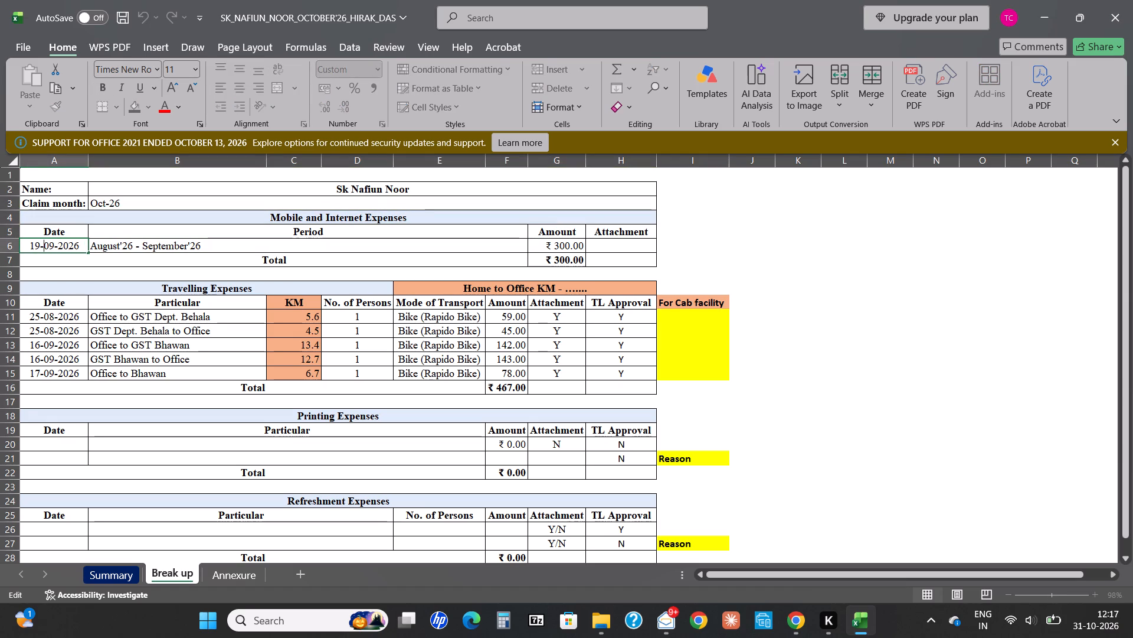
key("Right")
key("Right")
key("BackSpace")
key("BackSpace")
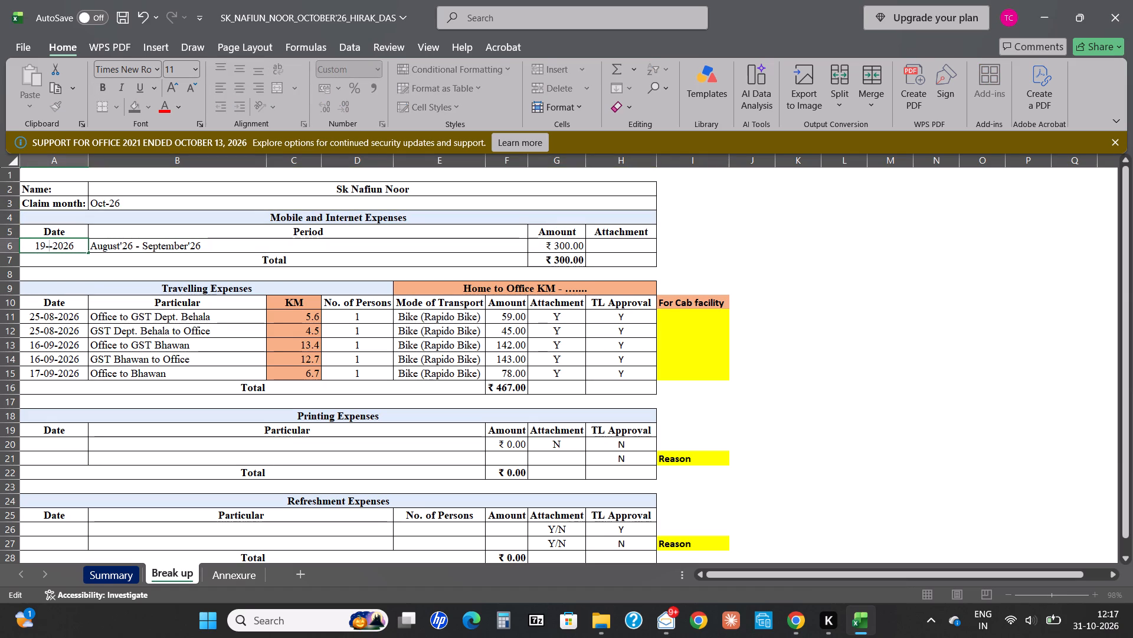
type("10")
key("Return")
Change the Mobile and Internet Expenses period to "September'26 - October'26".
key("Right")
key("Left")
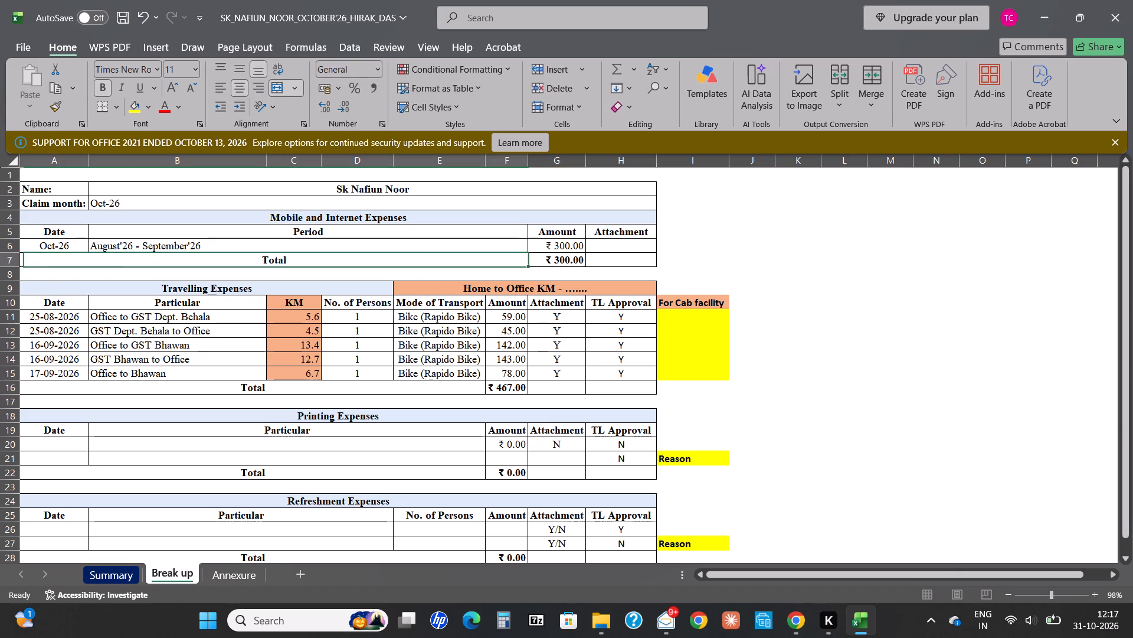
key("Up")
key("F2")
key("Left")
key("Left")
key("Left")
key("ctrl+shift+Left")
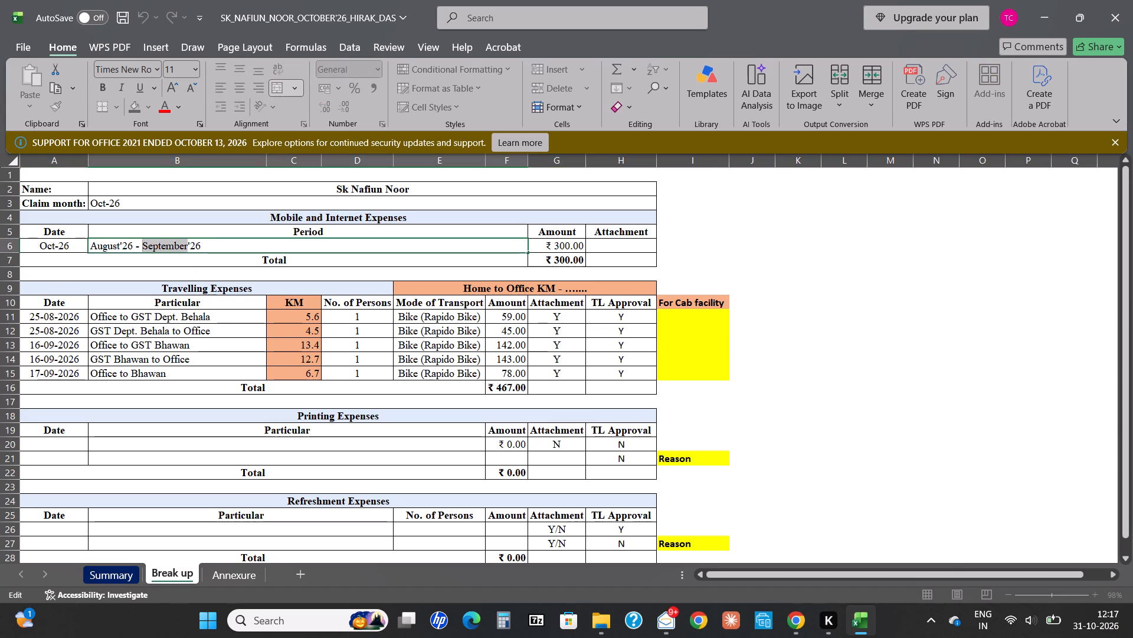
key("ctrl+c")
key("ctrl+c")
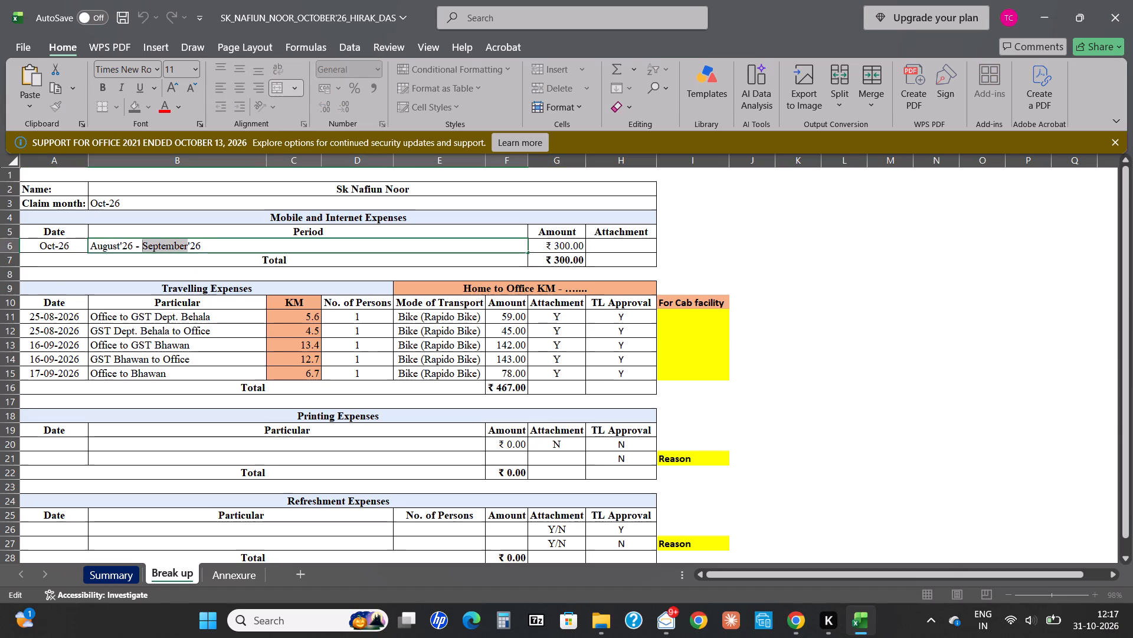
type("October")
key("Home")
key("ctrl+shift+Right")
key("shift+Left")
key("shift+Left")
key("shift+Left")
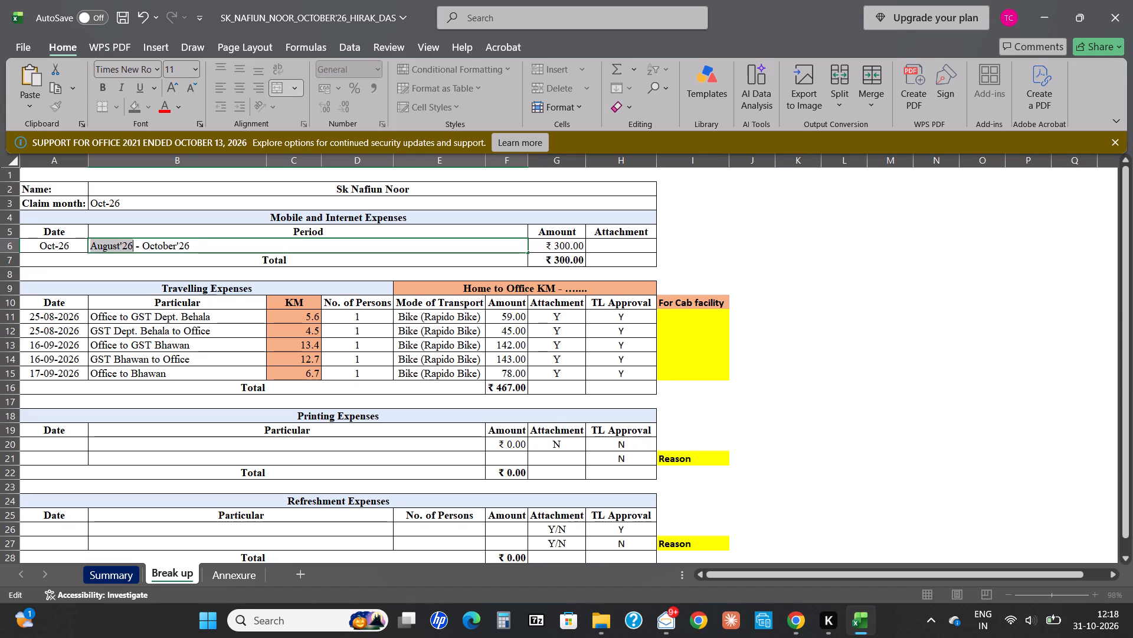
key("shift+Left")
key("ctrl+v")
key("Tab")
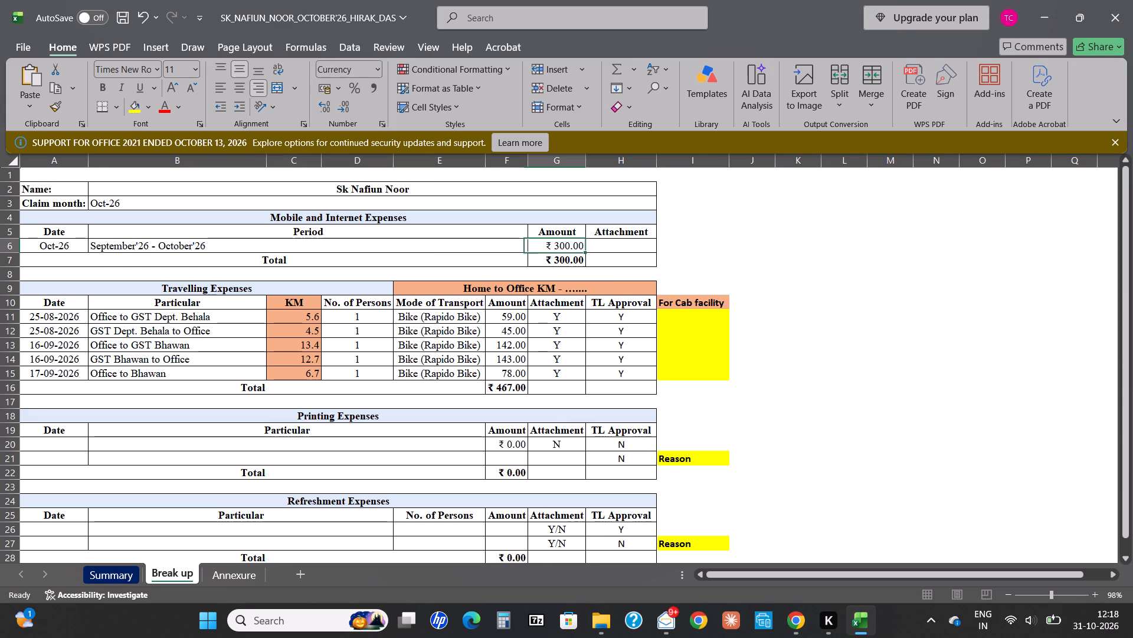
Clear the dates and particulars of the Travelling Expenses entries in cells A11:B15.
key("Return")
key("Down")
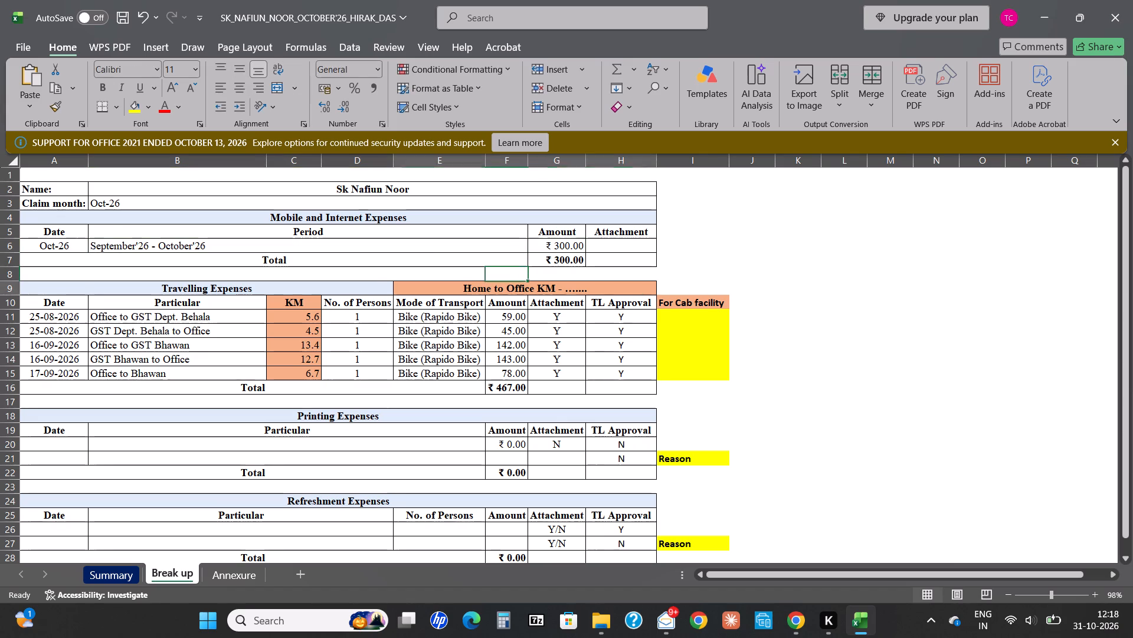
key("Down")
key("Down")
key("Left")
key("ctrl+Left")
key("ctrl+shift+Down")
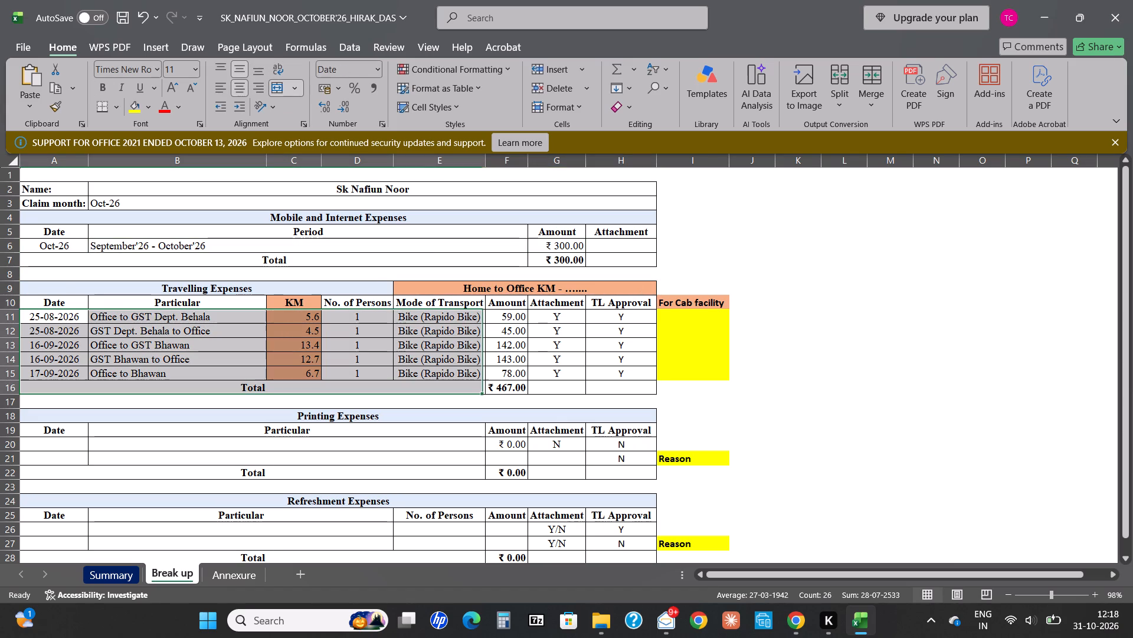
key("shift+Left")
key("shift+Up")
key("shift+Left")
key("ctrl+shift+Left")
key("Delete")
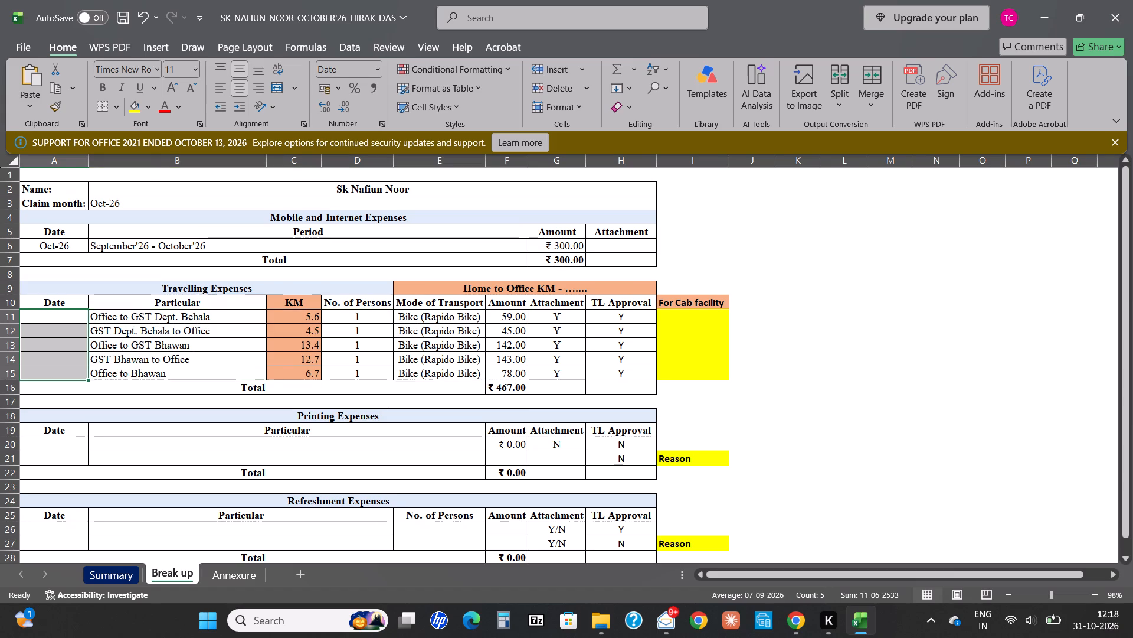
key("Right")
key("ctrl+shift+Down")
key("shift+Up")
key("shift+Down")
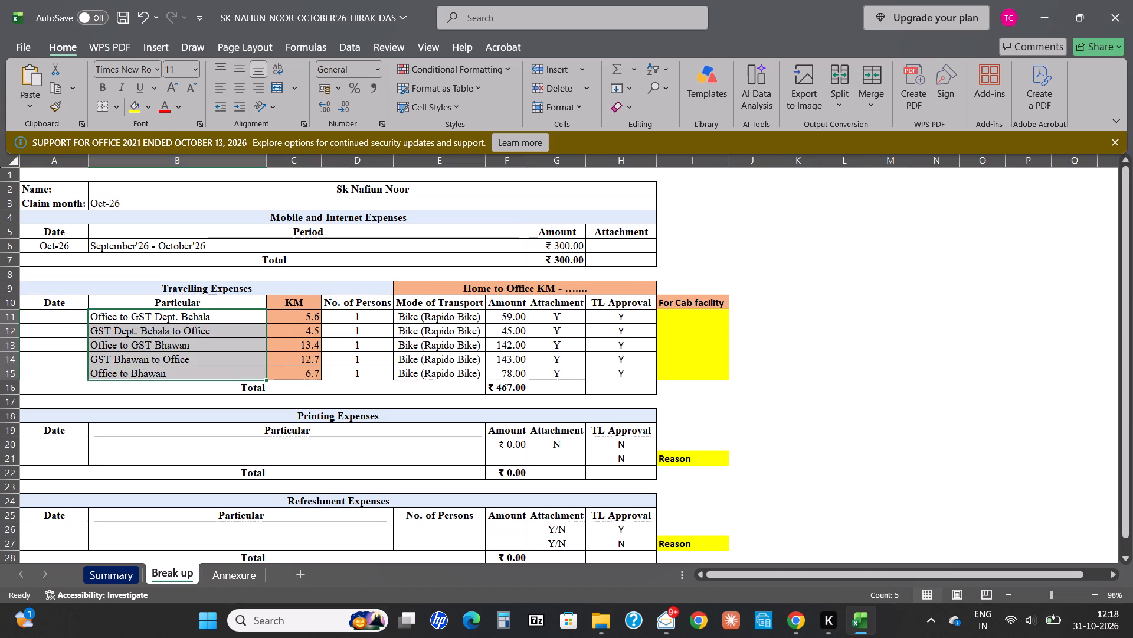
key("Delete")
Clear the KM values in C11:C15 and the amounts in F11:F15 of the Travelling Expenses table.
key("Right")
key("Right")
key("Left")
key("ctrl+shift+Down")
key("Delete")
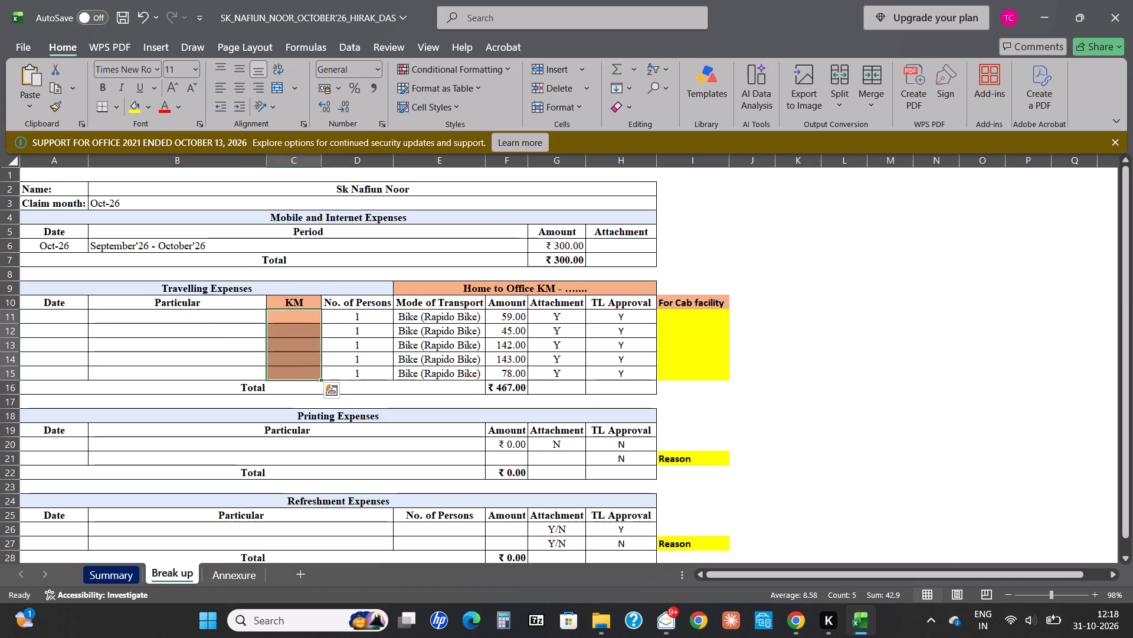
key("Right")
key("Right")
key("Right")
key("ctrl+shift+Down")
key("shift+Up")
key("Delete")
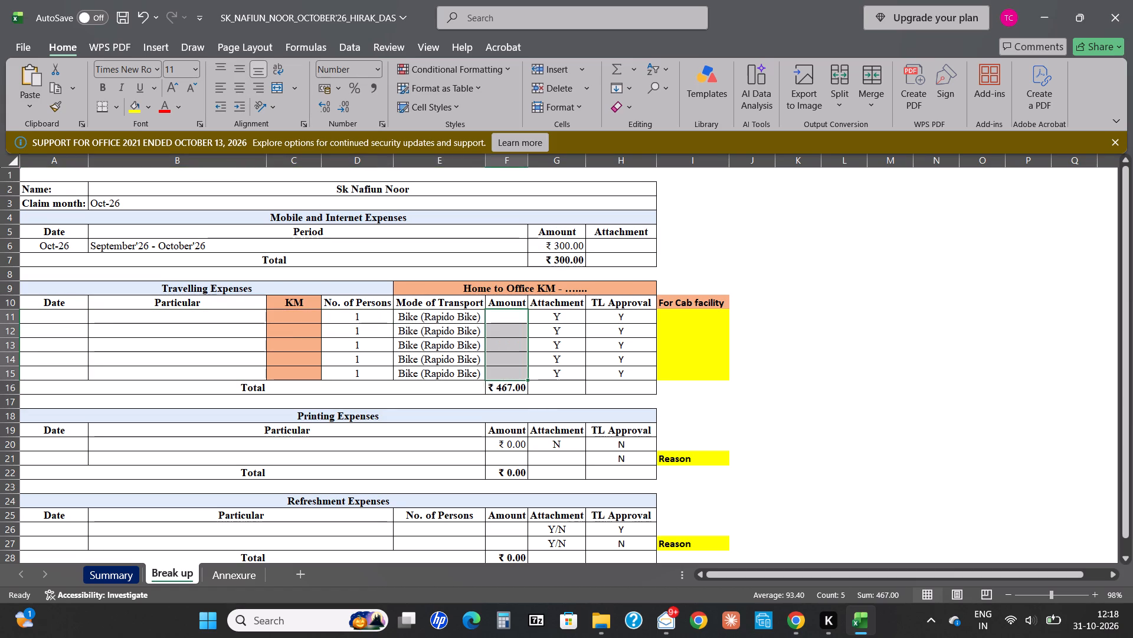
Look through the Break up sheet, including the Printing Expenses and Refreshment Expenses sections, for leftover September entries.
key("Down")
key("Down")
key("Down")
key("Down")
key("Down")
key("Down")
key("Down")
key("Down")
key("Down")
key("Down")
key("Down")
key("Down")
key("Down")
key("Down")
key("Down")
key("Down")
key("Down")
key("Down")
key("Down")
key("Down")
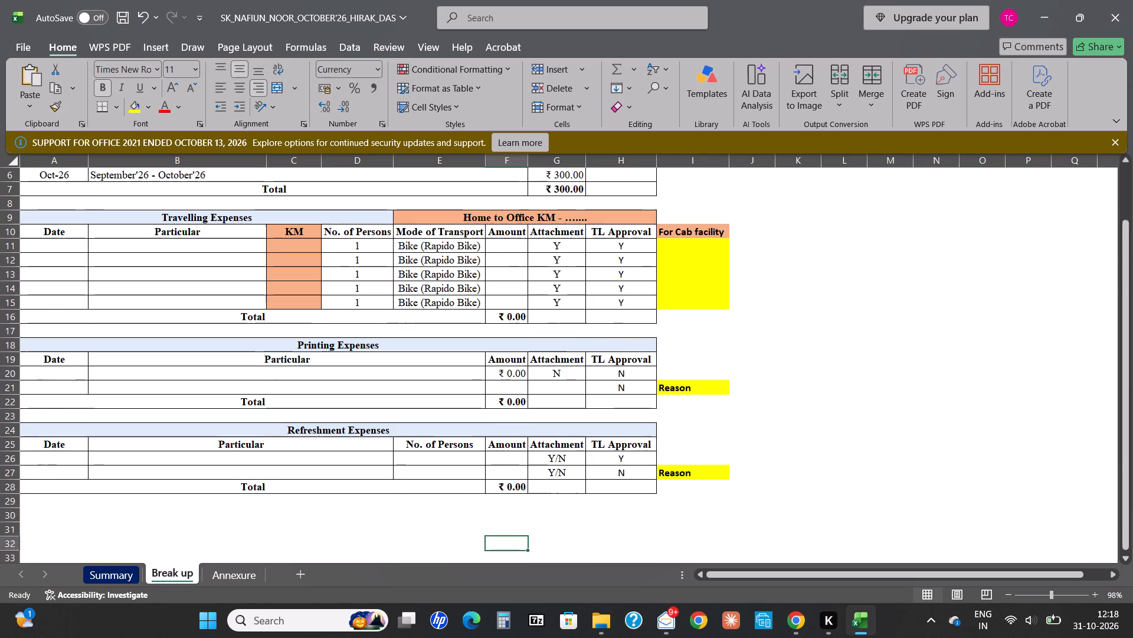
key("Up")
key("Up")
key("Up")
key("Up")
key("Up")
key("Up")
key("Up")
key("Up")
key("Up")
key("Up")
key("Up")
key("Up")
key("Up")
key("Up")
key("Up")
key("Up")
key("Up")
key("Up")
key("Up")
key("Up")
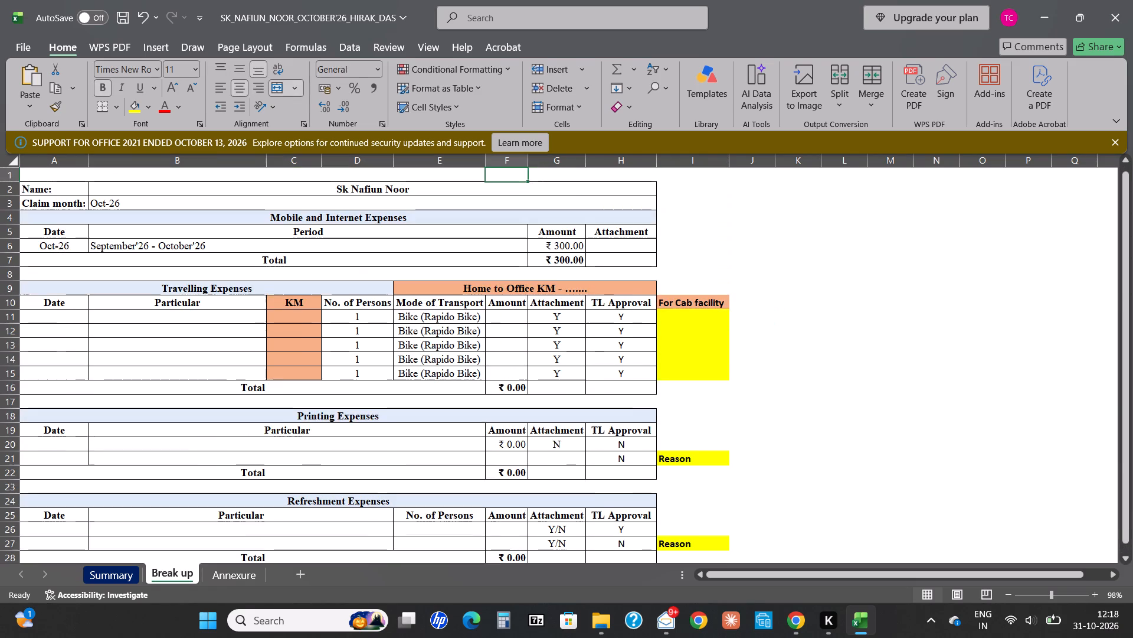
Clear the old attachment dates from the range A1:G25 of the Annexure sheet.
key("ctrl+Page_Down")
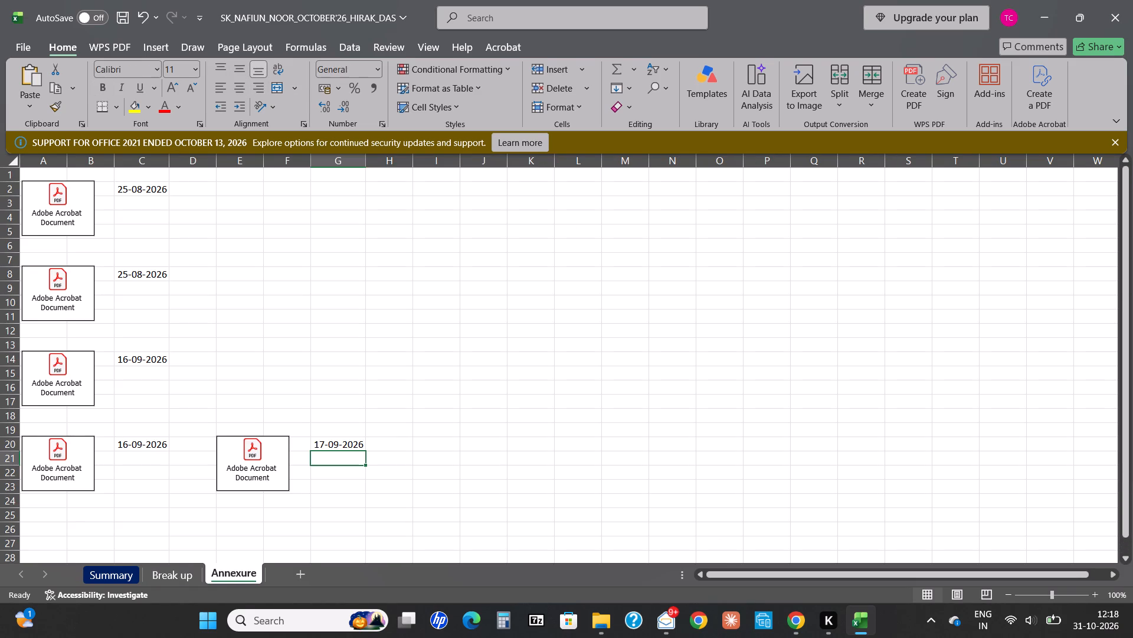
left_click_drag(365, 509, 25, 156)
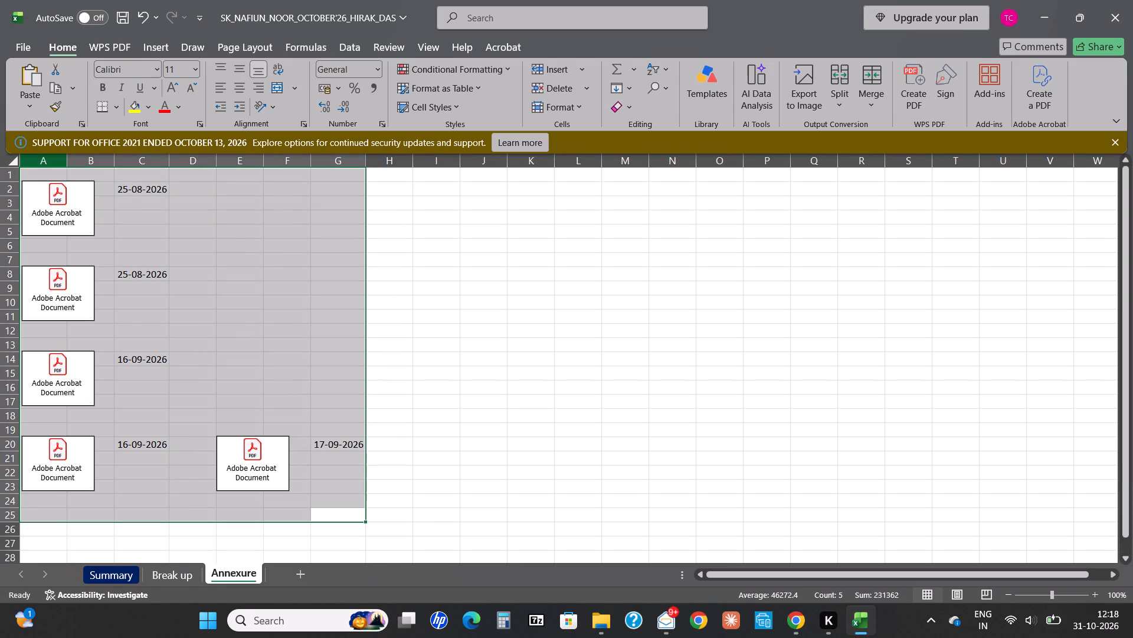
key("Delete")
Delete the three embedded PDF documents starting at rows 2, 8 and 14 of the Annexure sheet.
left_click(87, 217)
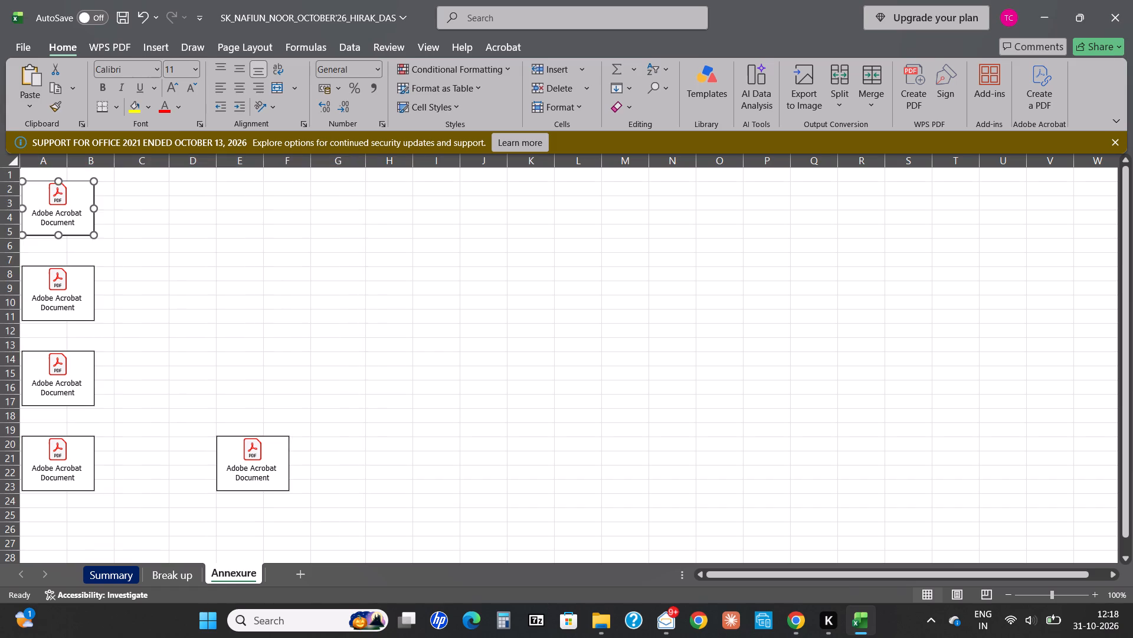
key("Delete")
left_click(72, 295)
key("Delete")
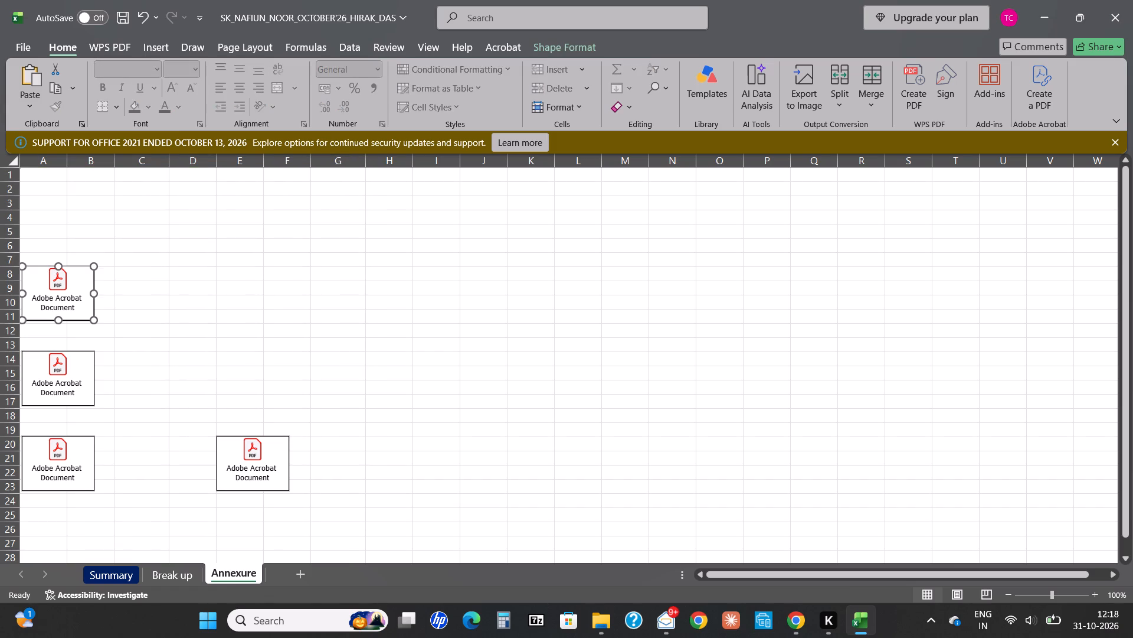
key("Delete")
double_click(70, 362)
key("Delete")
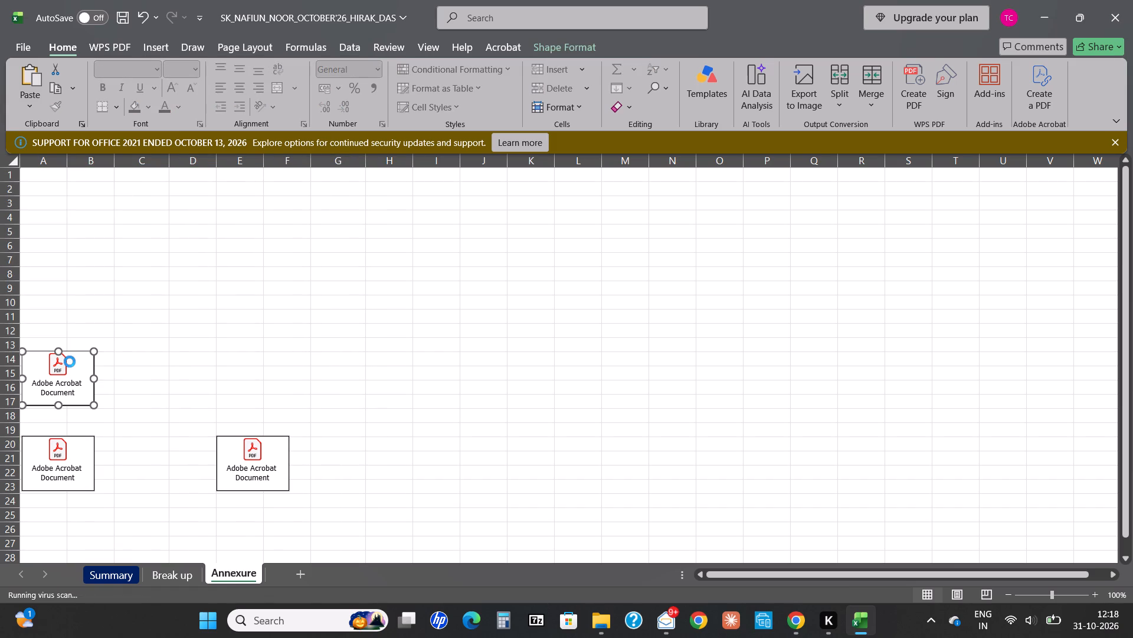
key("Delete")
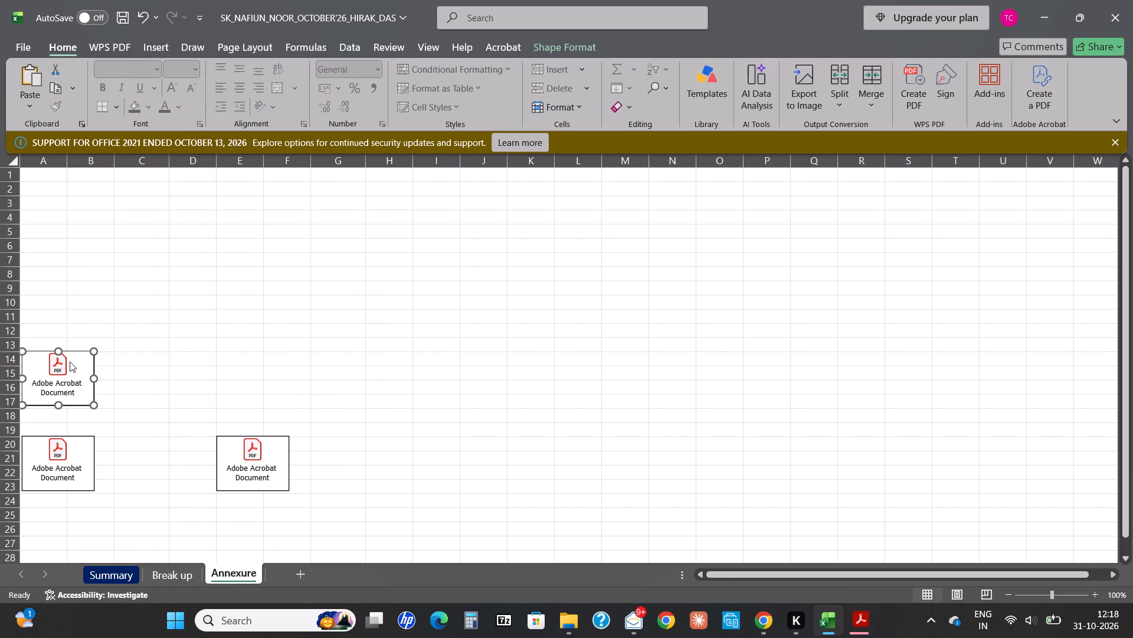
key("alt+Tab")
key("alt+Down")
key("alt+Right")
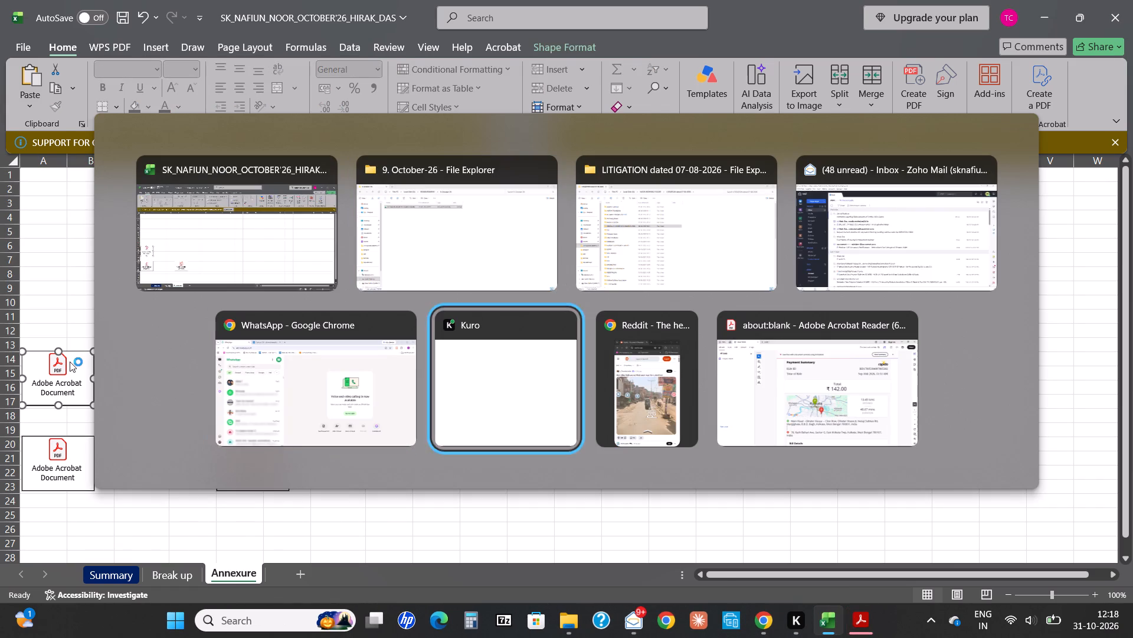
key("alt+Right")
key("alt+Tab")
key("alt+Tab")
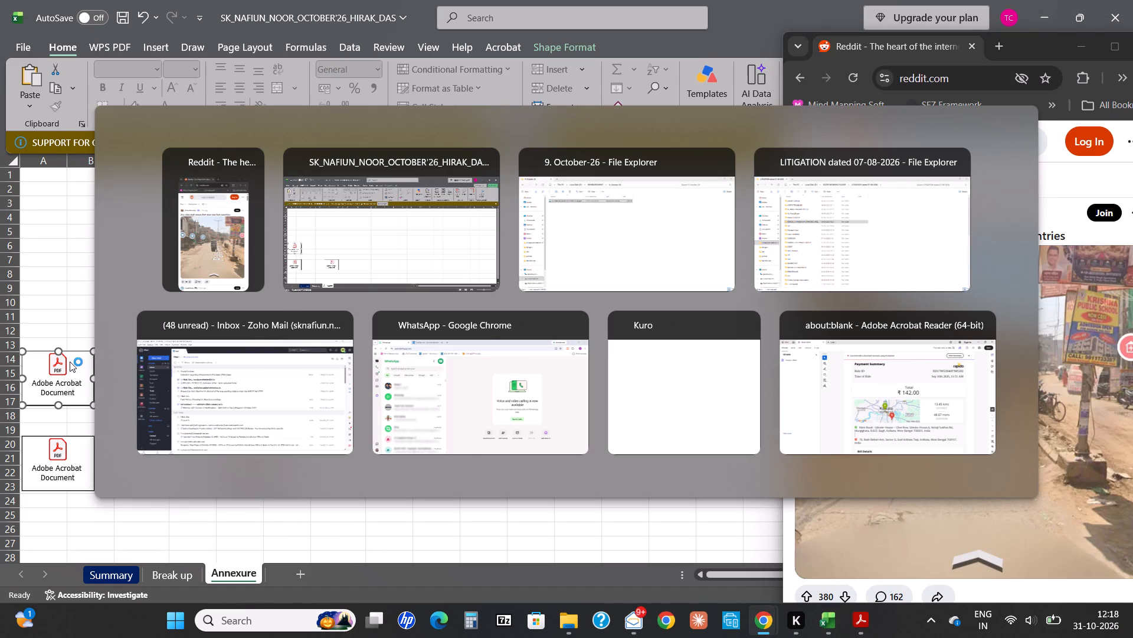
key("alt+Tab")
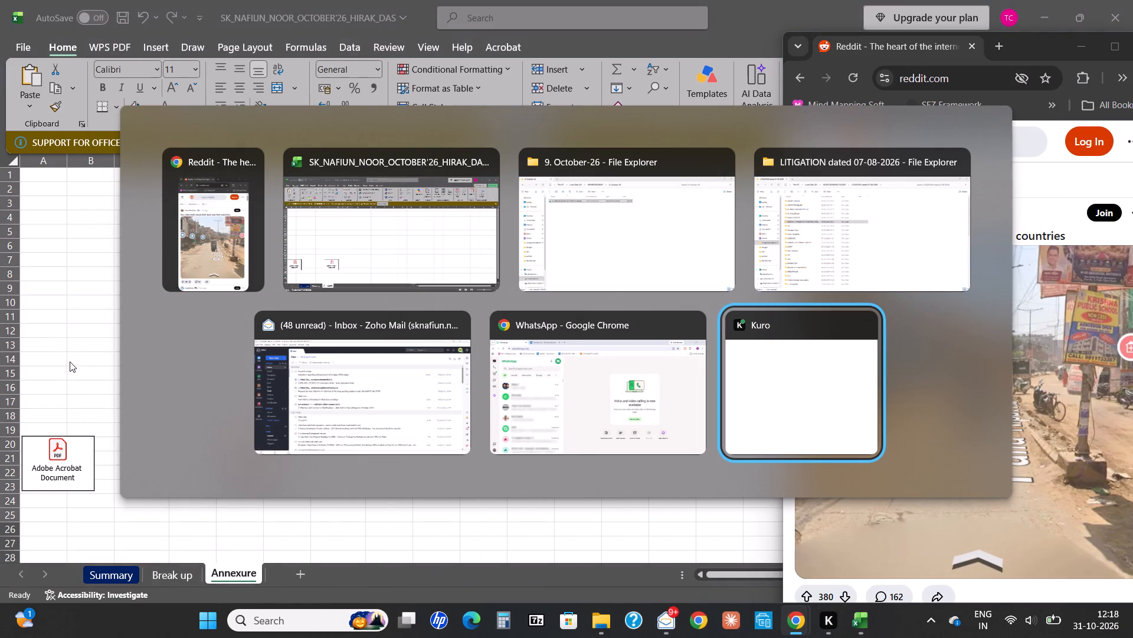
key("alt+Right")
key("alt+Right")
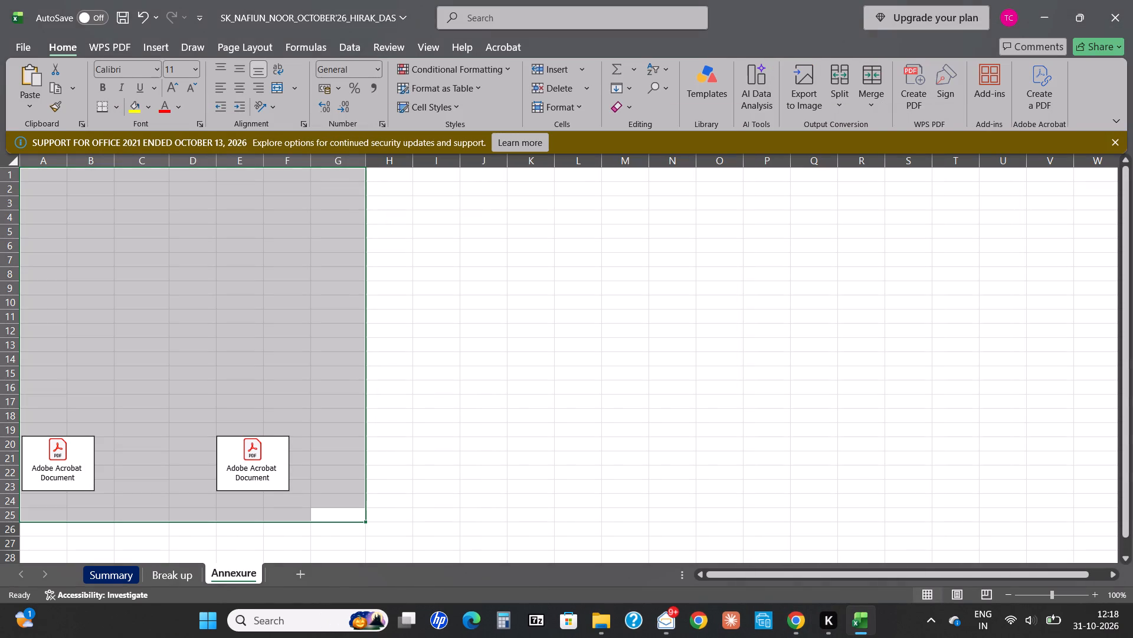
Delete the two remaining embedded PDF documents beside row 20, in columns A:B and E:F of the Annexure sheet.
left_click(53, 439)
key("Delete")
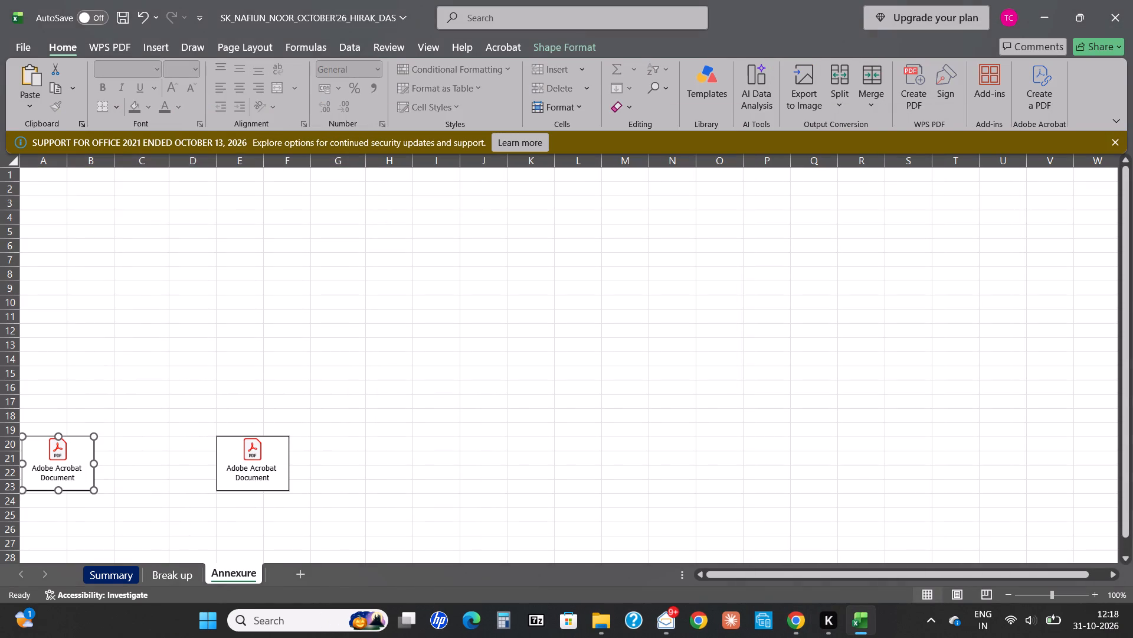
key("Delete")
left_click(224, 453)
key("Delete")
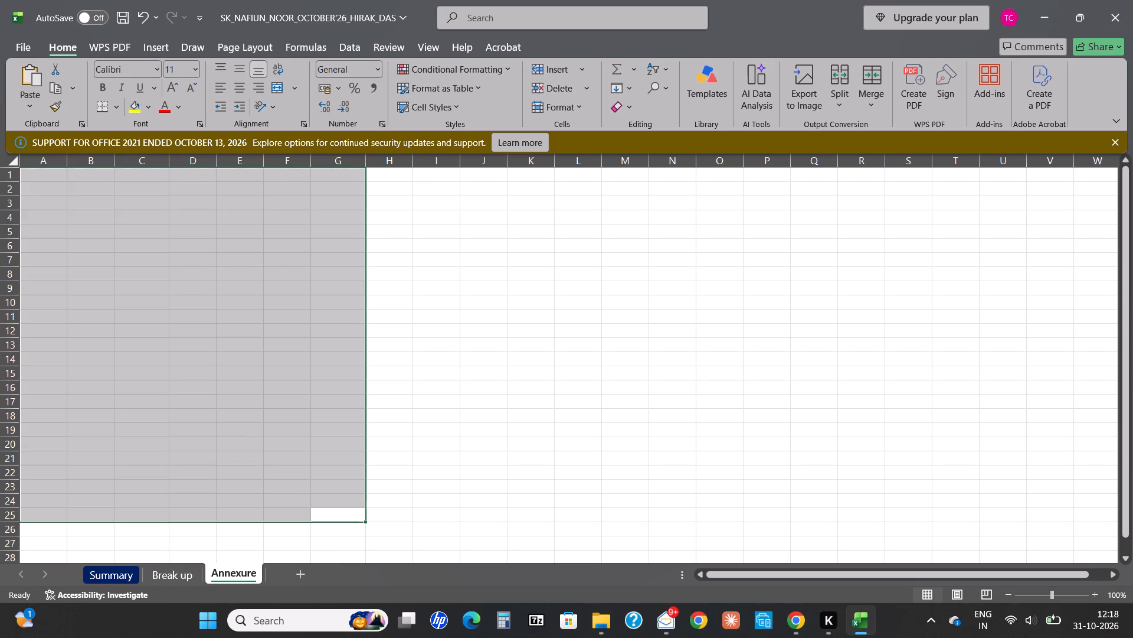
left_click(224, 453)
Return to the Summary sheet, save the workbook and select cell B5, the first date of expense.
key("ctrl+Page_Up")
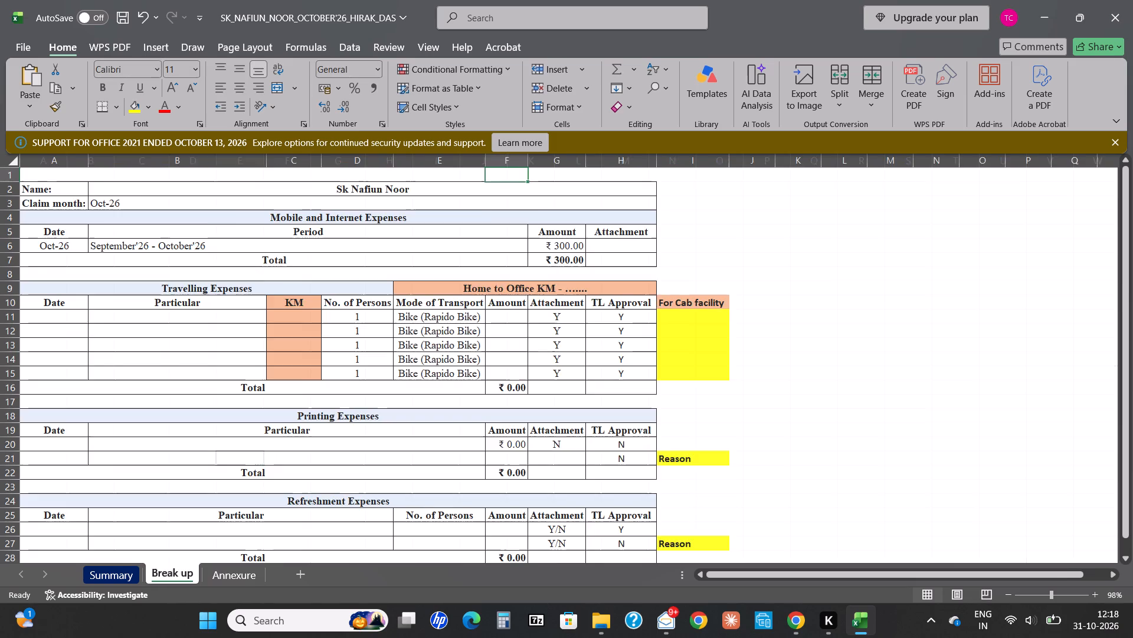
key("ctrl+Page_Up")
key("ctrl+s")
key("Left")
key("Left")
key("Left")
key("Left")
key("Left")
key("Left")
key("Left")
key("Left")
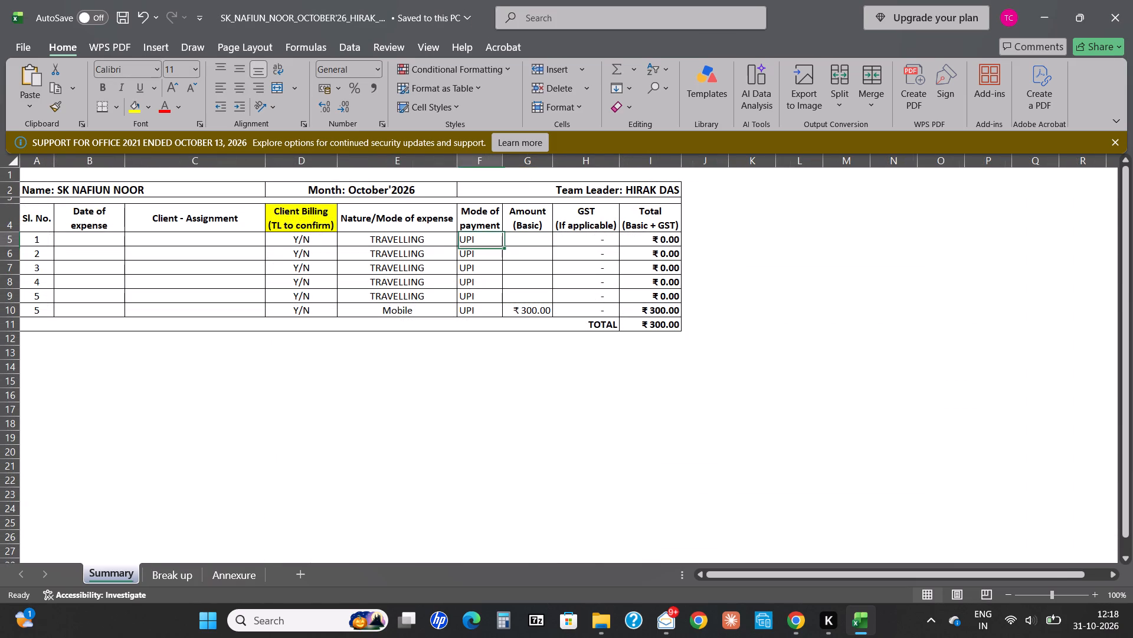
key("Right")
Switch to File Explorer, open the September'26 reimbursement workbook from its month folder, check its Summary entries for reference and close it.
key("alt+Tab")
key("alt+Tab")
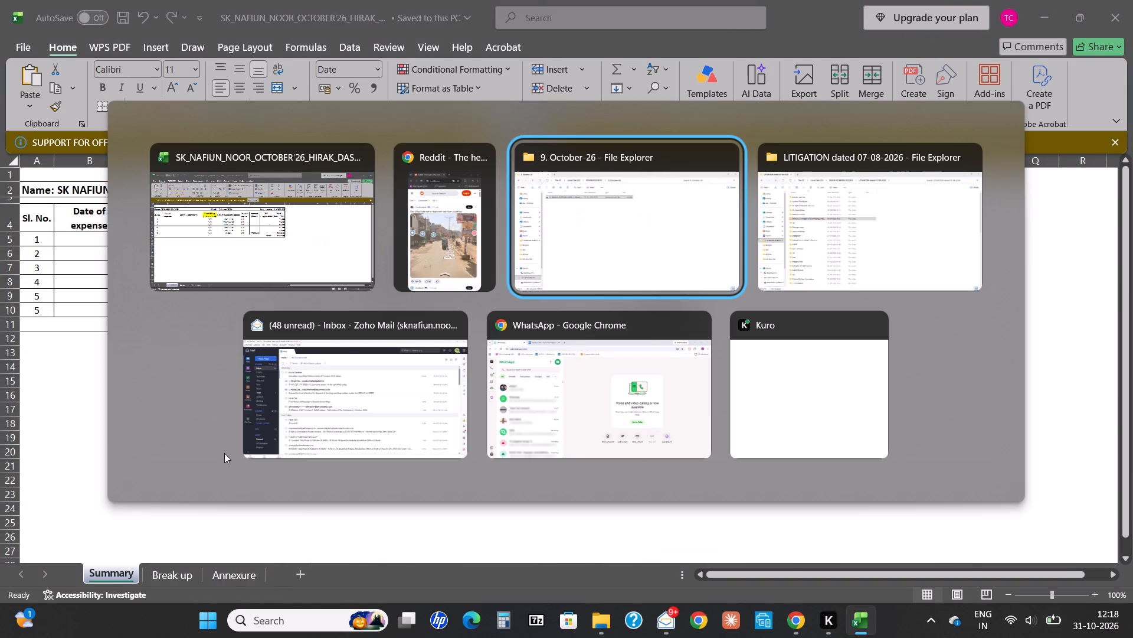
key("alt+Left")
key("alt+Left")
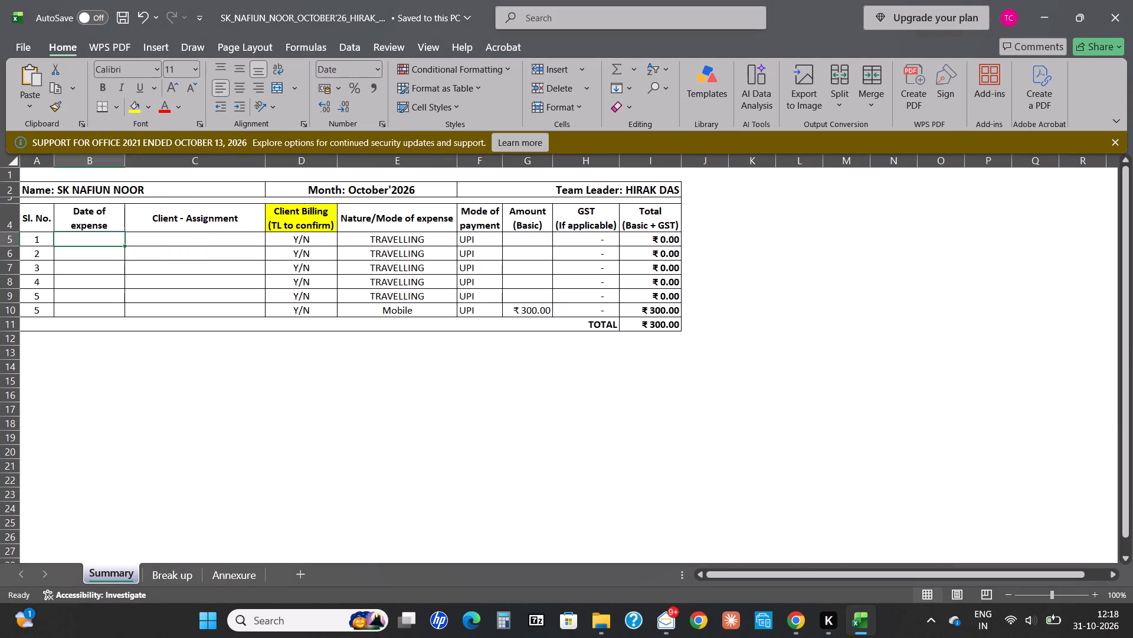
key("alt+Tab")
key("alt+Tab")
key("BackSpace")
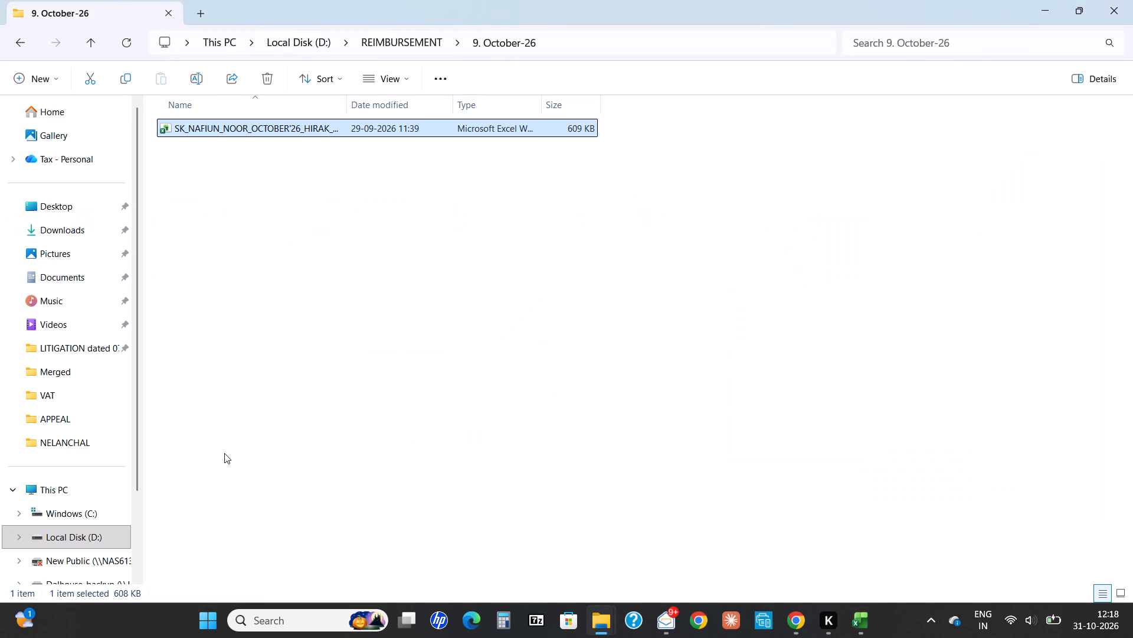
key("Up")
key("Return")
key("Down")
key("Down")
key("Down")
key("Down")
key("Down")
key("Return")
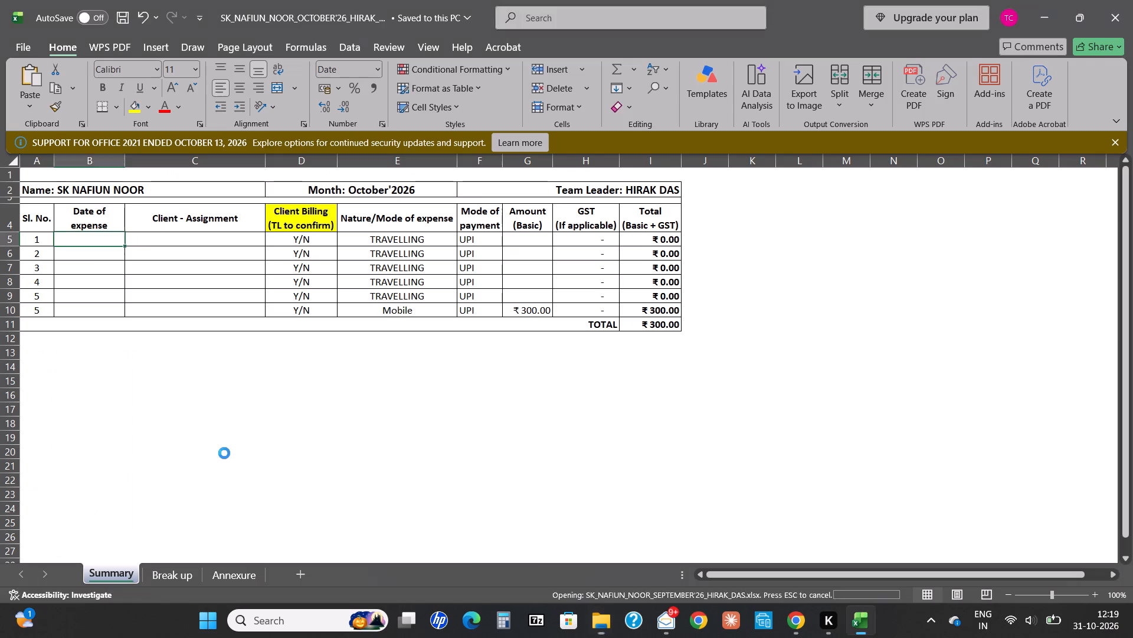
key("ctrl+q")
key("ctrl+w")
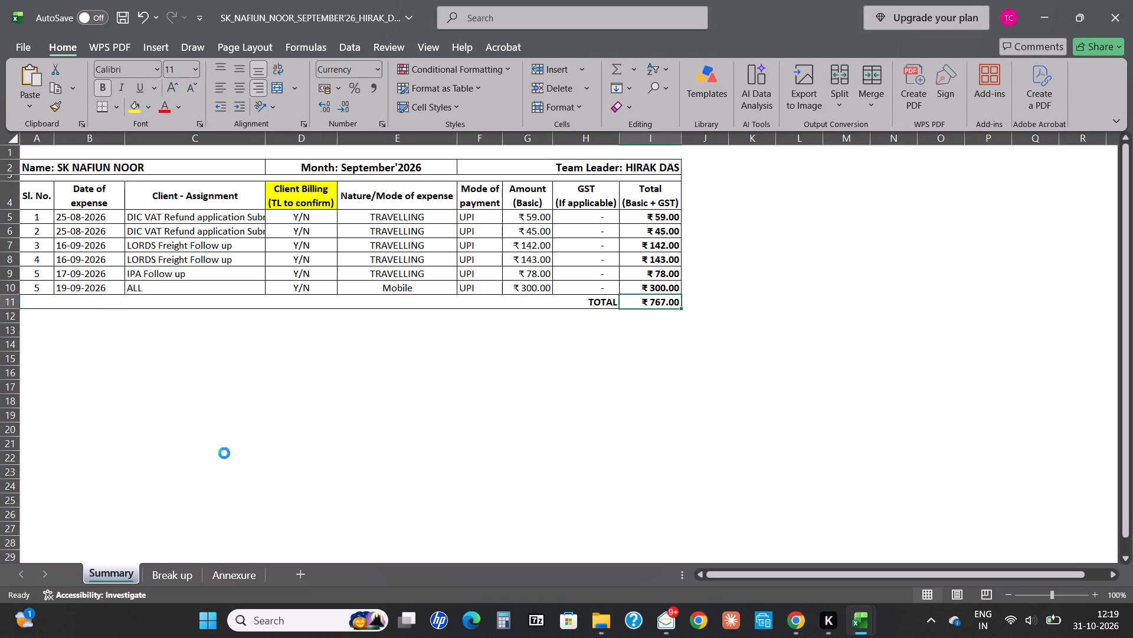
Fill in the Mobile expense in row 10 with date 19/10/2026 and client assignment "All Clients".
key("Down")
key("Down")
key("Down")
key("Down")
key("Down")
key("Up")
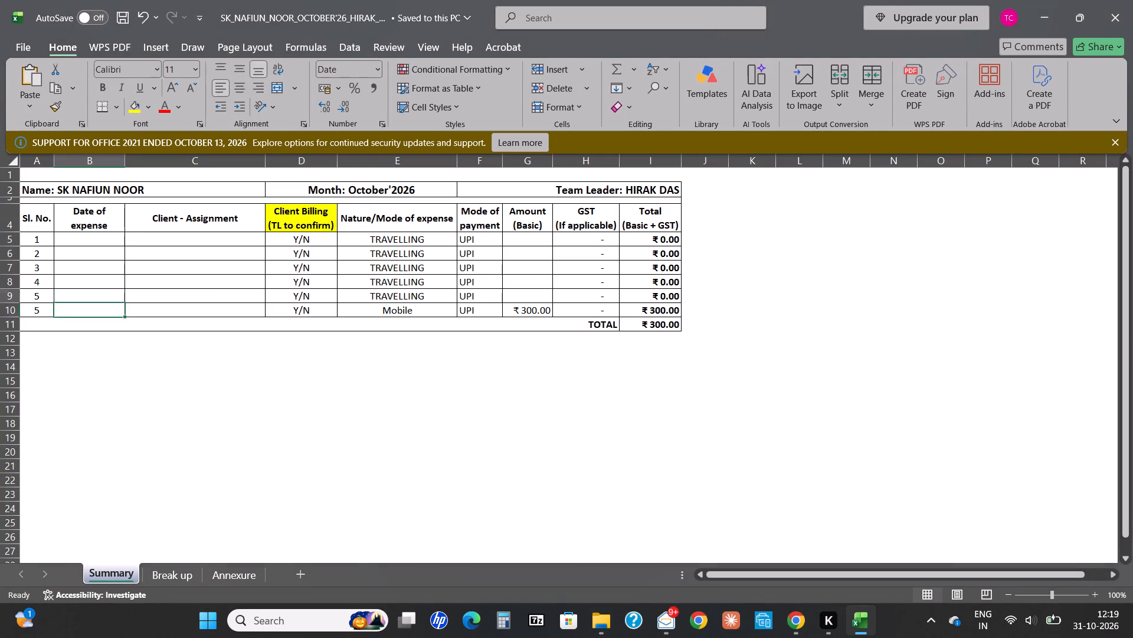
key("Down")
type("19/10/2026")
key("Tab")
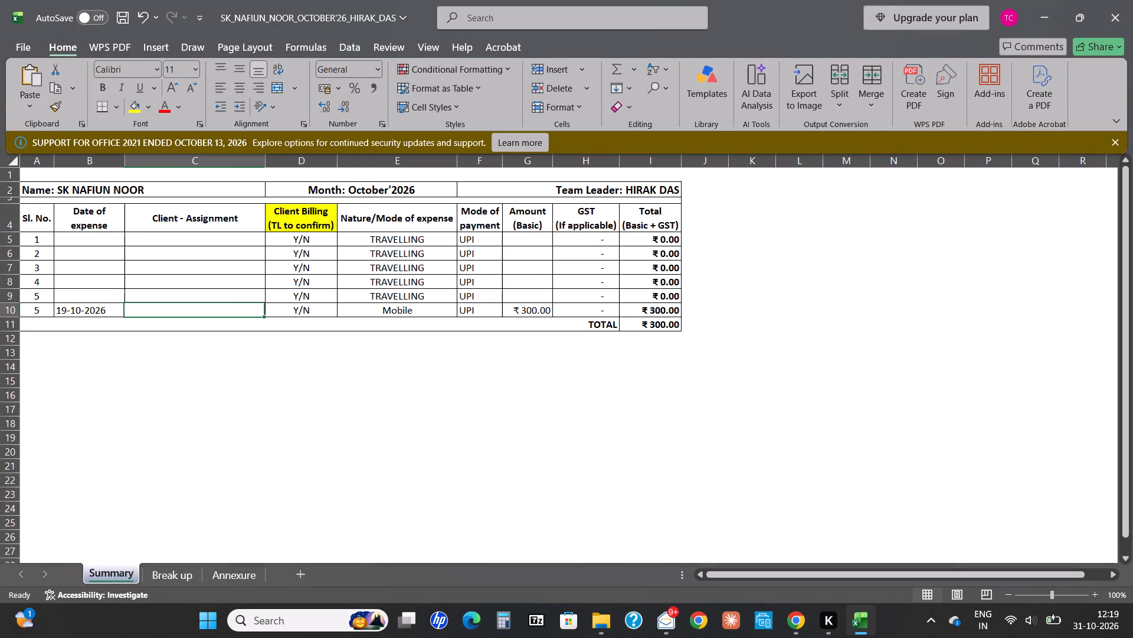
type("All Clietn")
key("BackSpace")
key("BackSpace")
type("nts")
key("Return")
Return to cell B5, the first date of expense, and save the workbook.
key("Up")
key("Up")
key("Left")
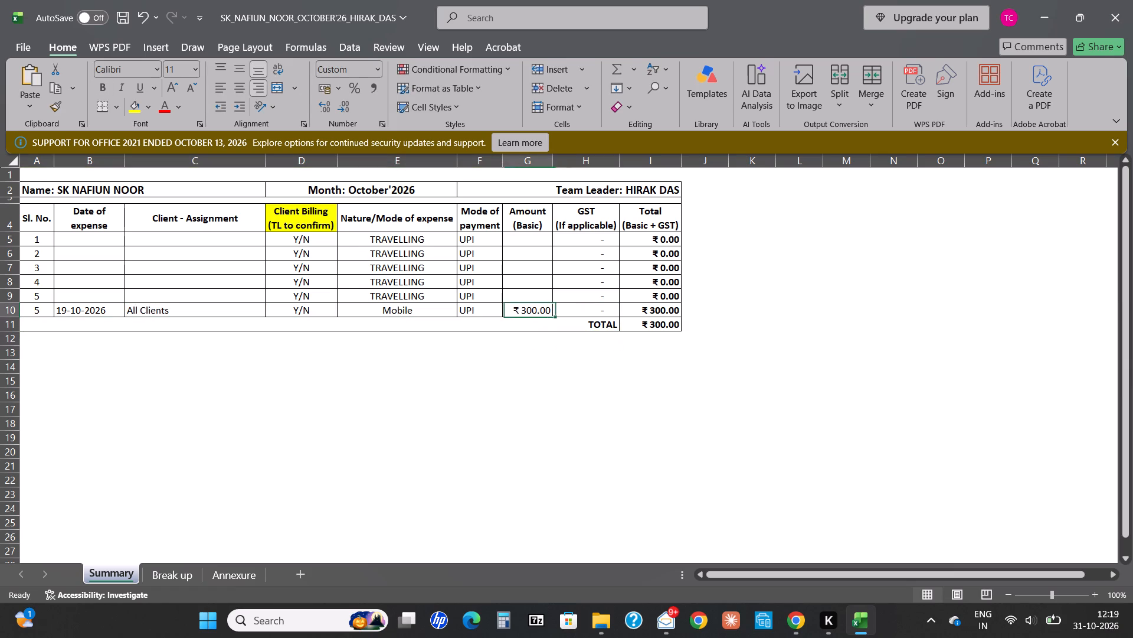
key("ctrl+Left")
key("Up")
key("Up")
key("Up")
key("Up")
key("Up")
key("Right")
key("ctrl+s")
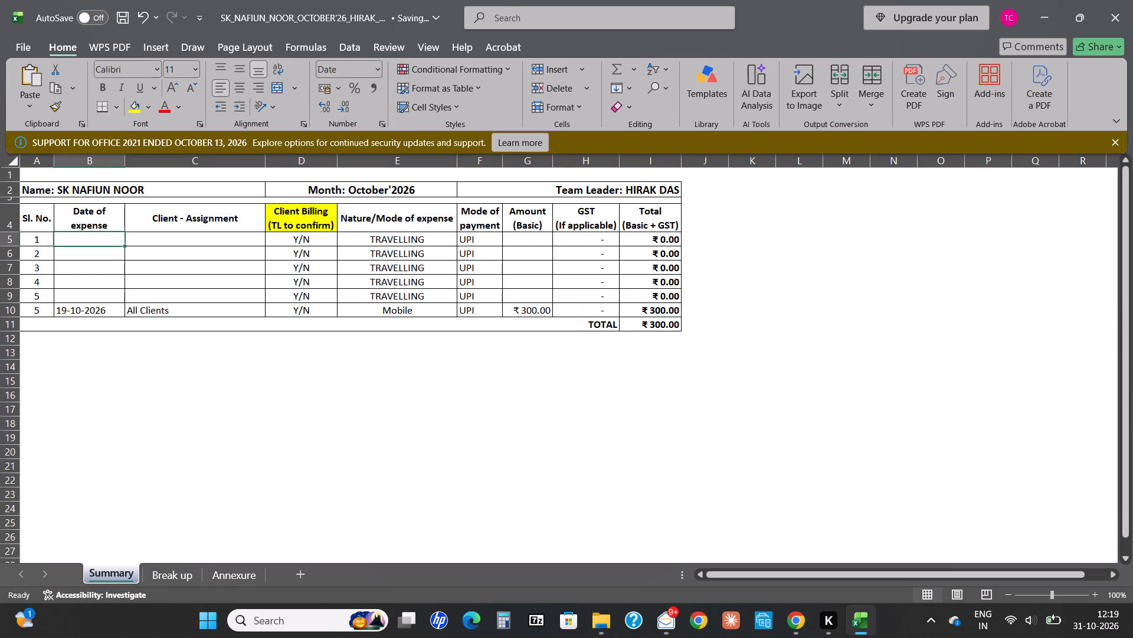
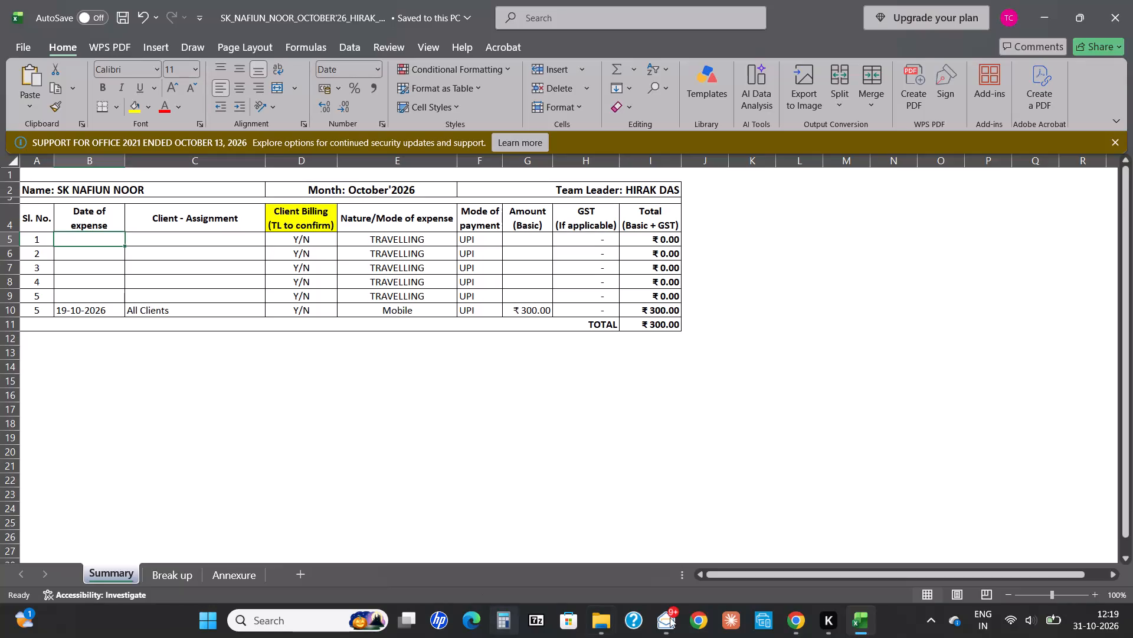
Switch to Zoho Mail, open the Sent folder and search the mail for "reimbursement".
left_click(669, 626)
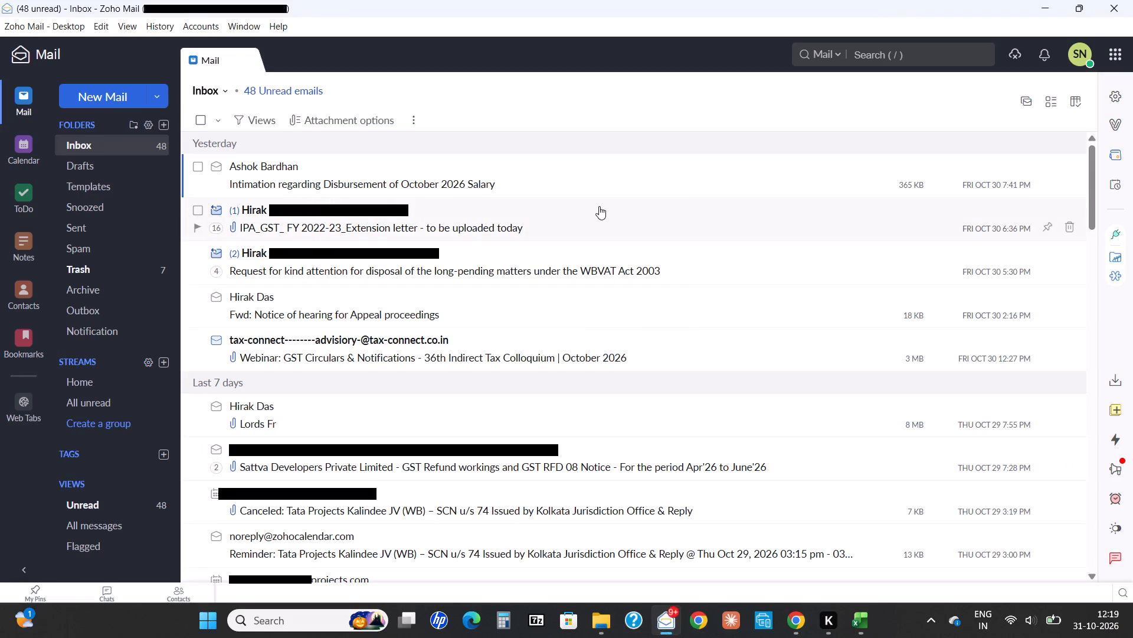
left_click(126, 217)
left_click(959, 67)
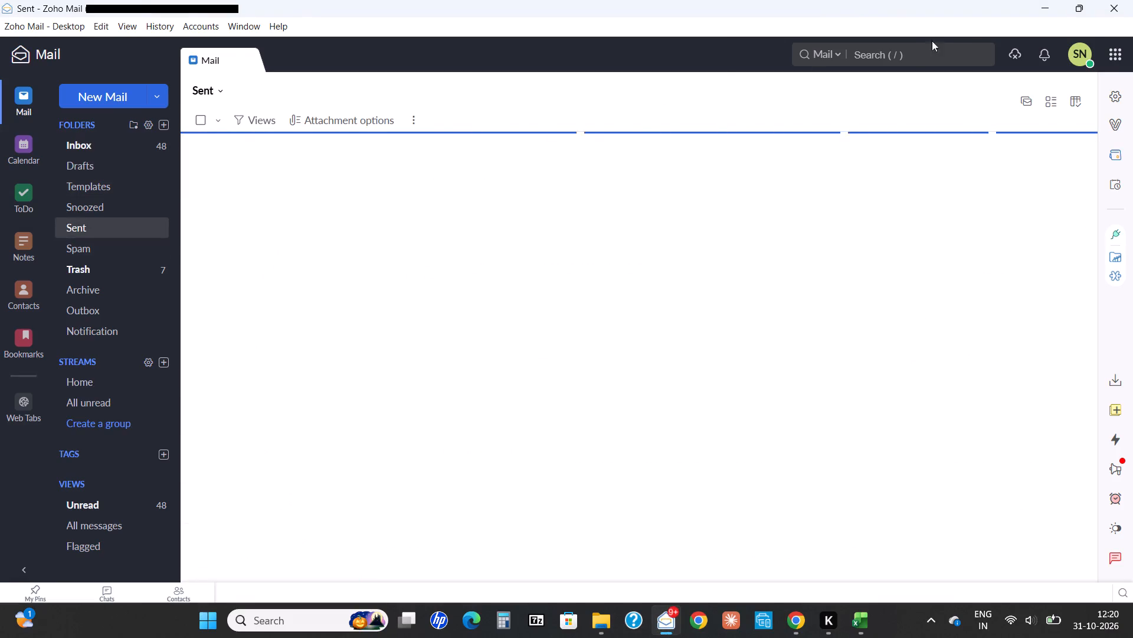
left_click(926, 54)
type("reimbure")
left_click(896, 63)
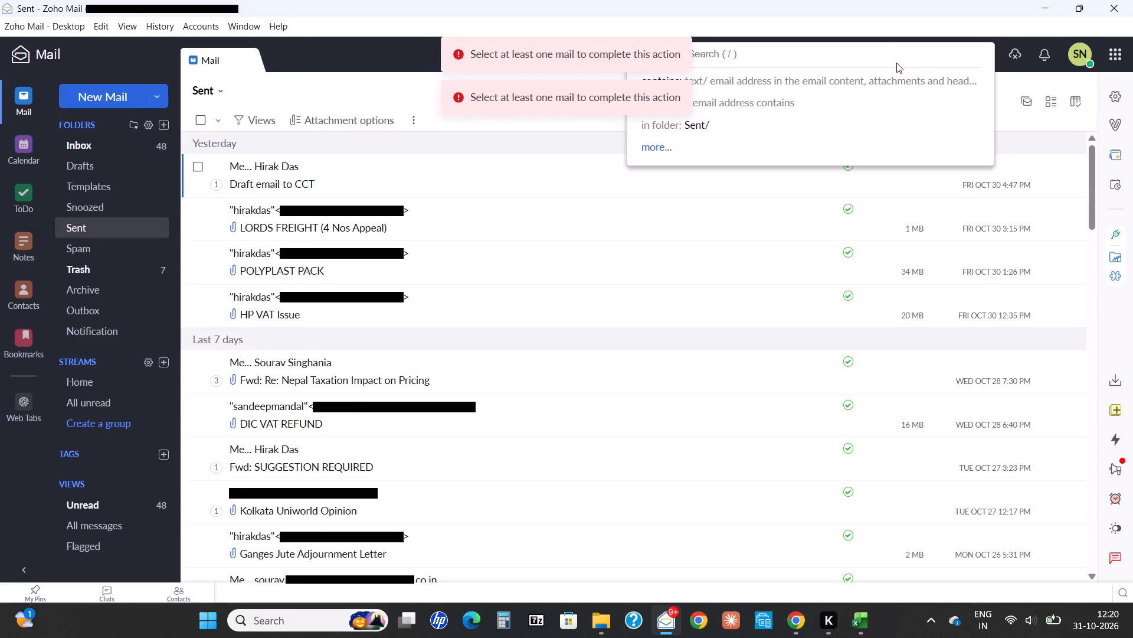
left_click(890, 57)
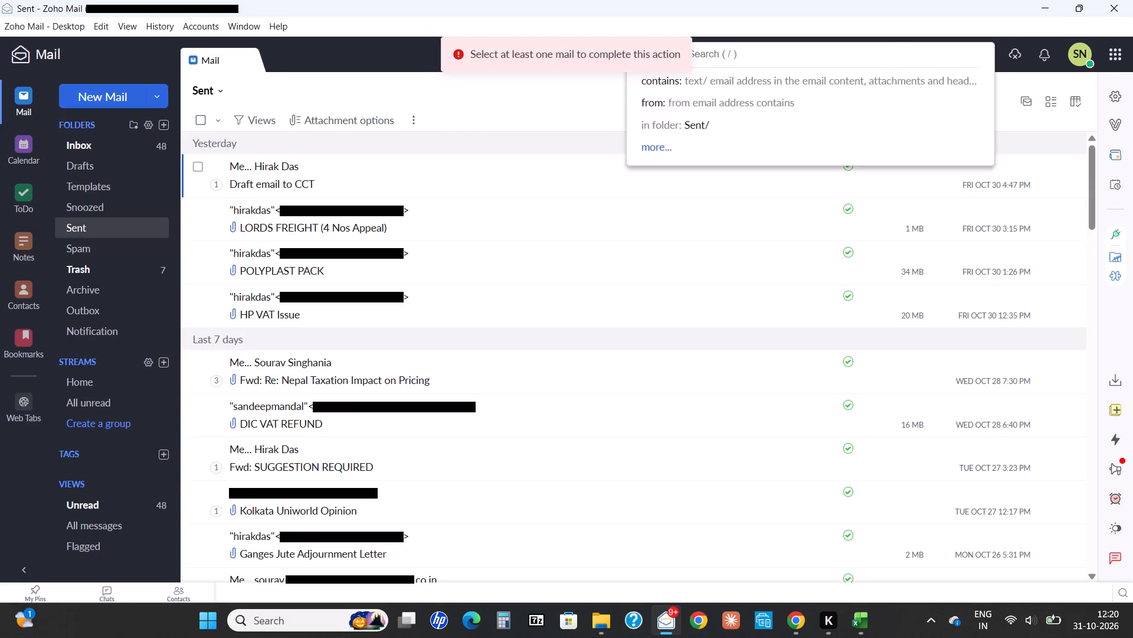
left_click(705, 55)
type("reimbursement")
key("Return")
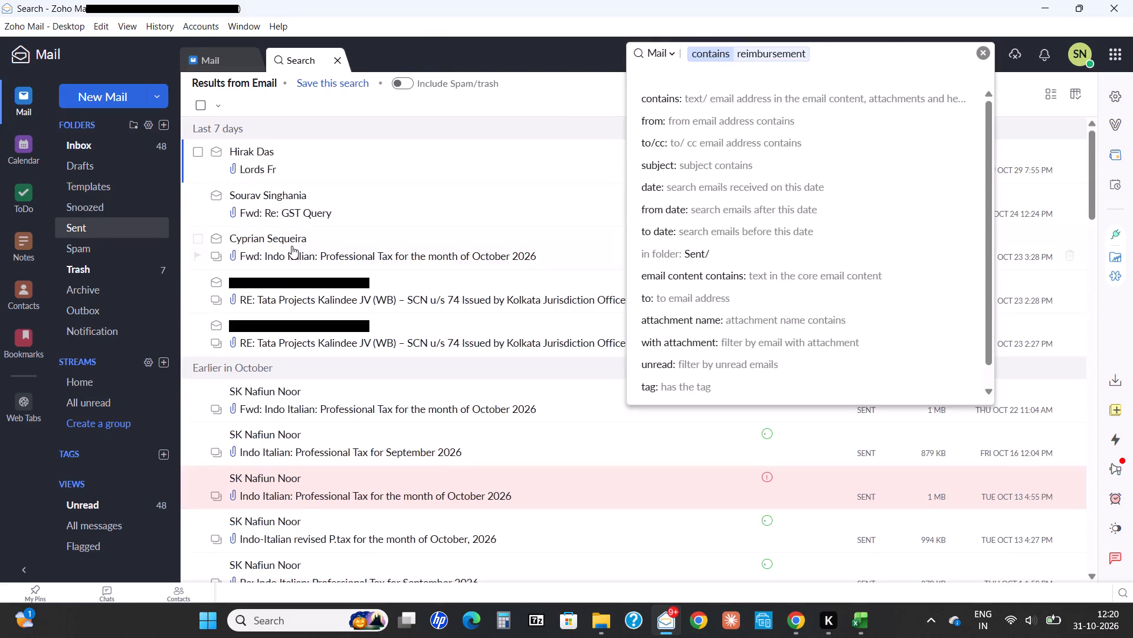
Open the September email from Tax Connect titled "Monthly Reimbursement for August'26 and September'26" in the search results.
scroll(292, 246, "down", 3)
scroll(292, 246, "up", 1)
left_click(354, 372)
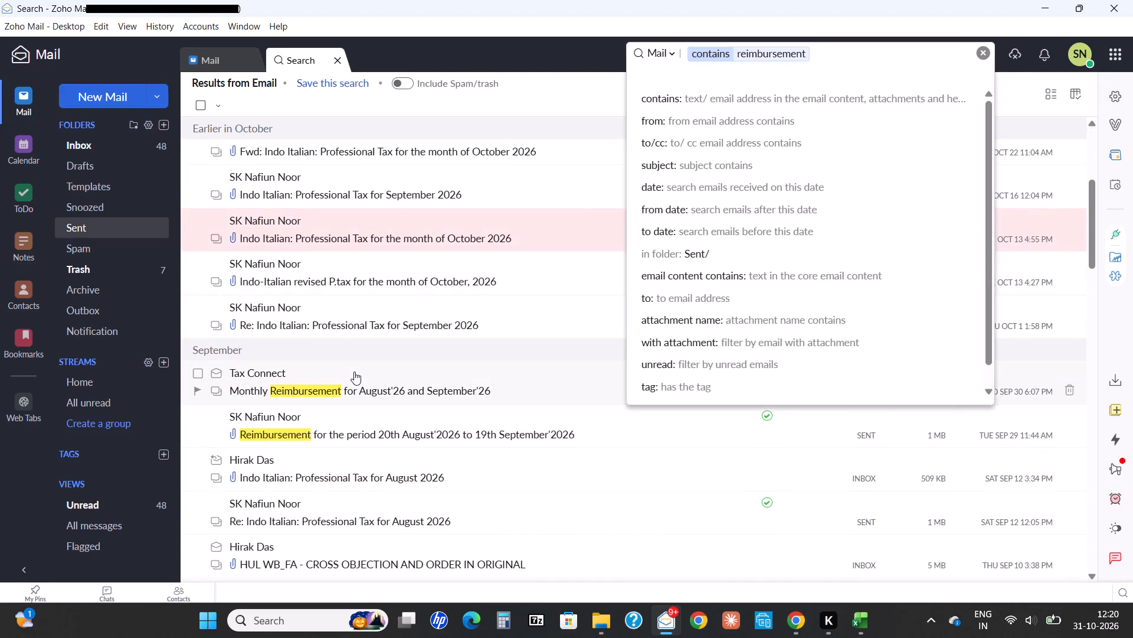
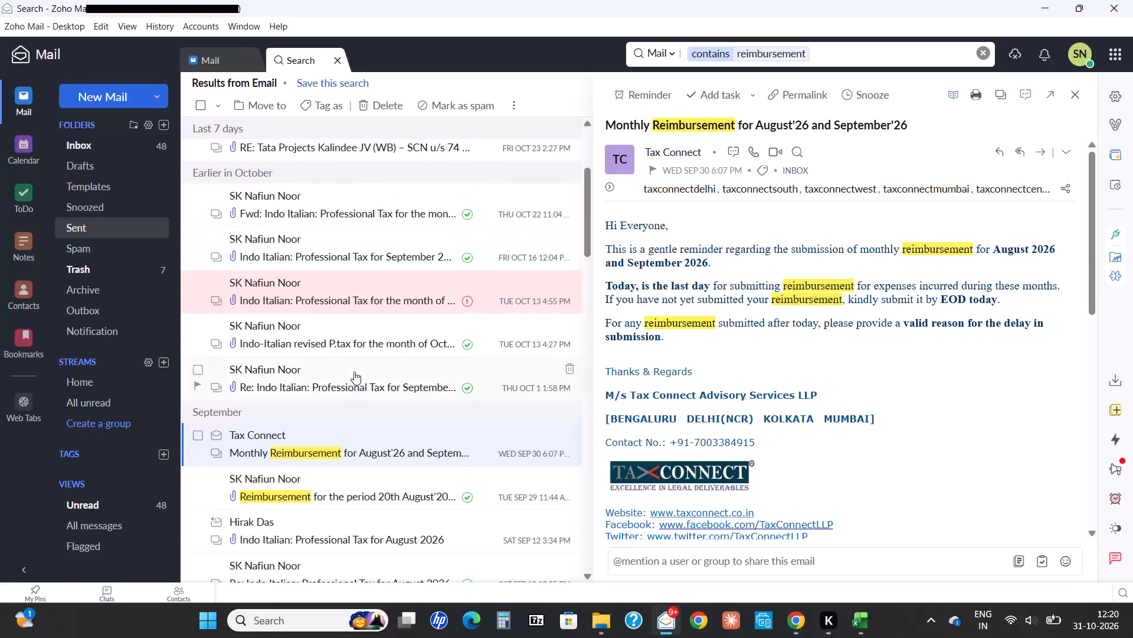
Look through the October and September emails in the "reimbursement" search results for earlier reimbursement submissions.
scroll(354, 372, "up", 4)
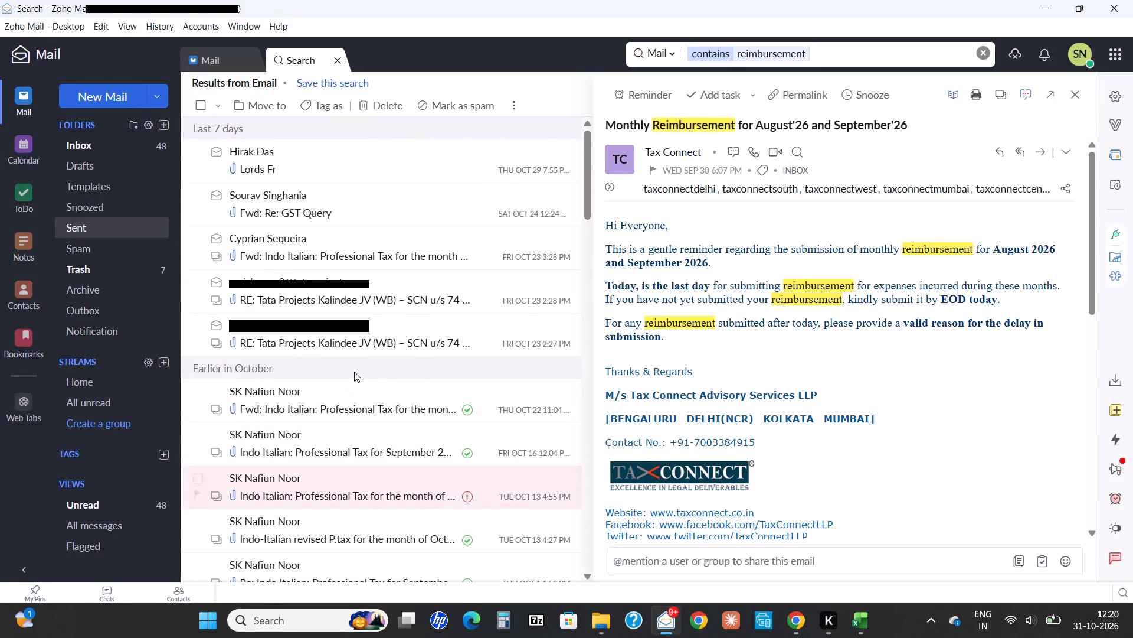
scroll(354, 372, "up", 1)
scroll(354, 372, "down", 2)
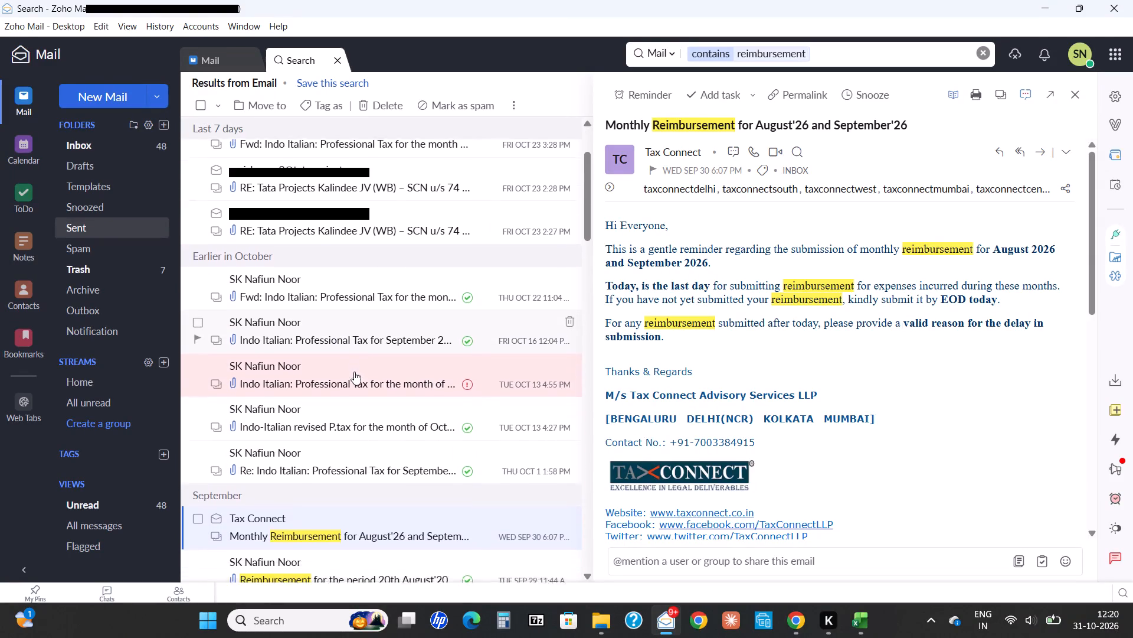
scroll(354, 372, "down", 1)
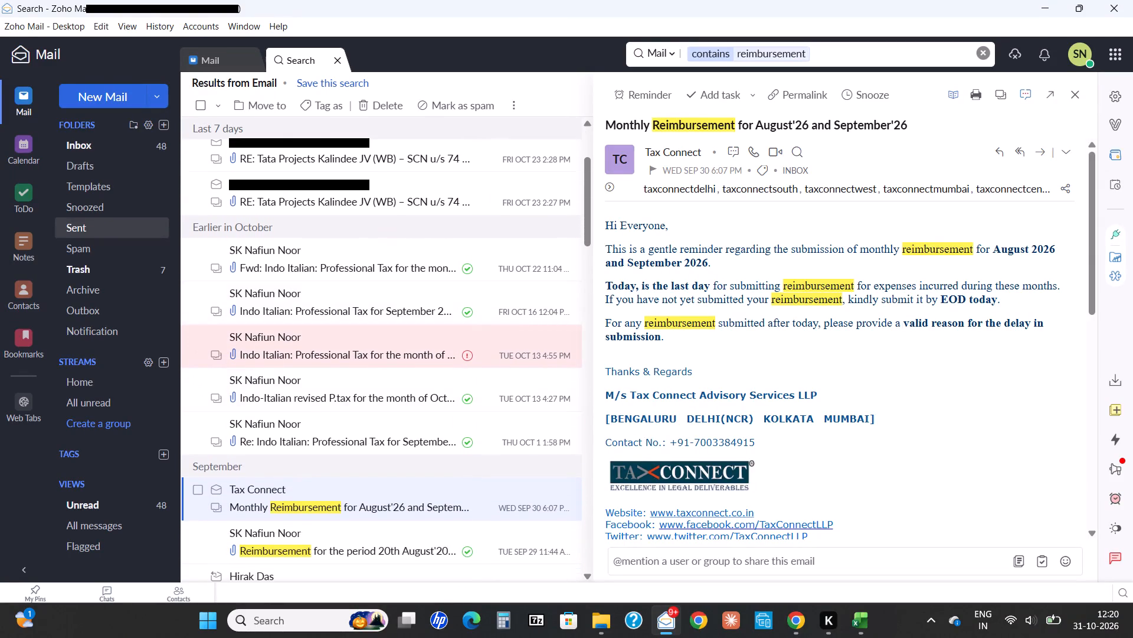
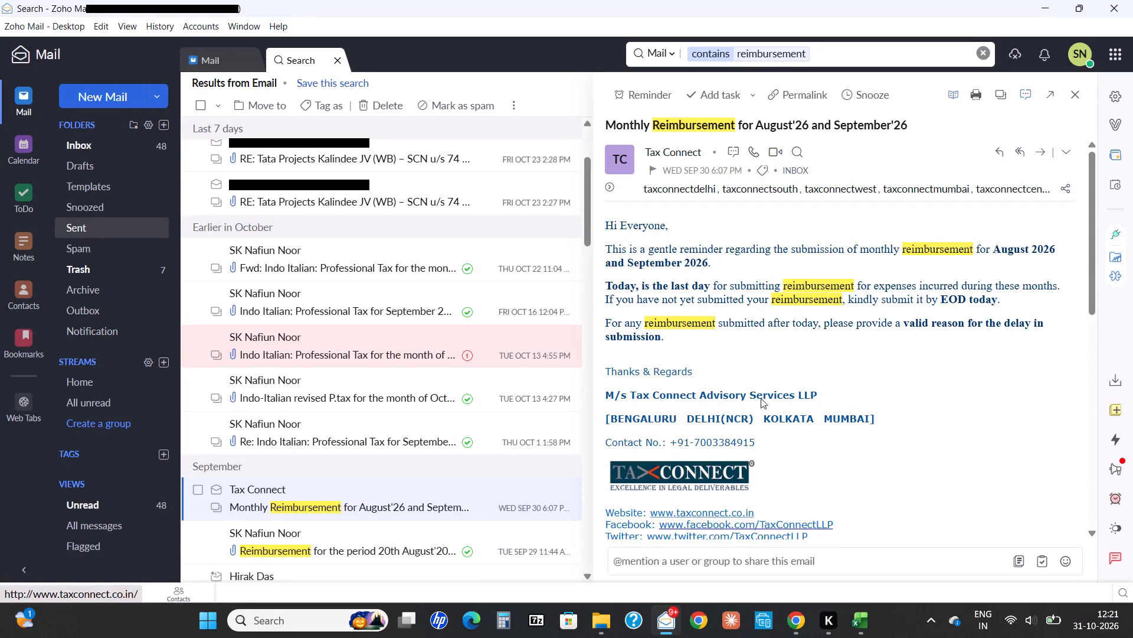
Read the August'26 and September'26 reimbursement reminder and the sent reimbursement email for 20th August'2026 to 19th September'2026.
scroll(804, 369, "down", 2)
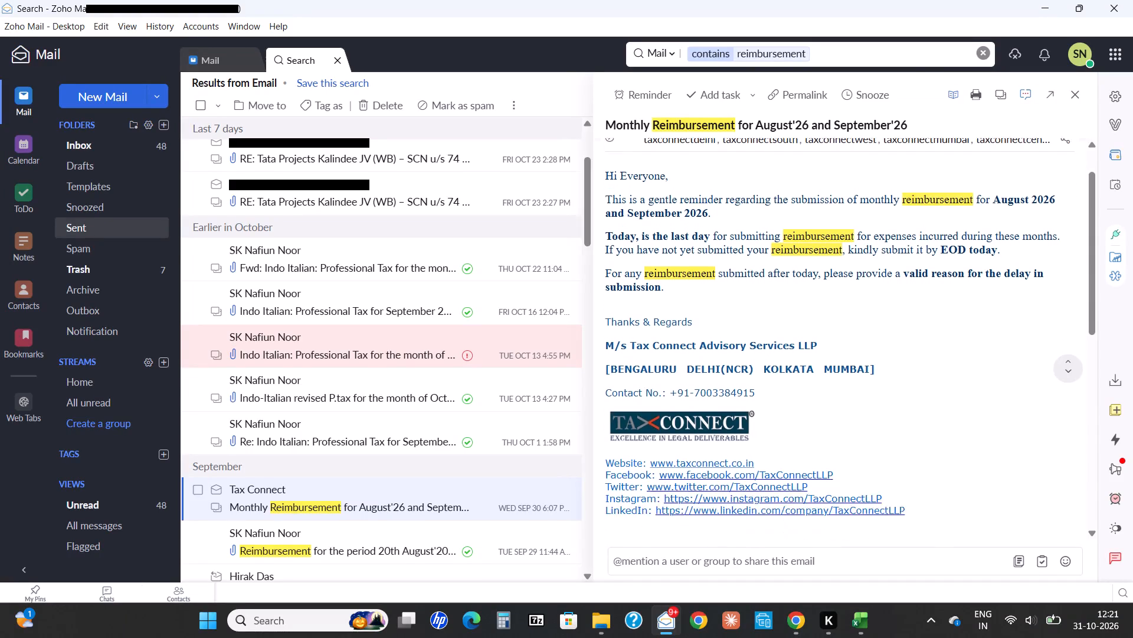
scroll(804, 369, "down", 3)
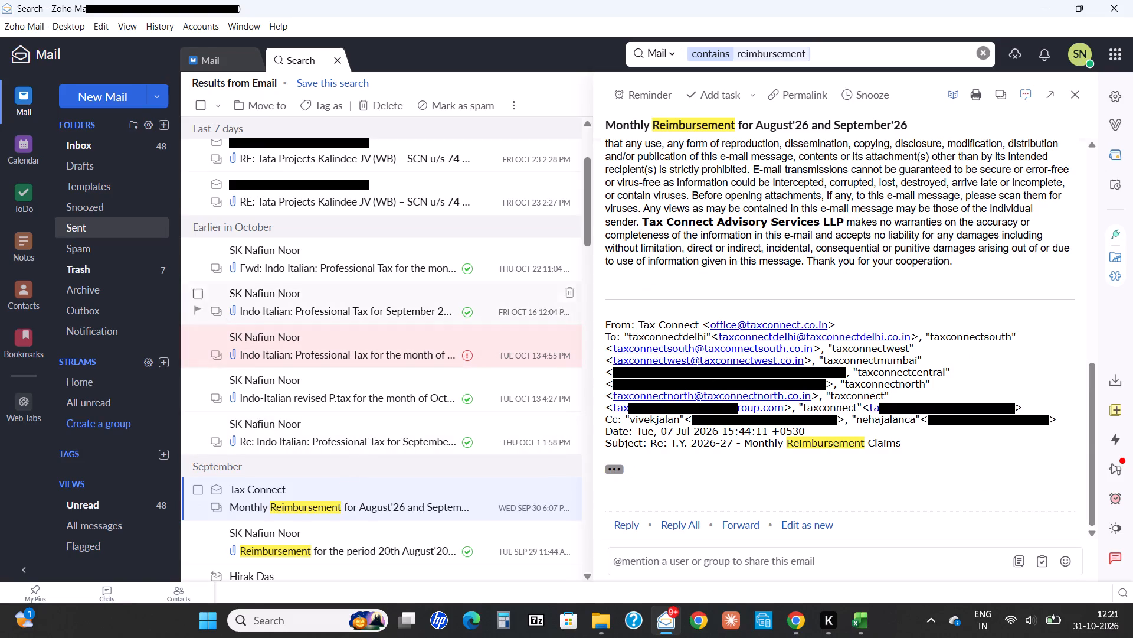
left_click(355, 536)
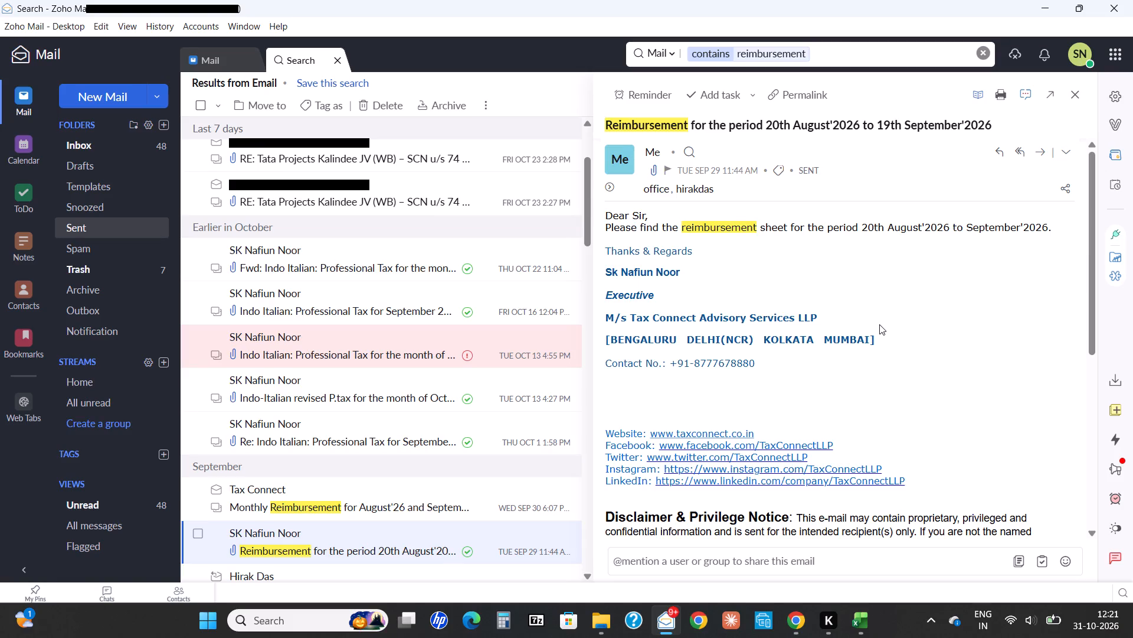
scroll(879, 324, "down", 1)
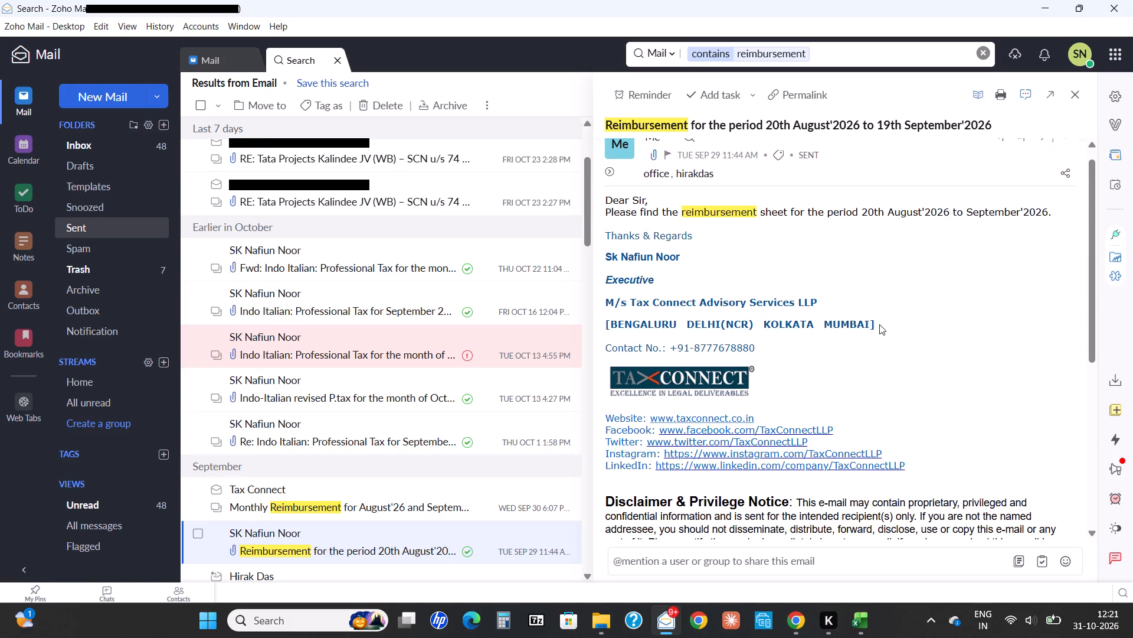
scroll(879, 324, "down", 3)
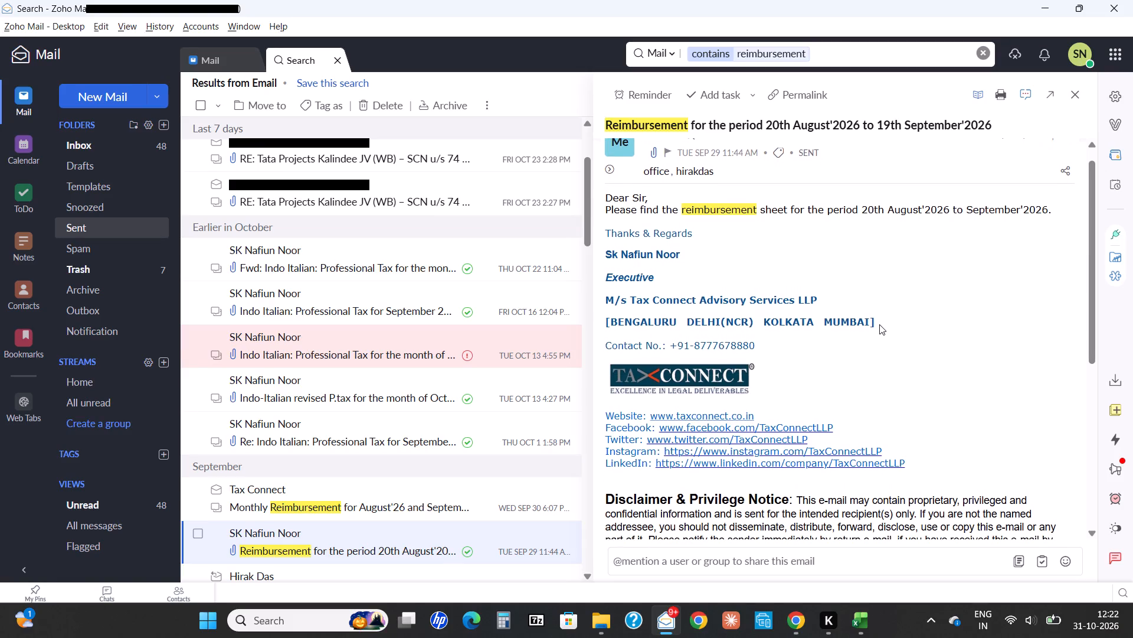
Switch to the Incognito Chrome window and search Google in a new tab for the client's address on Rash Behari Avenue.
key("alt+Tab")
key("alt+Tab")
key("alt+Tab")
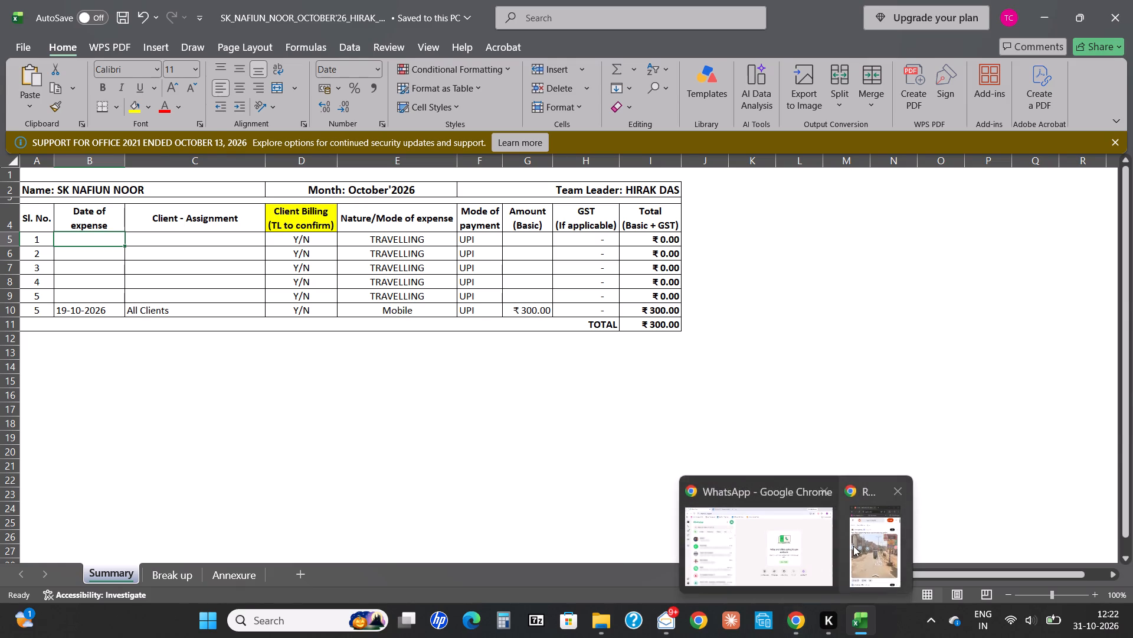
left_click(855, 545)
key("ctrl+t")
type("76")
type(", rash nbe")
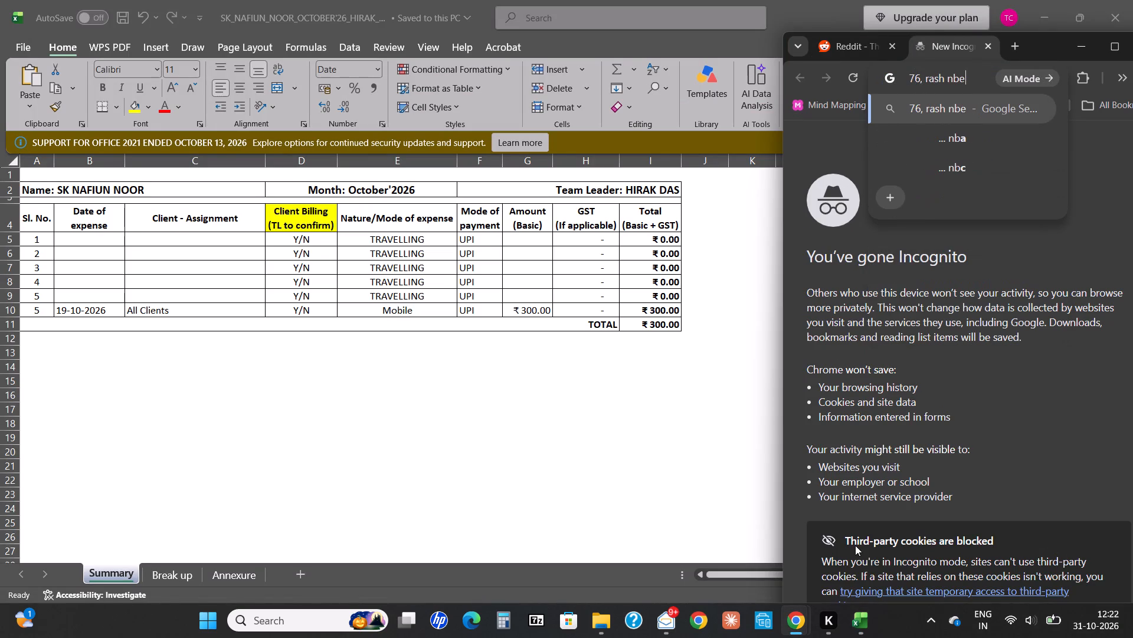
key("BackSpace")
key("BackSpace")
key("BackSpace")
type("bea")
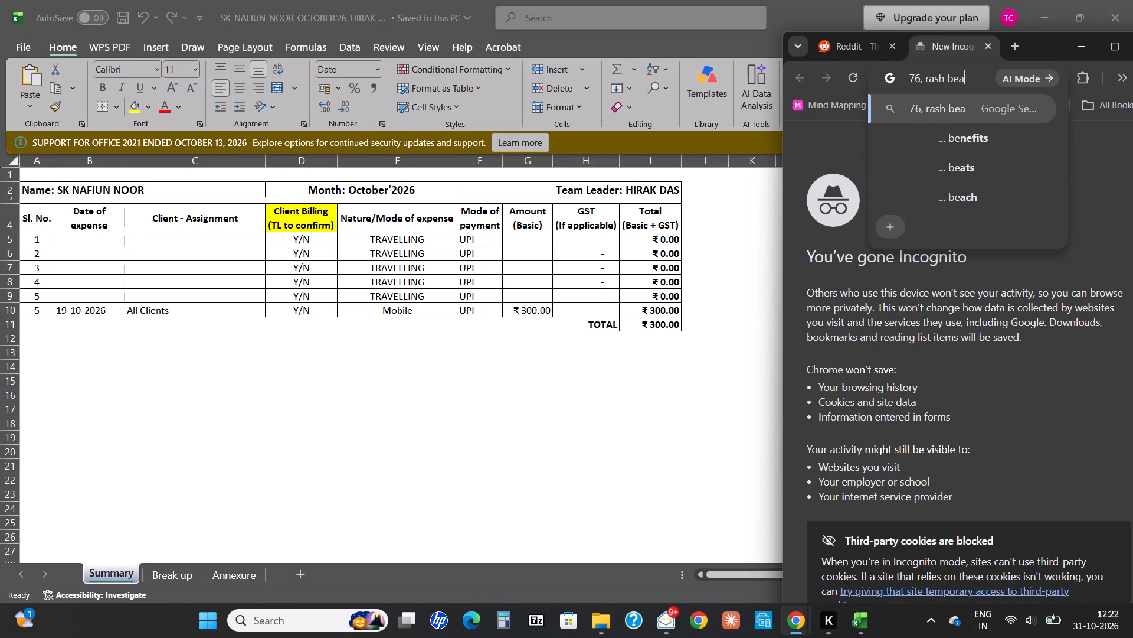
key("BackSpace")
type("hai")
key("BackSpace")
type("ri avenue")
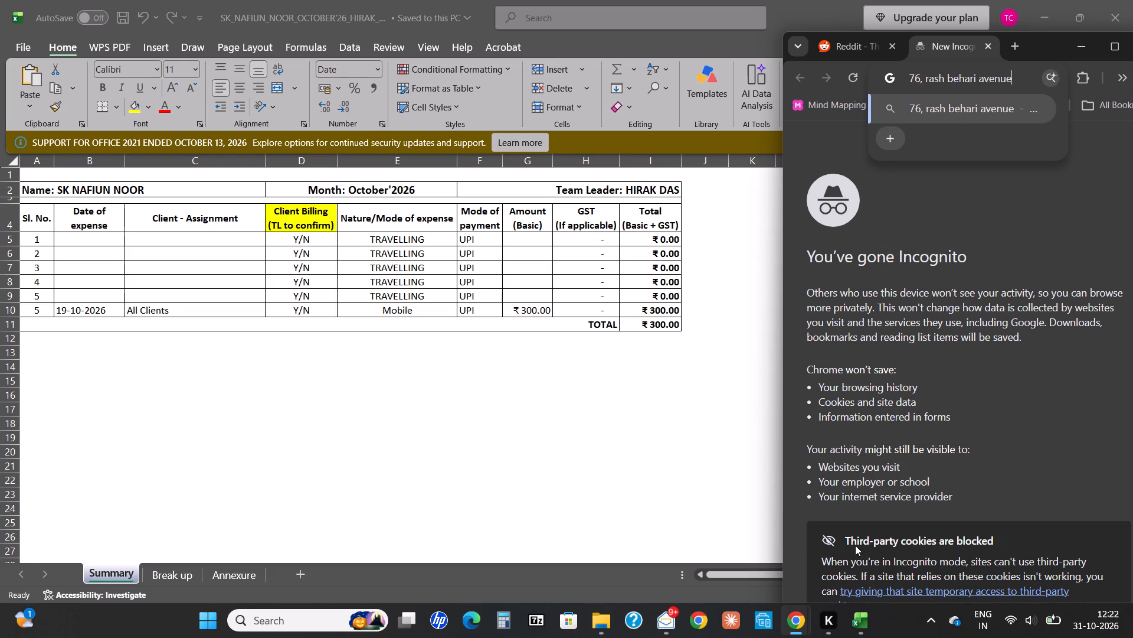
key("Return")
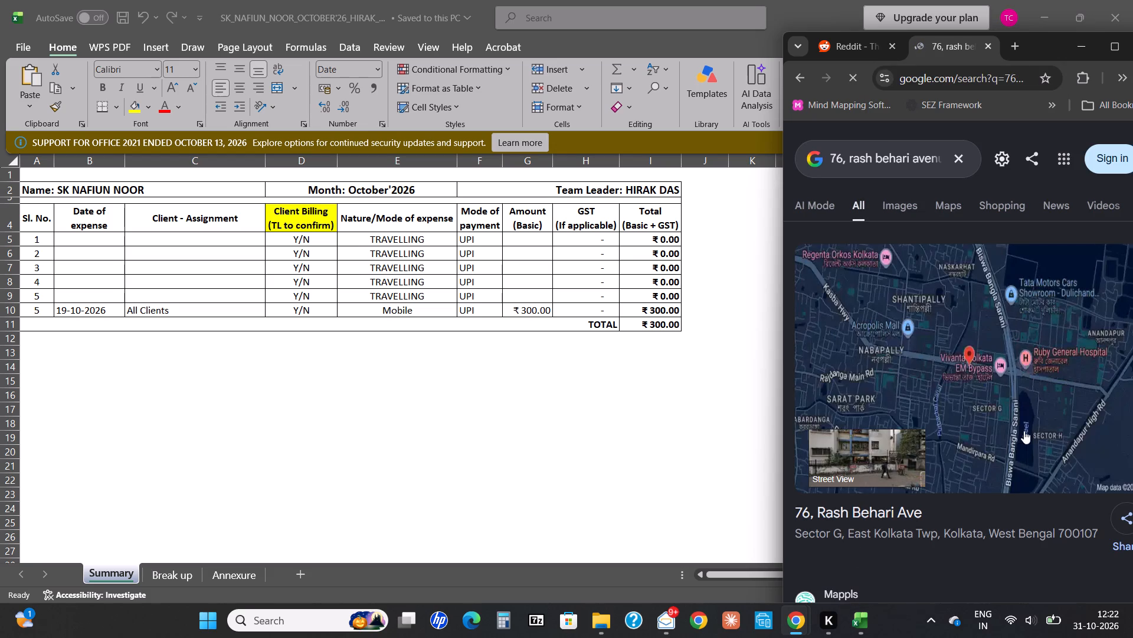
Open the found address in Google Maps and collapse the place details to examine the surrounding area.
left_click(977, 368)
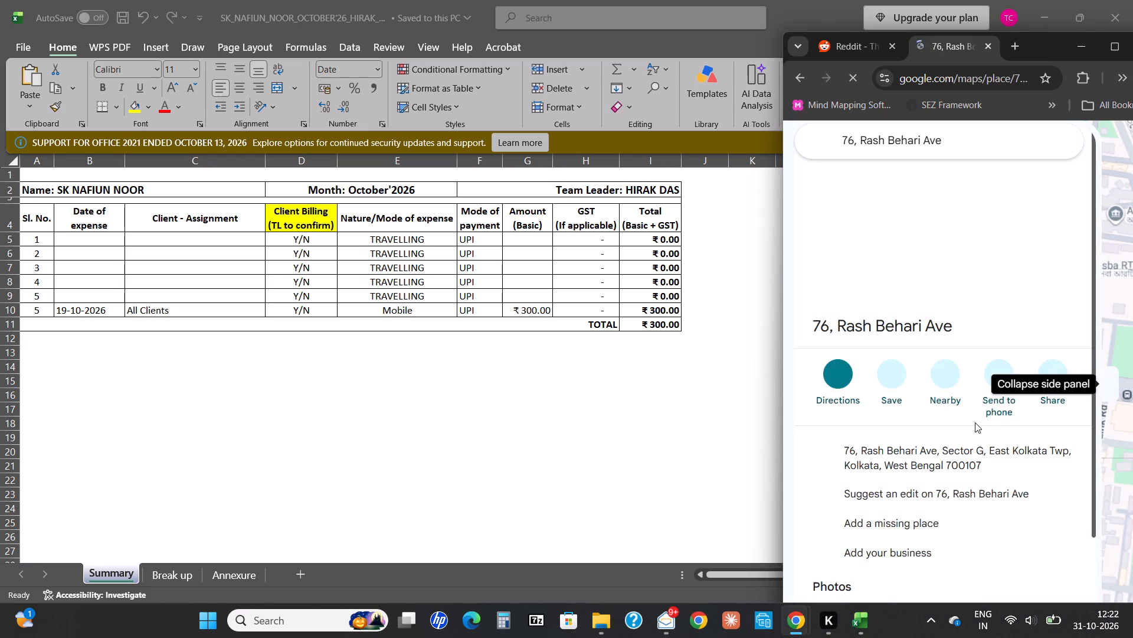
left_click(1113, 373)
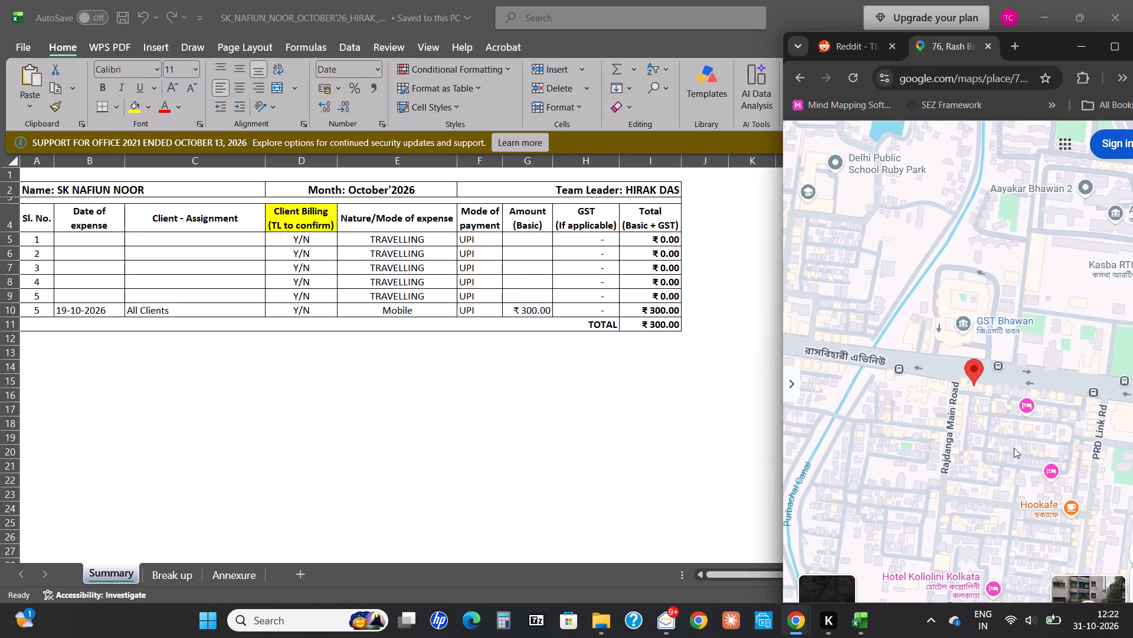
Switch back to the Excel expense workbook and enter 22/09/2026 as the date of expense for Sl. No. 1 on the Summary sheet.
key("alt+Tab")
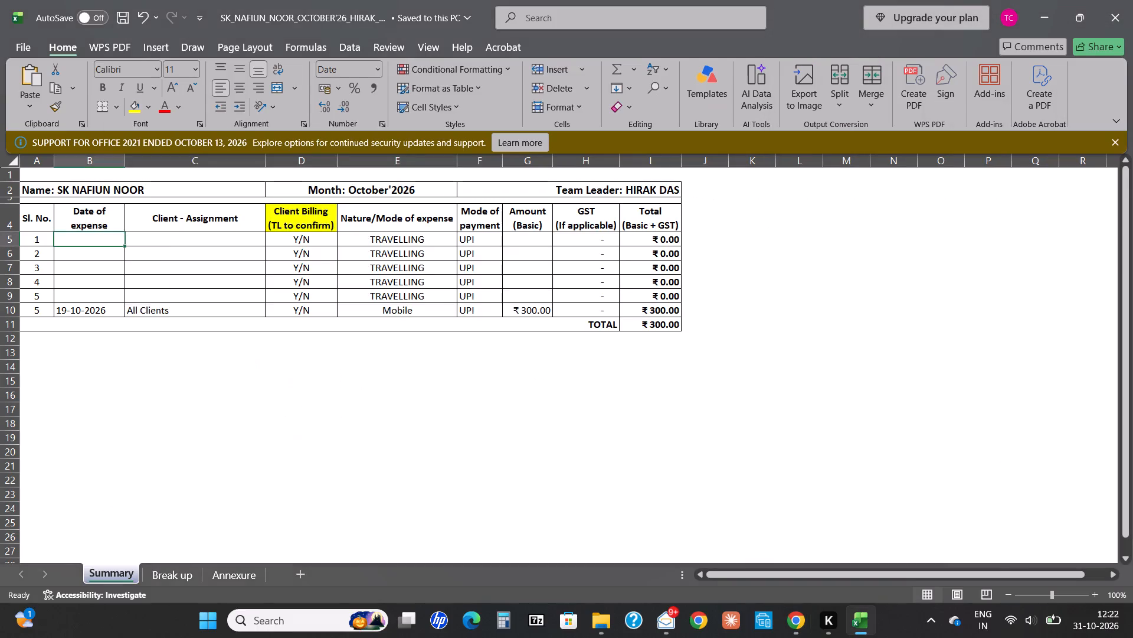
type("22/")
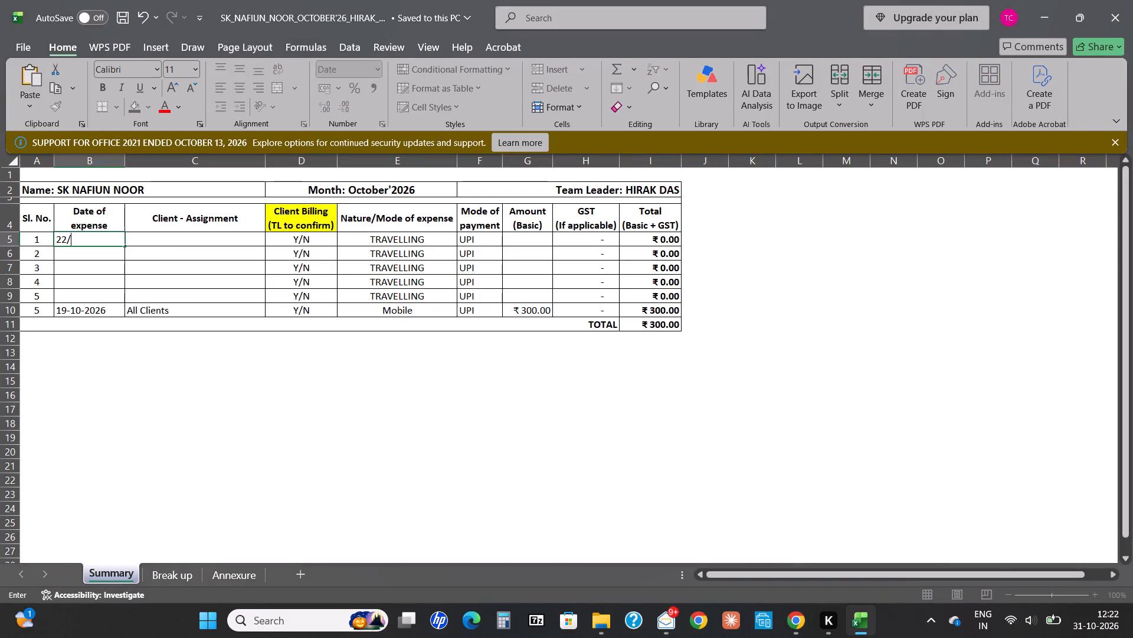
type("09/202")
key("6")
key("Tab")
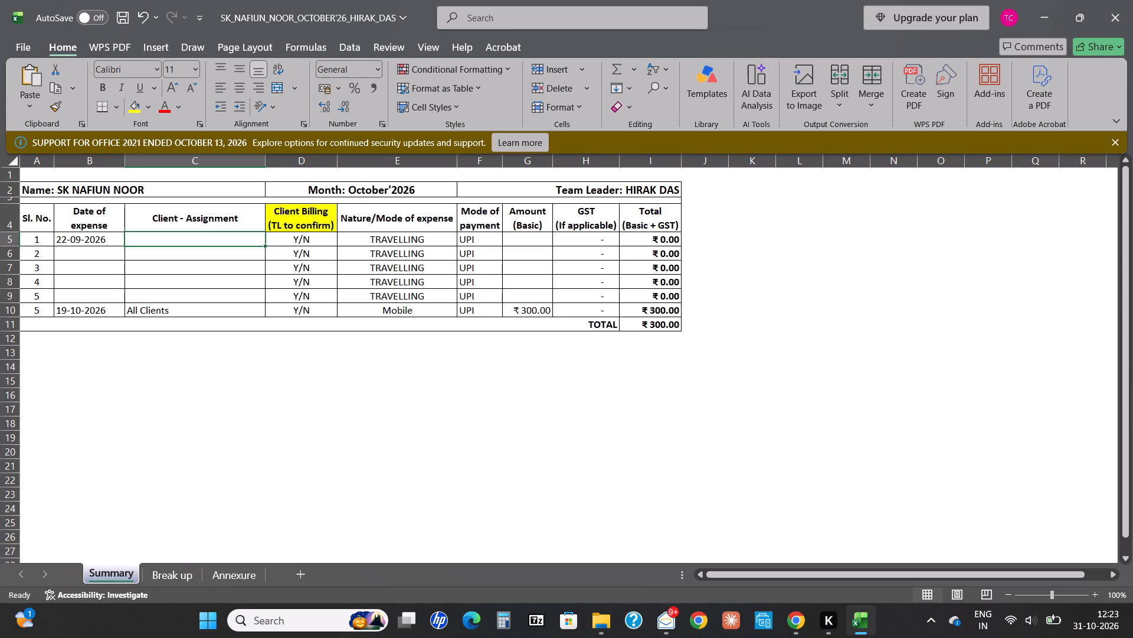
Back in Zoho Mail, find the 22 September Ganges Jute (P) Ltd. email among the sent messages and open its PDF attachment.
left_click(672, 620)
scroll(387, 390, "up", 1)
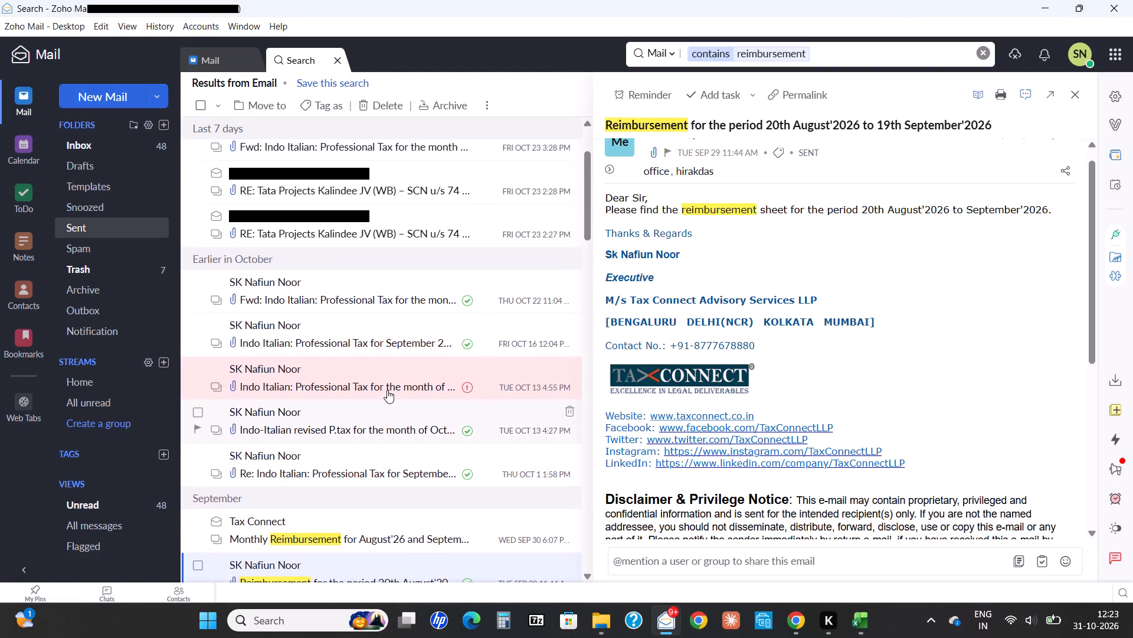
scroll(387, 390, "up", 1)
scroll(383, 395, "down", 4)
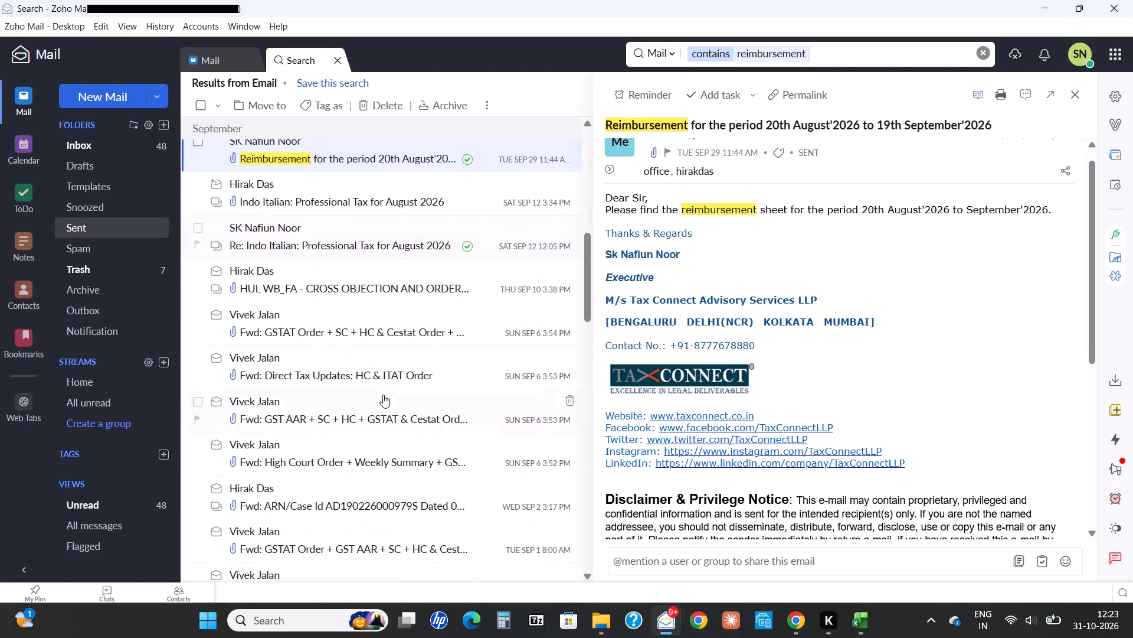
scroll(383, 395, "up", 1)
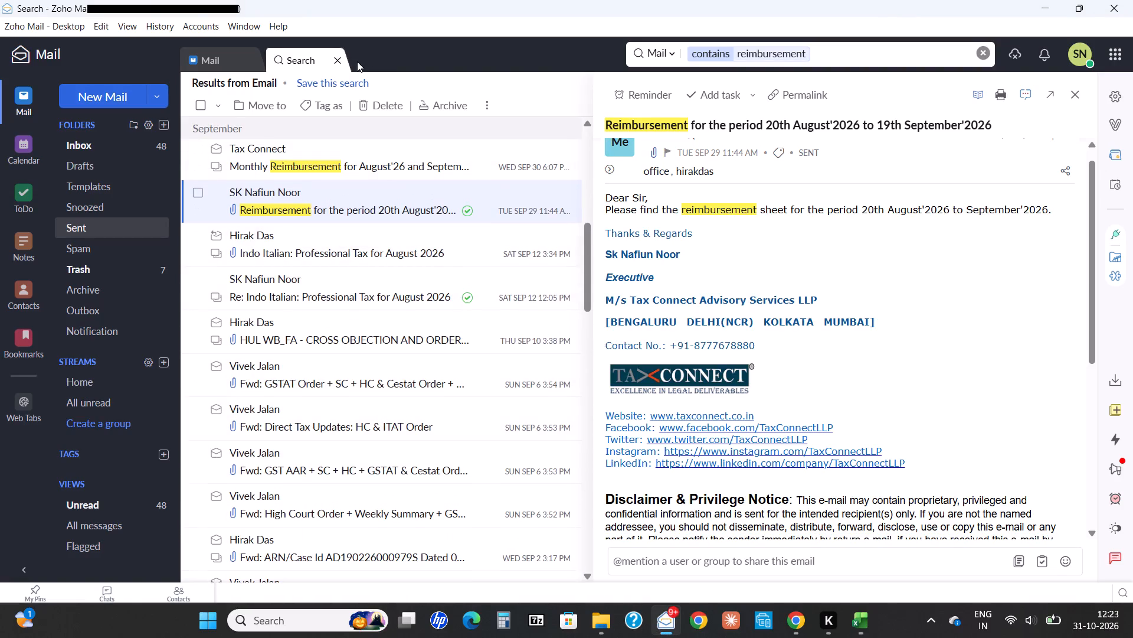
left_click(115, 220)
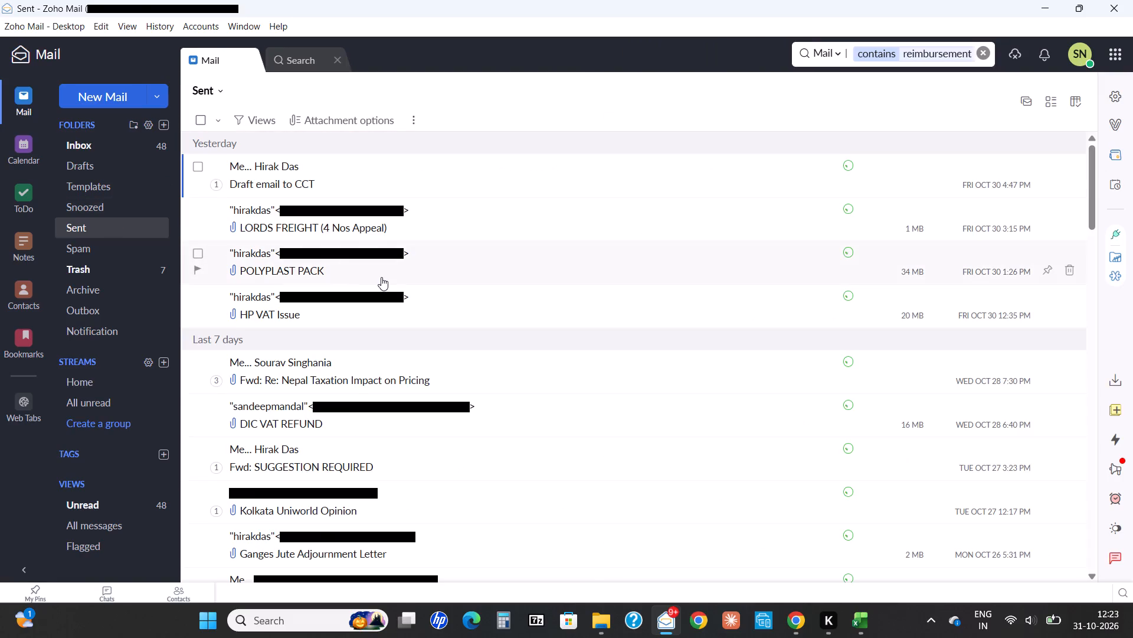
scroll(381, 277, "down", 8)
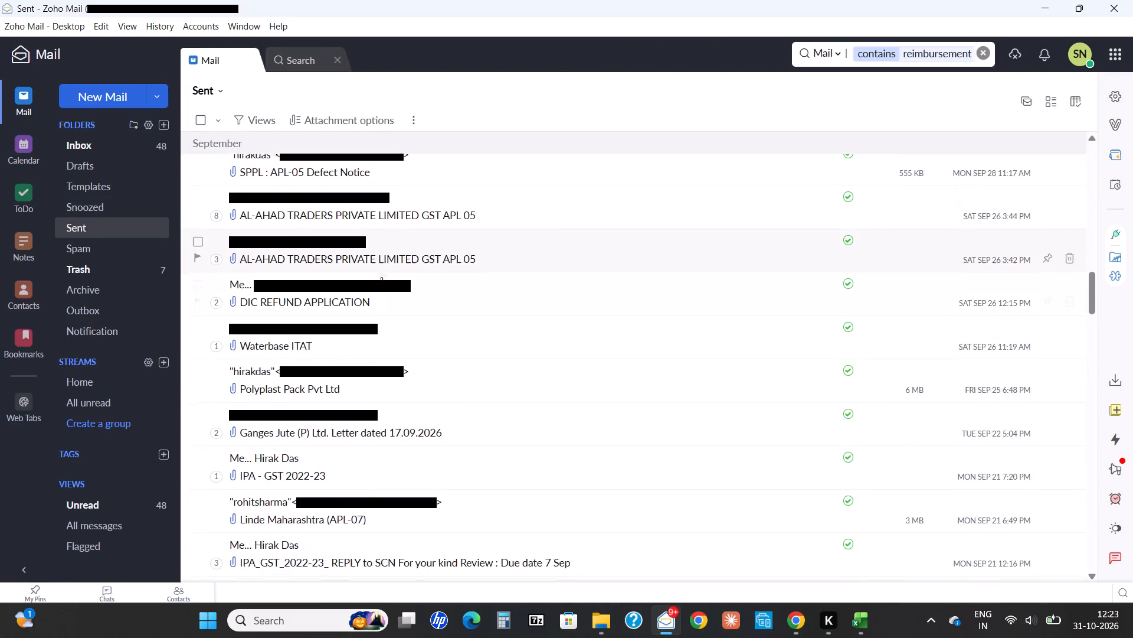
scroll(381, 277, "down", 1)
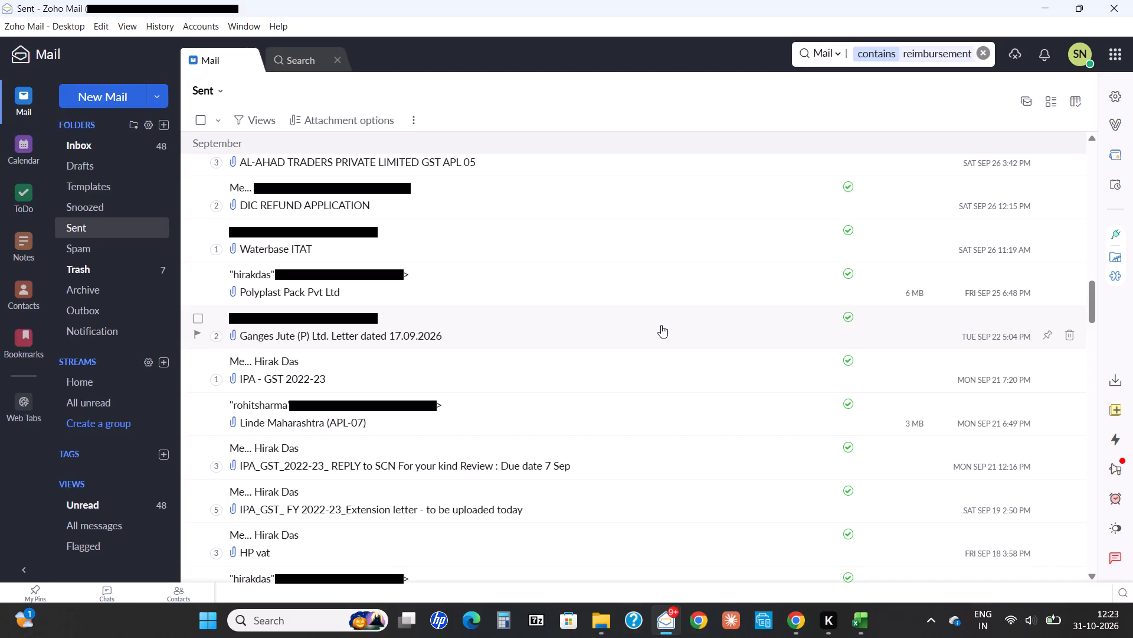
left_click(661, 325)
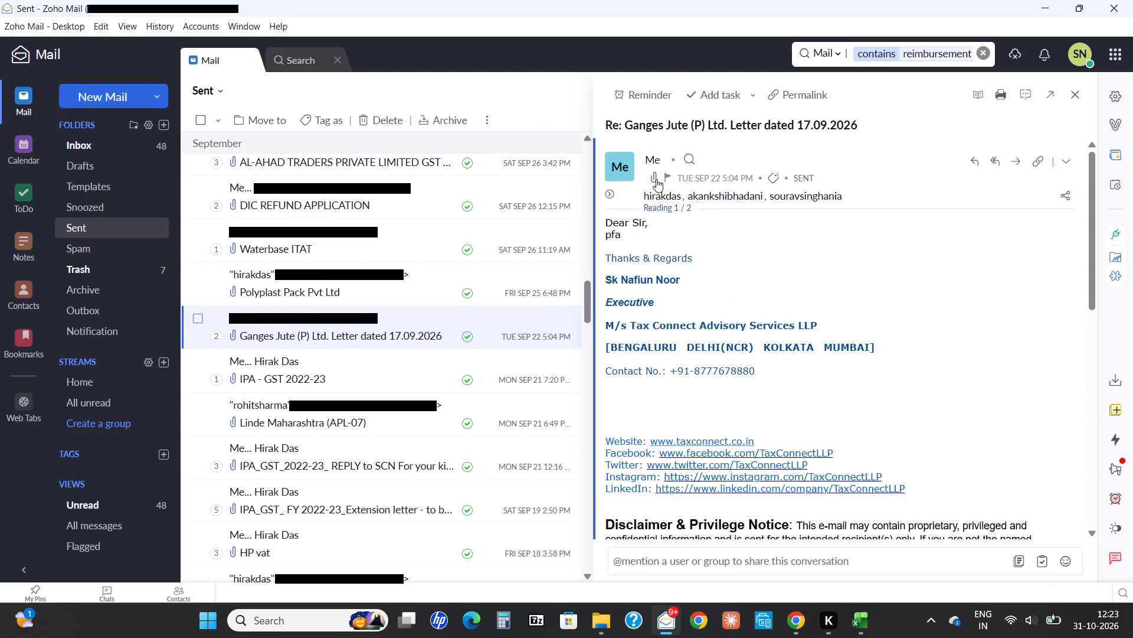
left_click(656, 179)
left_click(646, 394)
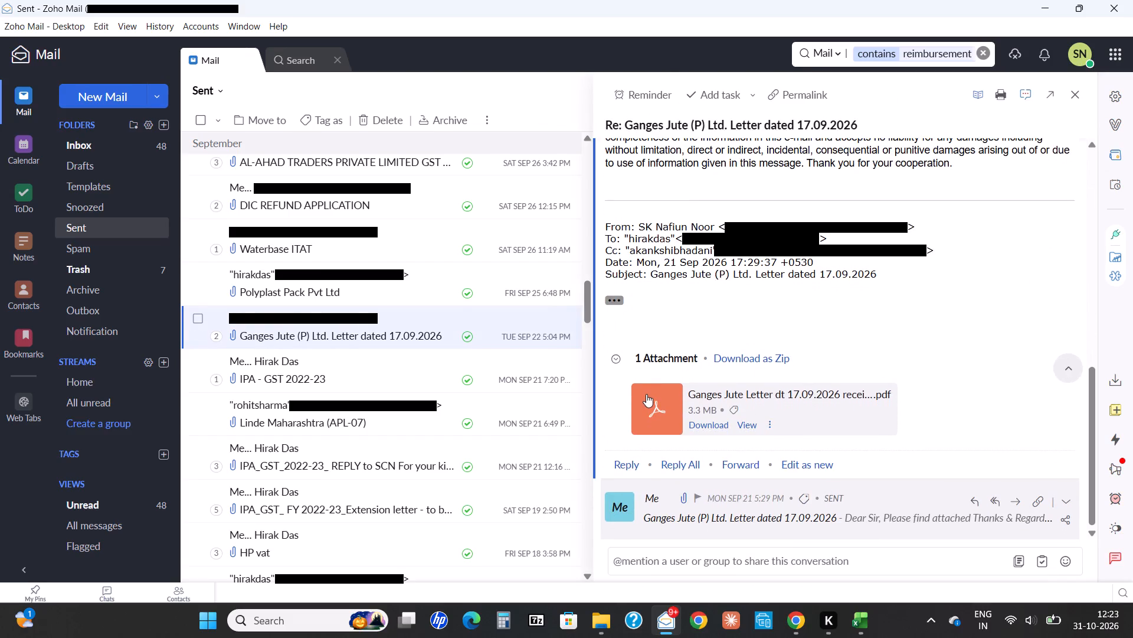
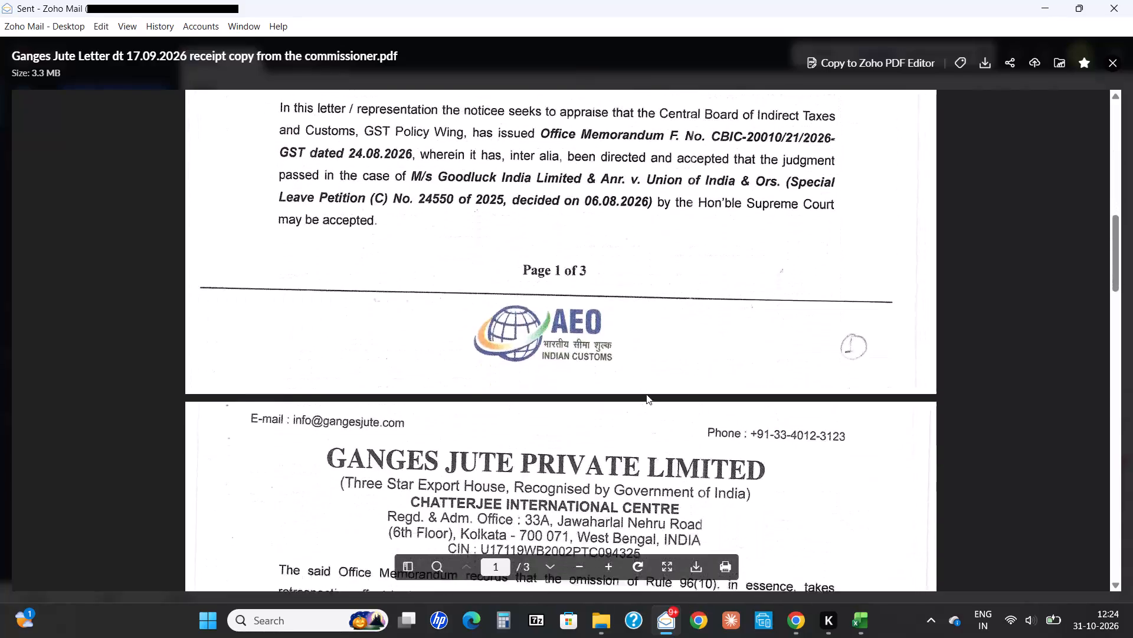
Read the Ganges Jute letter through to the receipt stamp on its last page, and close the attachment.
scroll(646, 394, "down", 8)
scroll(646, 394, "up", 2)
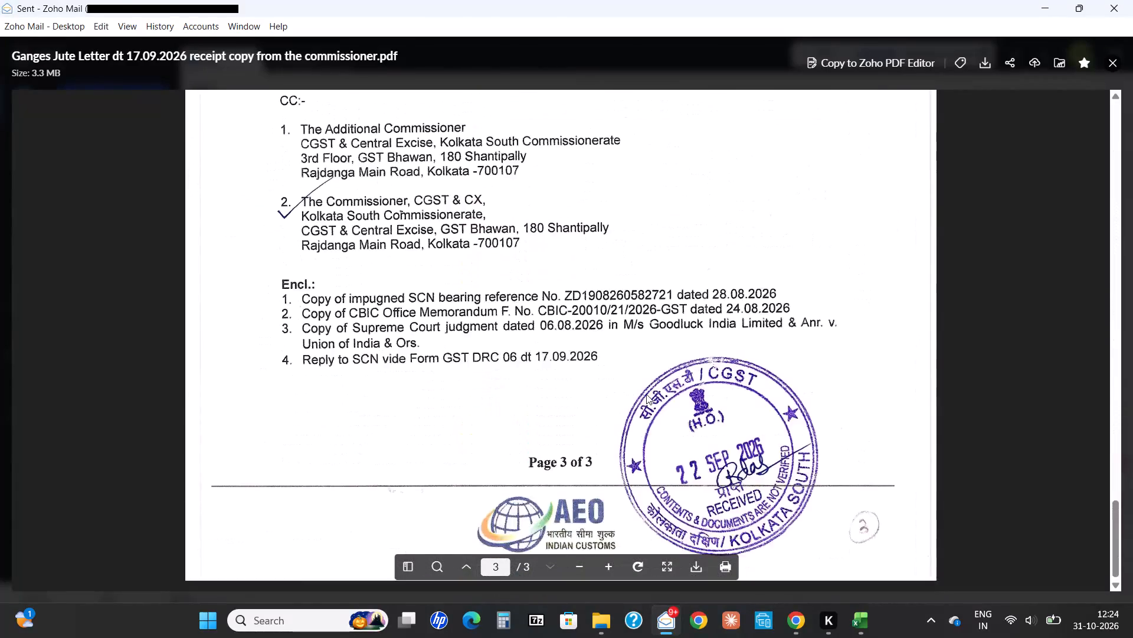
scroll(646, 394, "up", 4)
scroll(646, 394, "down", 8)
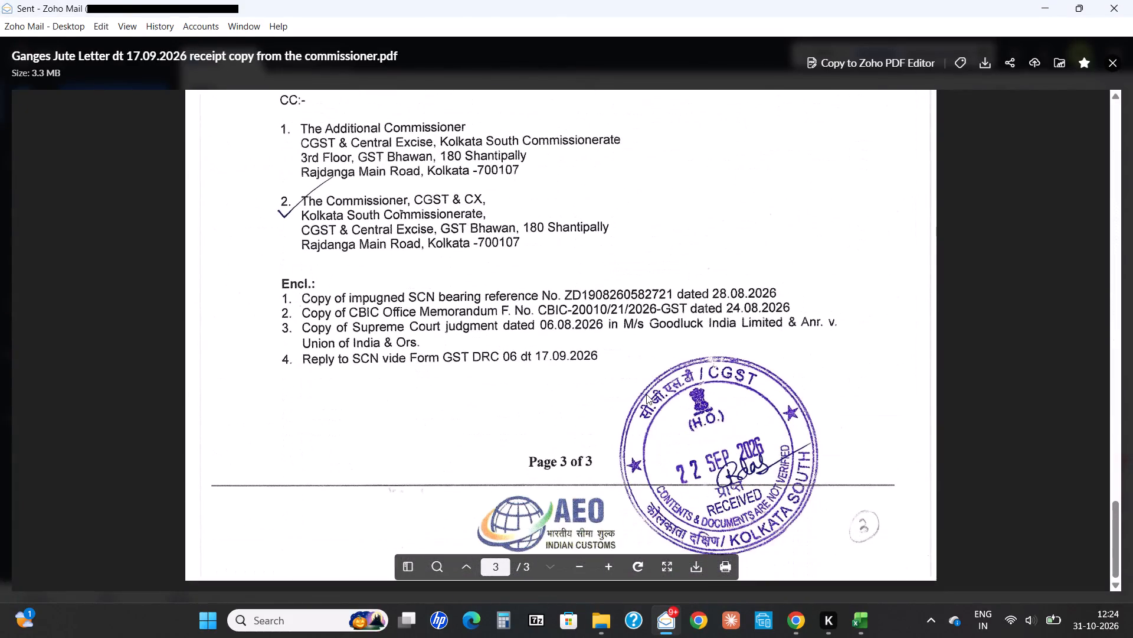
left_click(1119, 69)
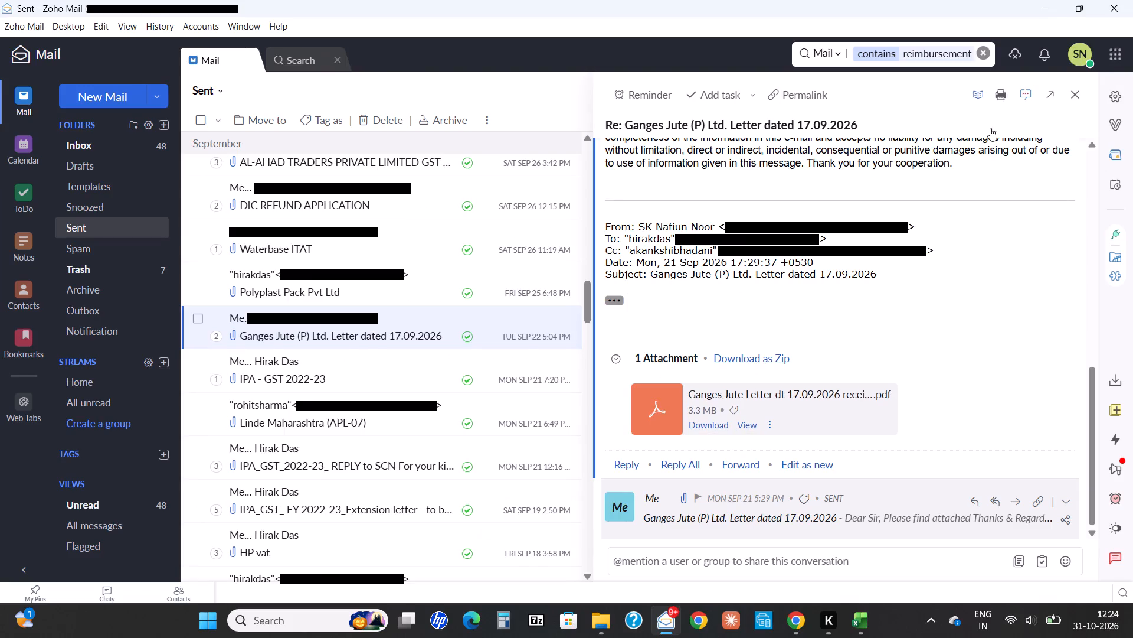
Switch to the October workbook in Excel and enter "Ganges Jute - Letter Submission" as the client assignment for Sl. No. 1.
key("alt+Tab")
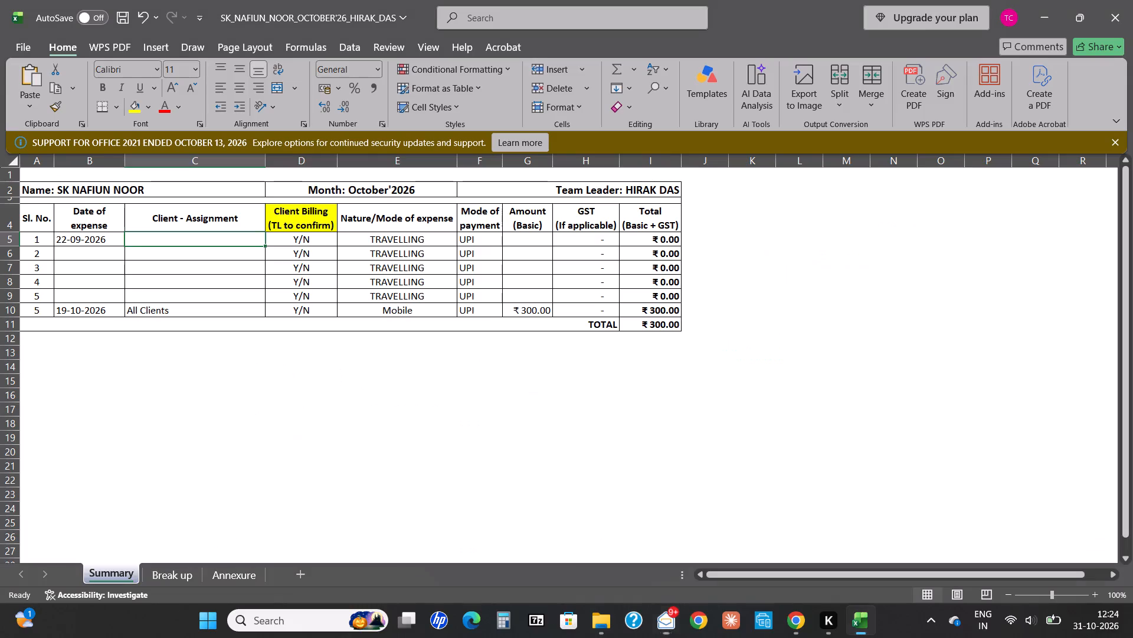
type("Gengea")
key("BackSpace")
key("BackSpace")
key("BackSpace")
key("BackSpace")
key("BackSpace")
type("anges Jute -")
key("space")
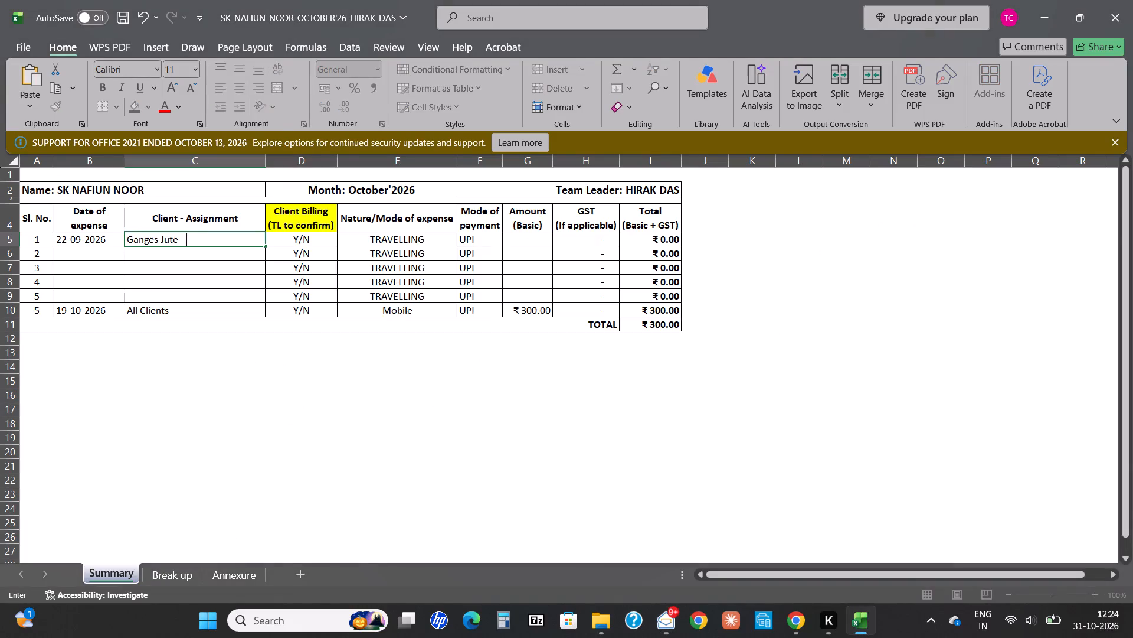
key("alt+Tab")
key("alt+Tab")
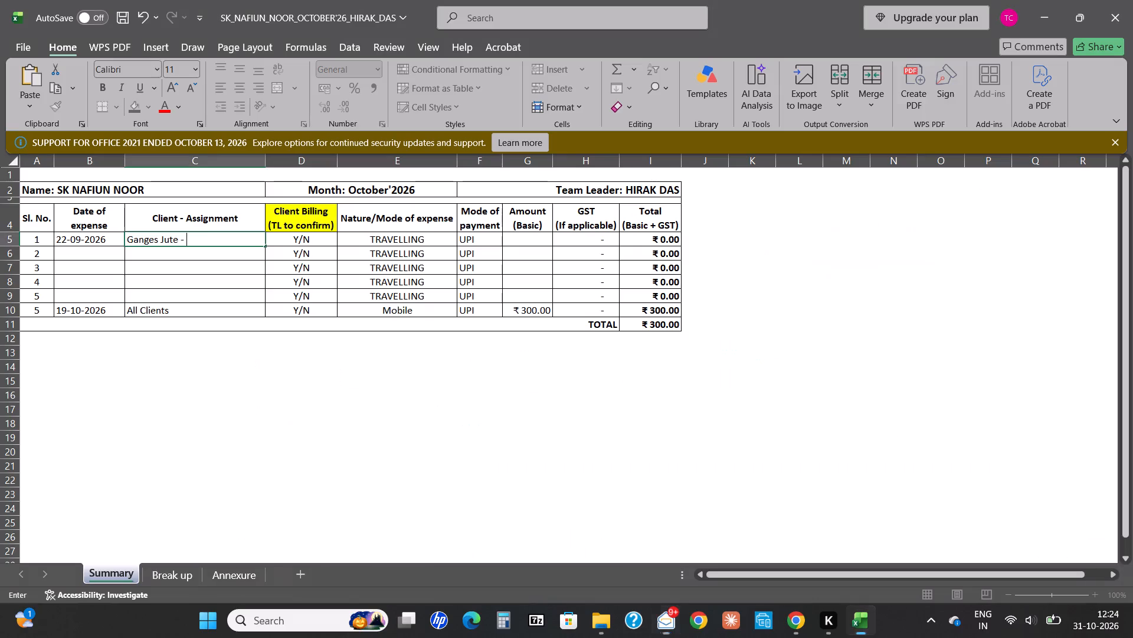
type("Letter to")
key("space")
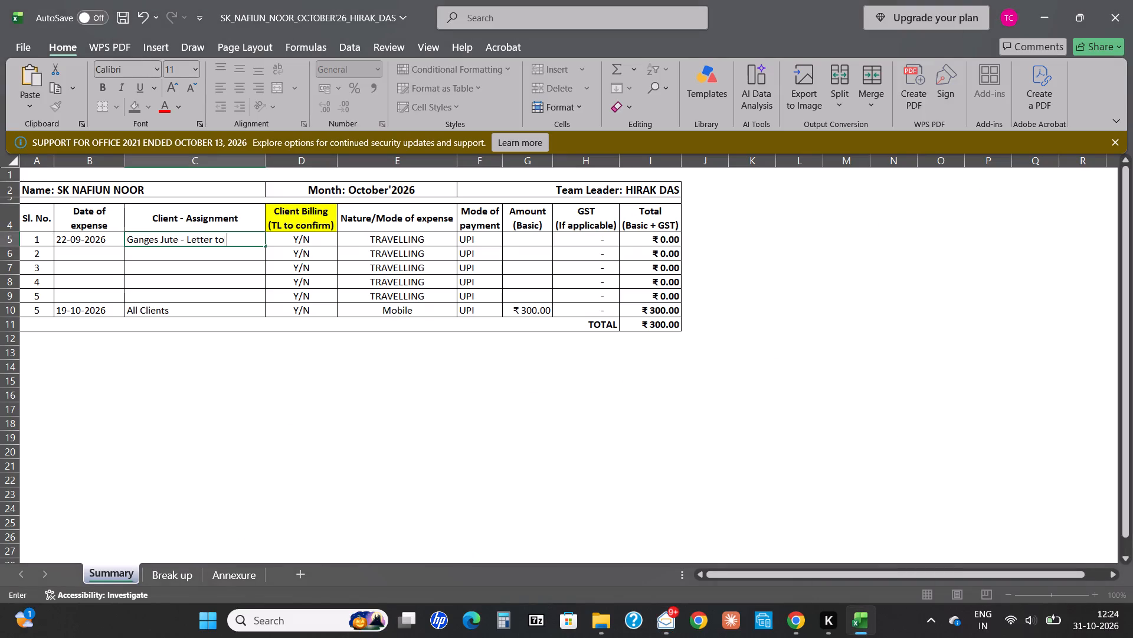
key("BackSpace")
key("BackSpace")
key("BackSpace")
type("Submission")
key("Tab")
Enter 289 as the basic amount for the Sl. No. 1 travelling expense.
key("Tab")
key("Tab")
key("Tab")
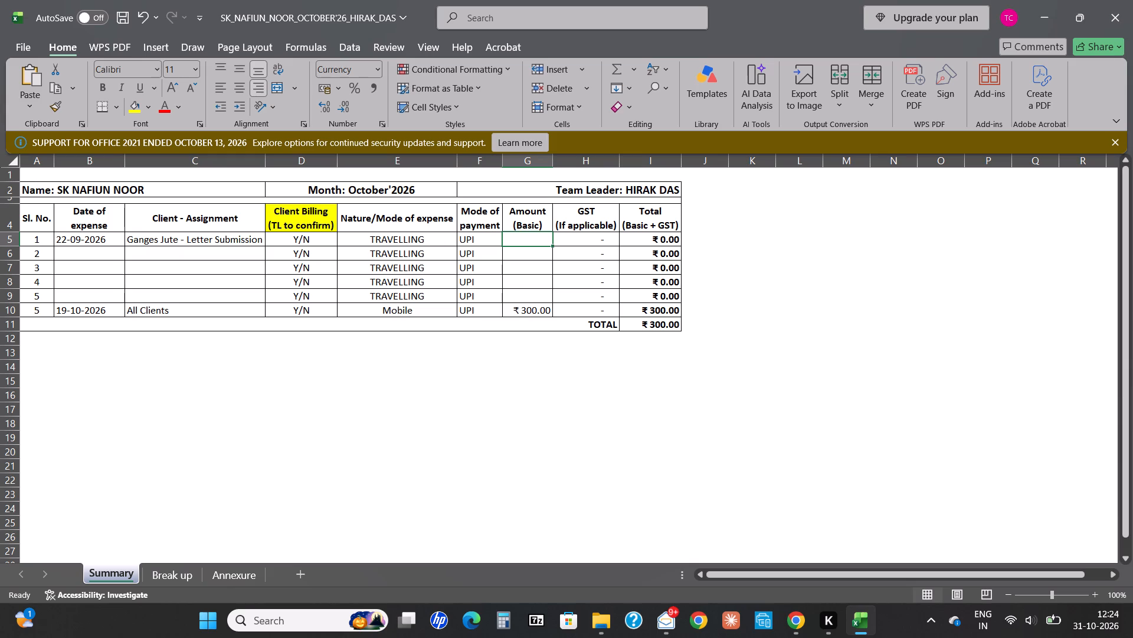
type("289")
key("Return")
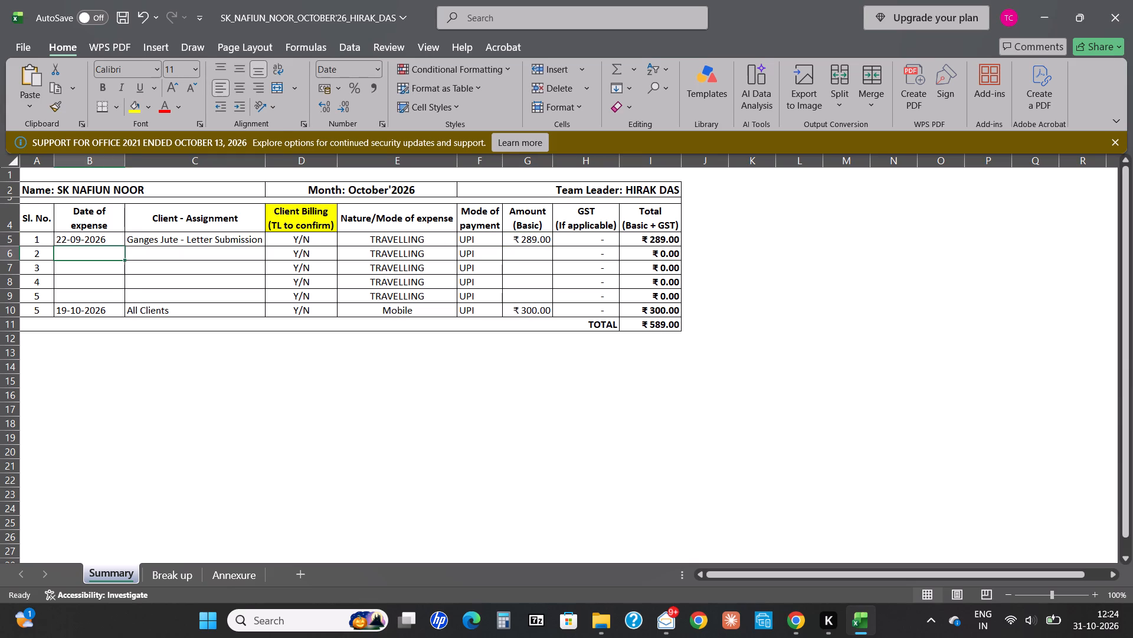
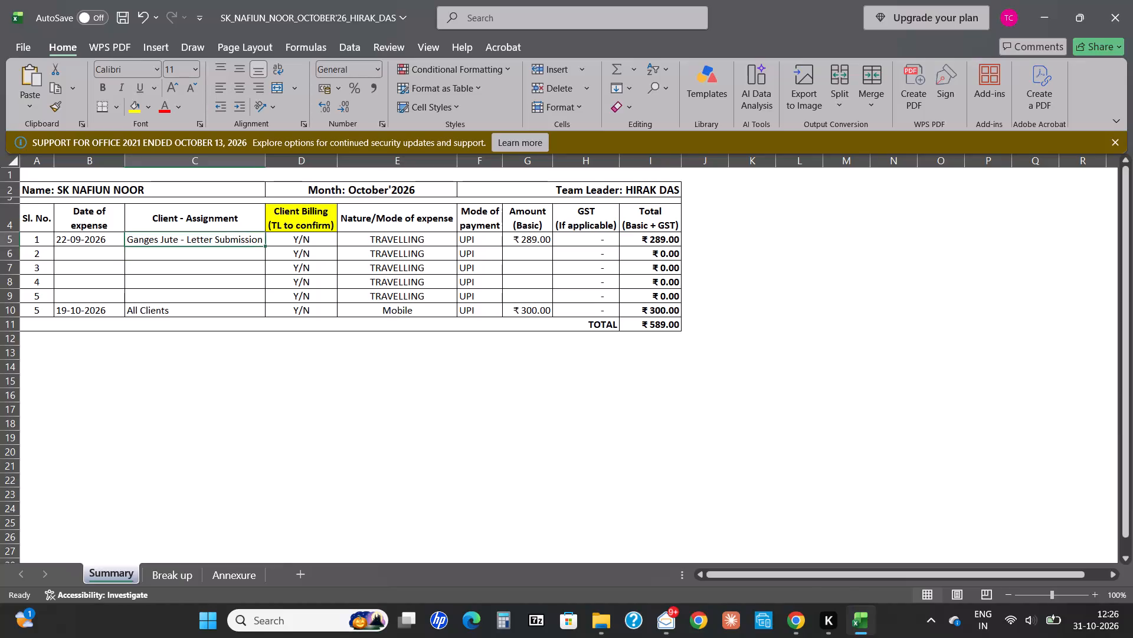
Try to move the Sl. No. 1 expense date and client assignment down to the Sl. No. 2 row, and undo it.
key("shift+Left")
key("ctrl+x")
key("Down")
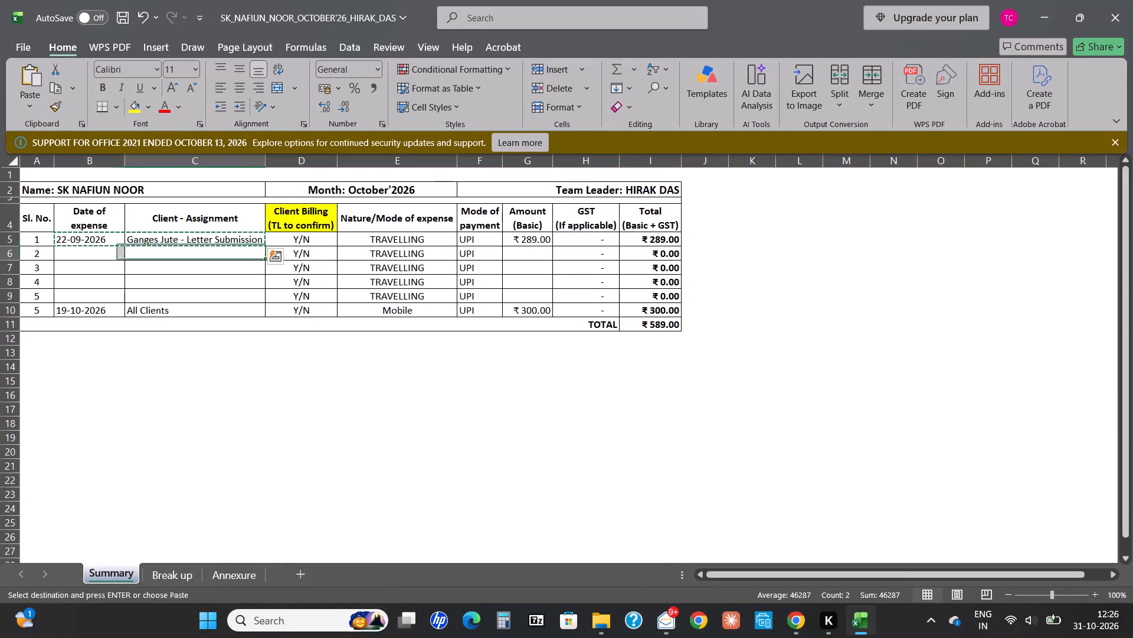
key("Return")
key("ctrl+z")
Copy the expense date and client assignment of Sl. No. 1 into the Sl. No. 2 row.
key("Left")
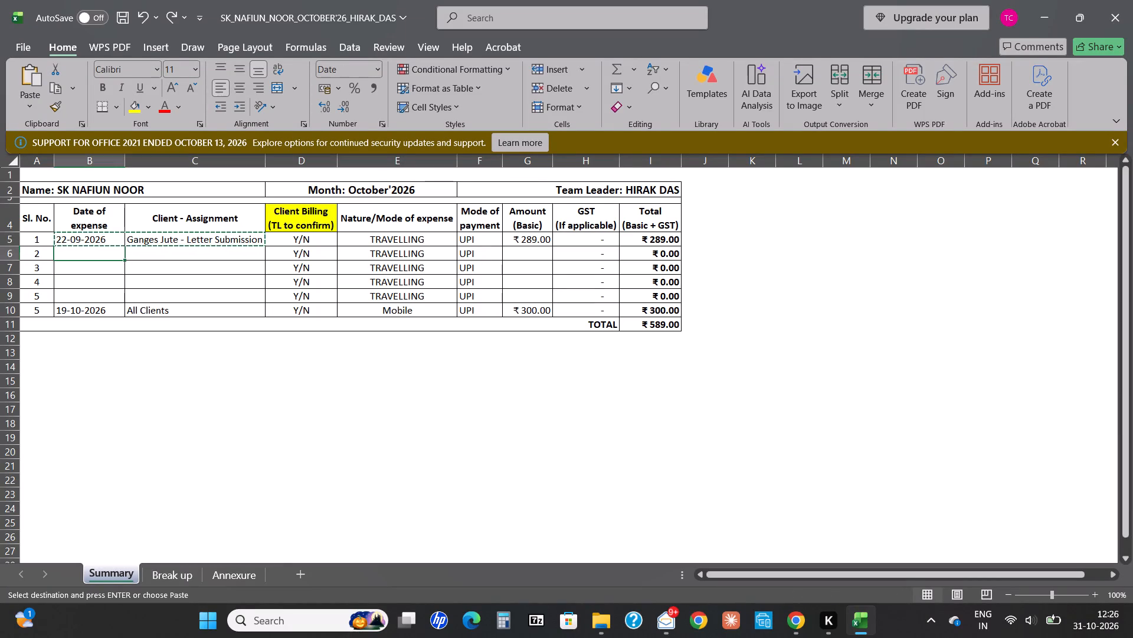
key("Up")
key("ctrl+c")
key("shift+Right")
key("ctrl+c")
key("ctrl+c")
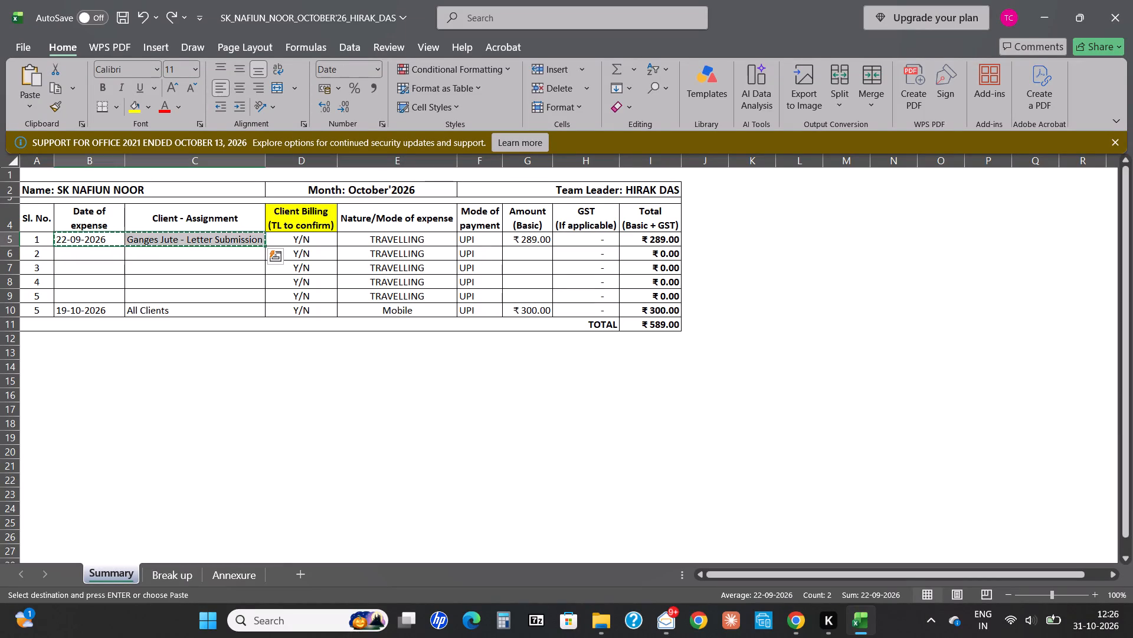
key("Down")
key("Return")
Change the expense date of Sl. No. 1 to 21-09-2026.
key("Right")
key("Right")
key("Up")
key("Left")
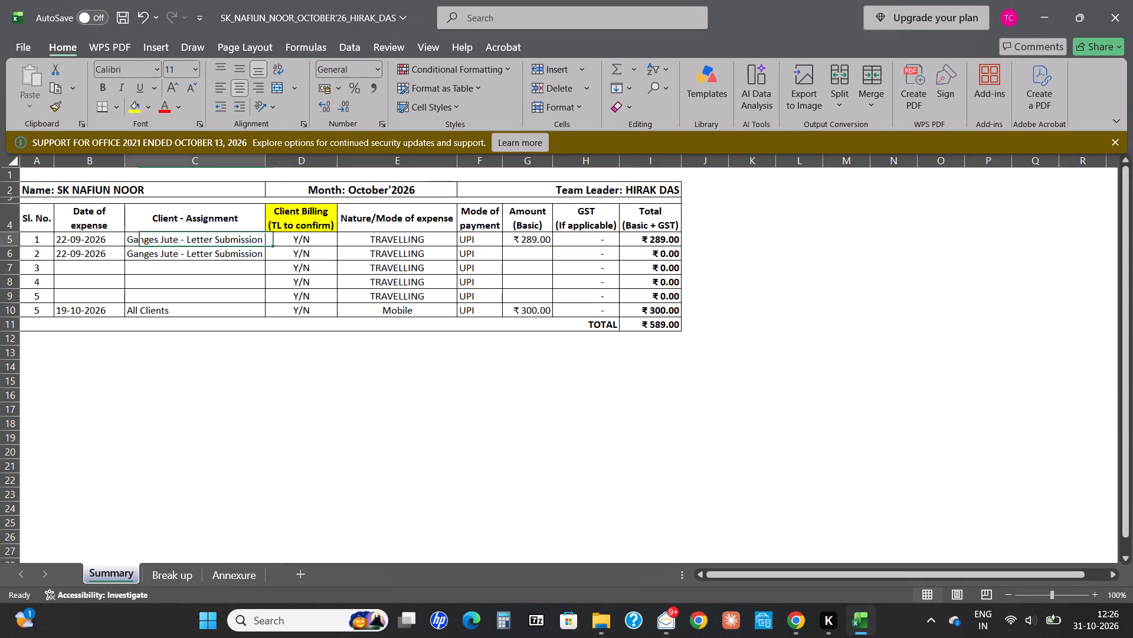
key("Left")
key("Left")
key("Right")
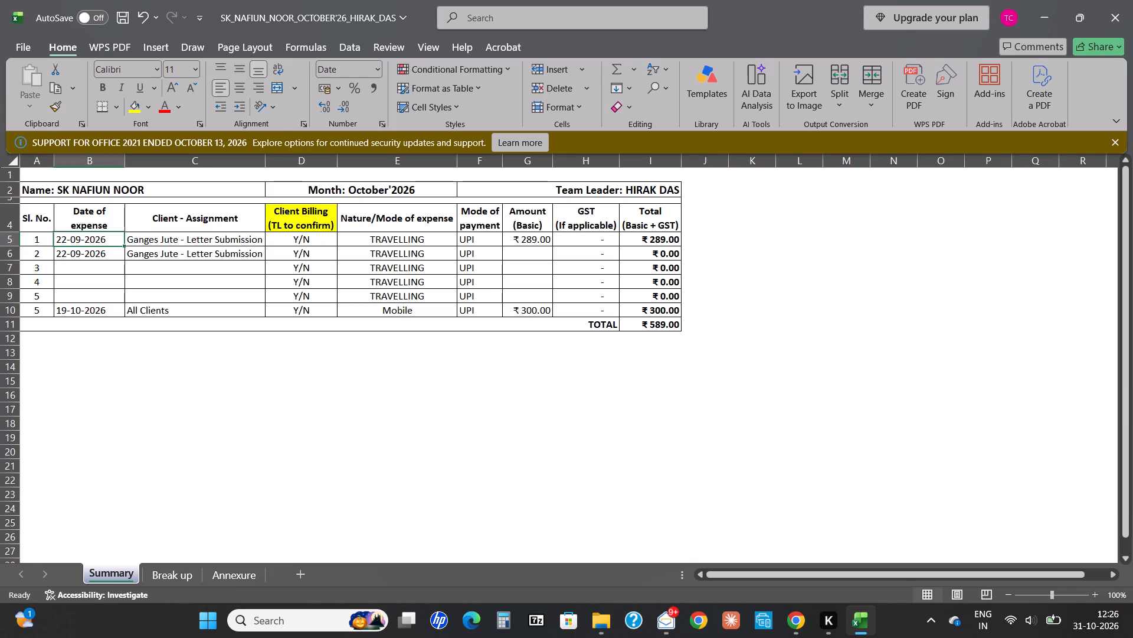
key("F2")
key("Left")
key("Left")
key("Left")
key("Left")
key("Left")
key("Left")
key("Left")
key("Left")
key("Left")
key("Right")
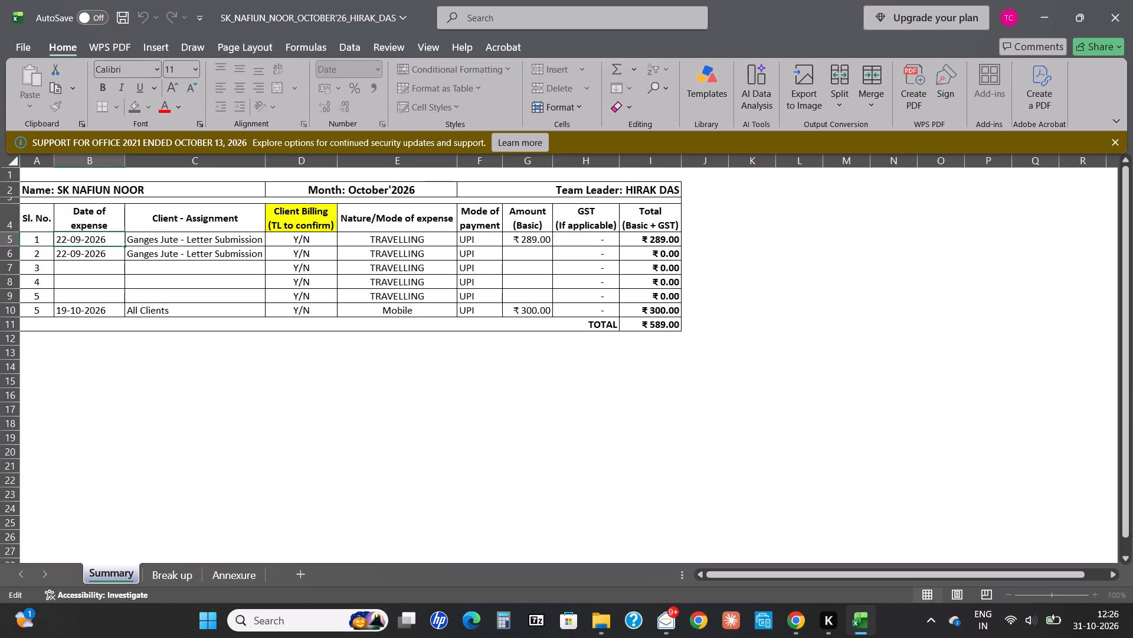
key("BackSpace")
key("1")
key("Tab")
Copy the basic amount of Sl. No. 1 into the Sl. No. 2 row.
key("Tab")
key("Tab")
key("Tab")
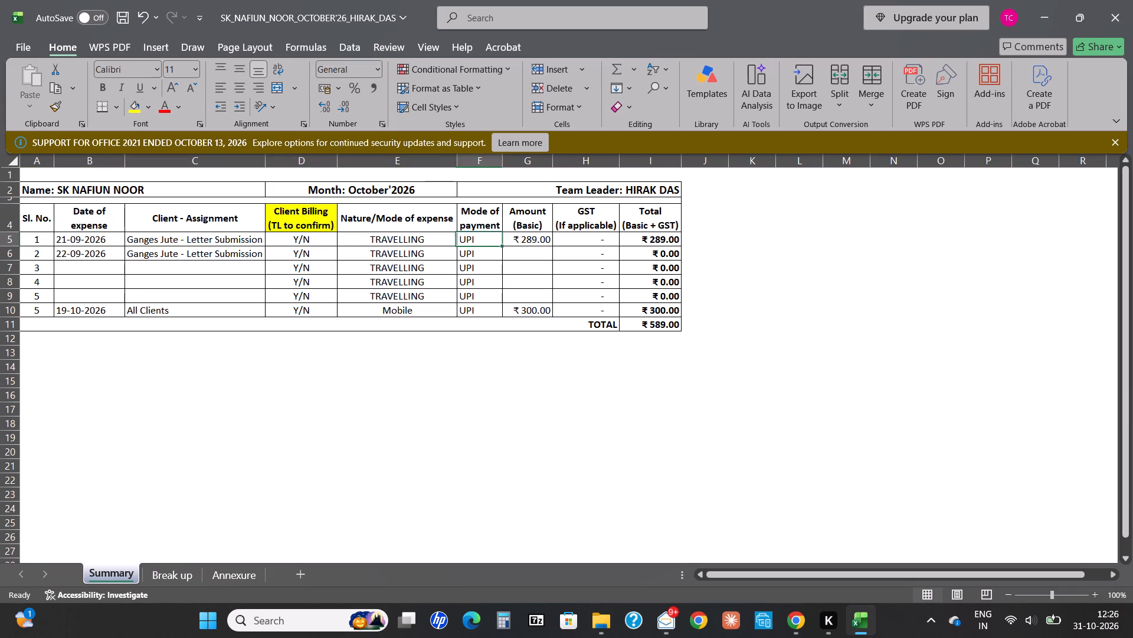
key("Tab")
key("ctrl+c")
key("Down")
key("Return")
Set the basic amount of Sl. No. 1 to 142.
key("Up")
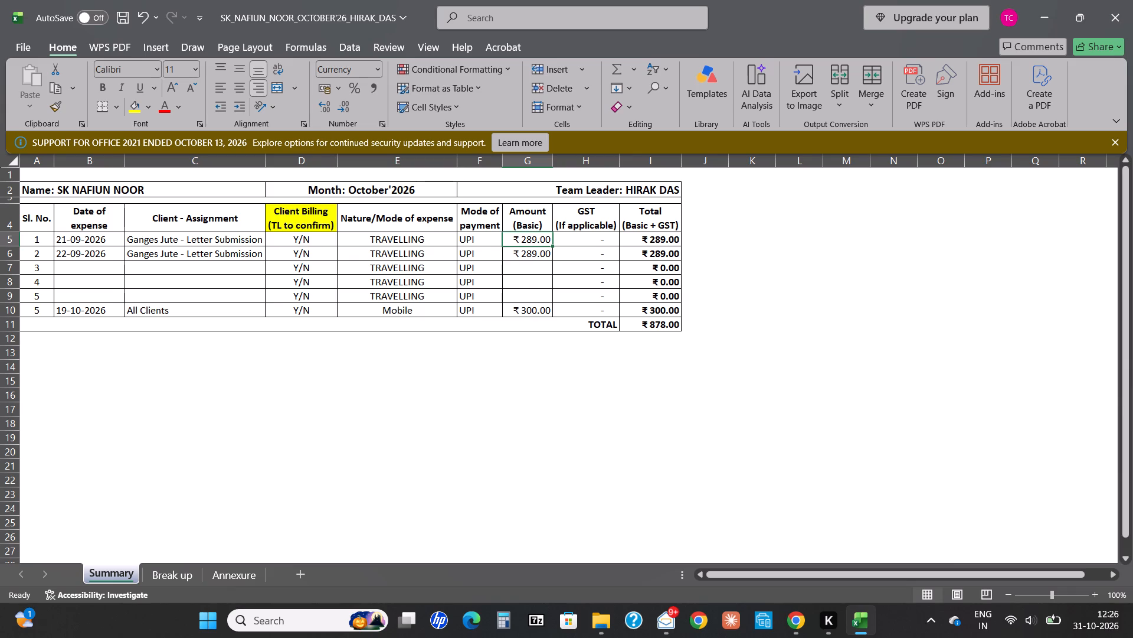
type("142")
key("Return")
Enter 30/09/2026 as the date of expense for Sl. No. 3.
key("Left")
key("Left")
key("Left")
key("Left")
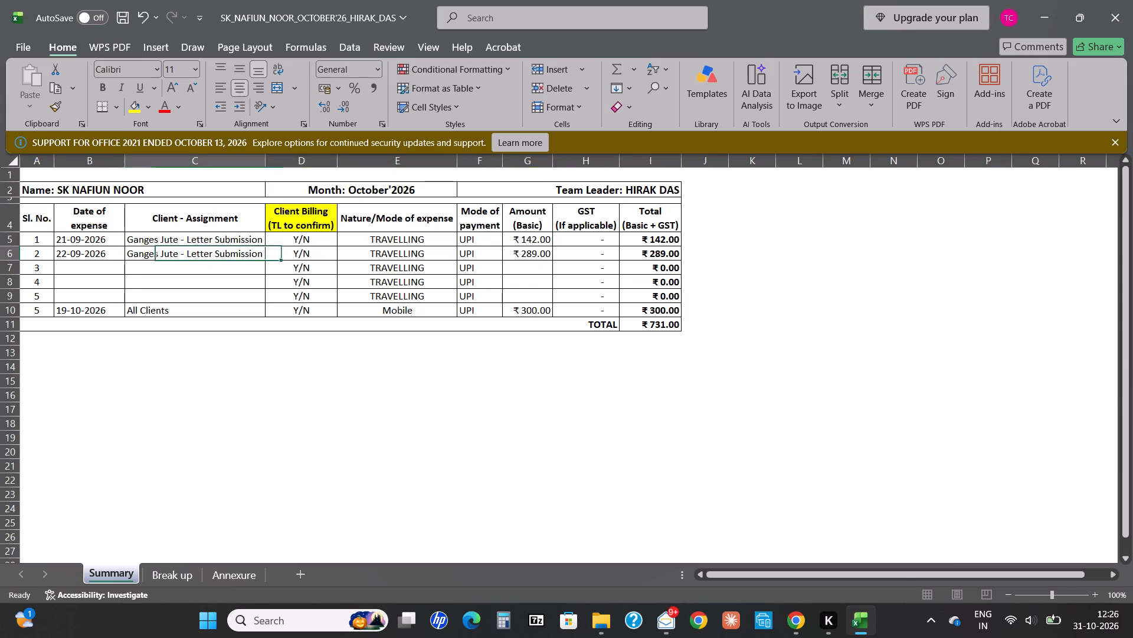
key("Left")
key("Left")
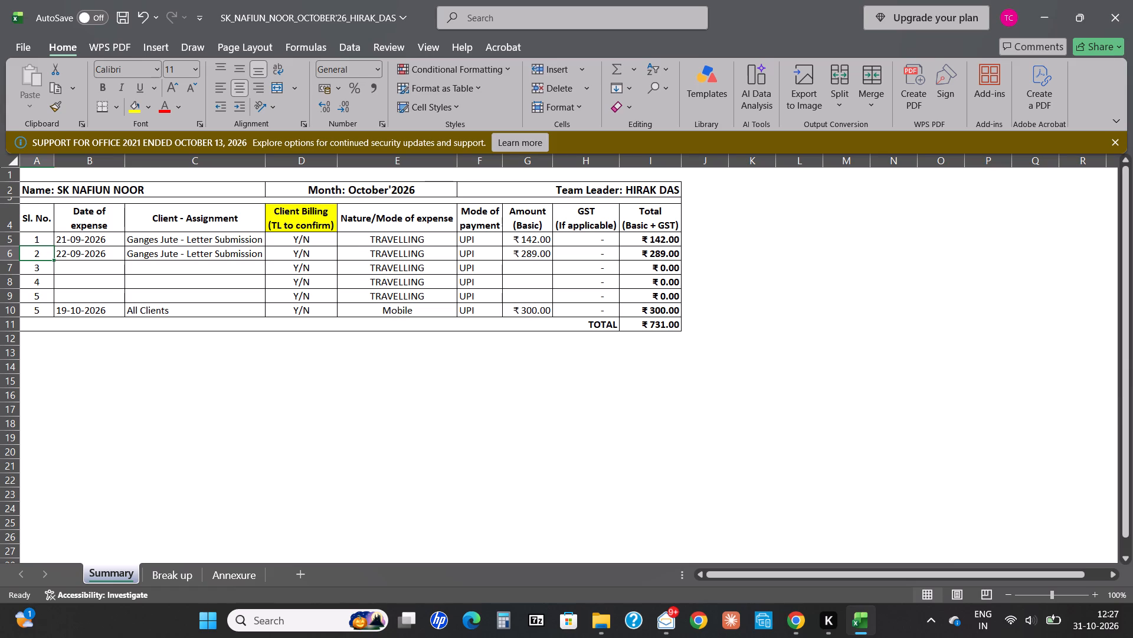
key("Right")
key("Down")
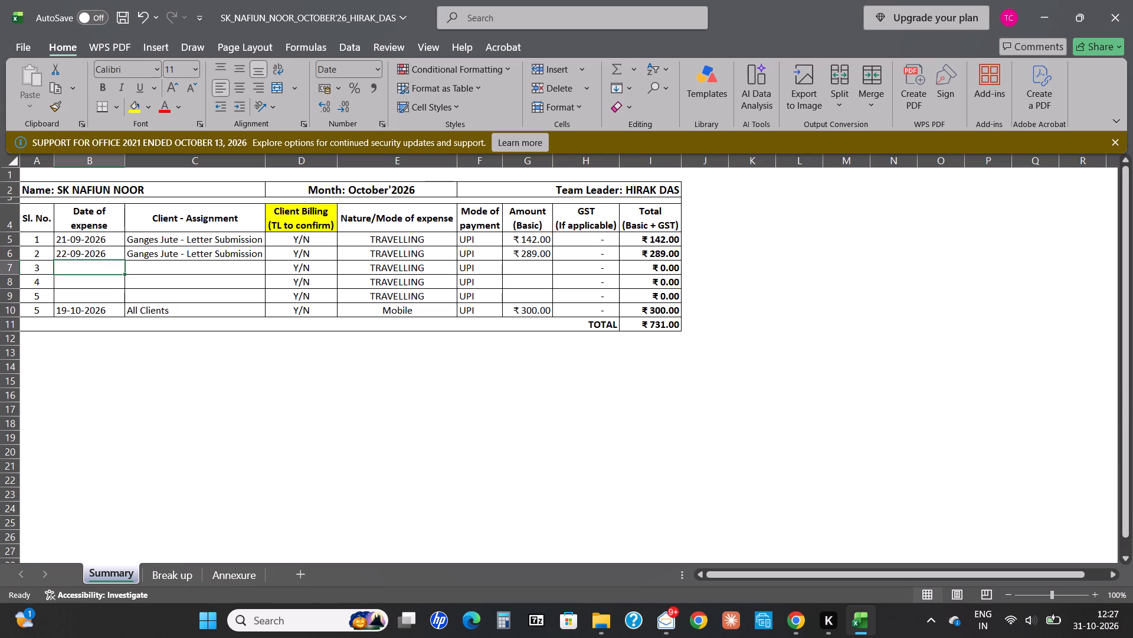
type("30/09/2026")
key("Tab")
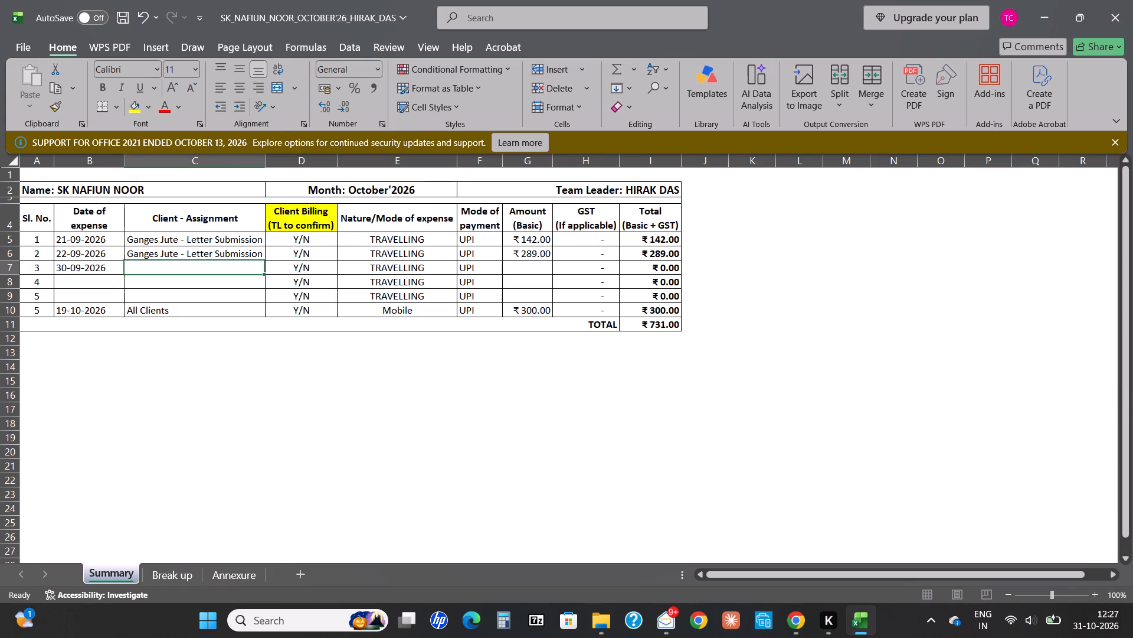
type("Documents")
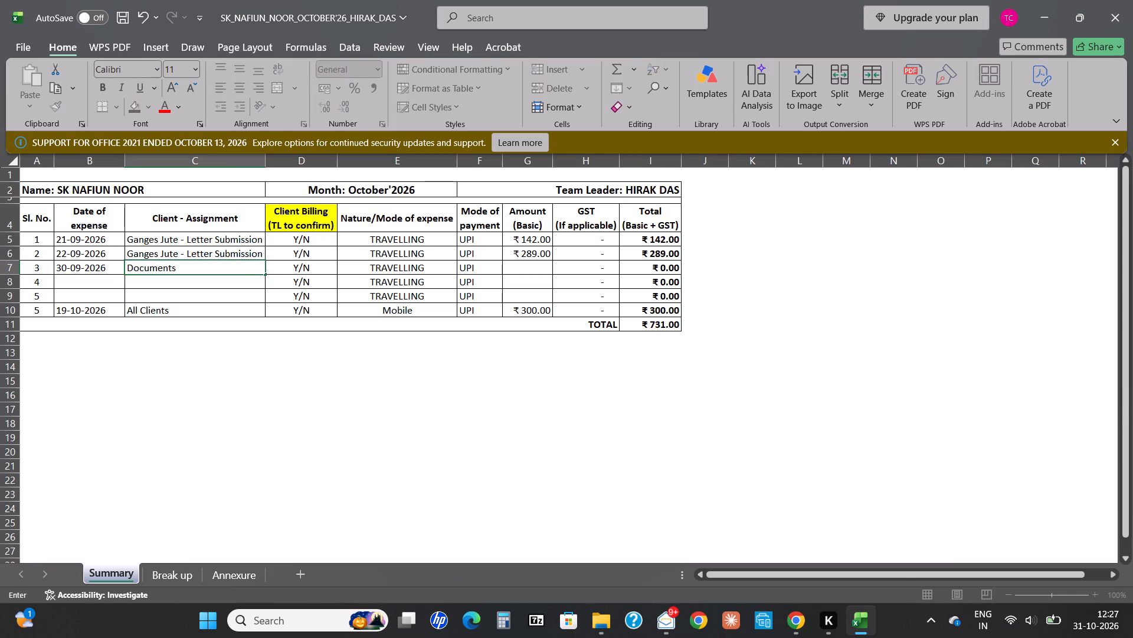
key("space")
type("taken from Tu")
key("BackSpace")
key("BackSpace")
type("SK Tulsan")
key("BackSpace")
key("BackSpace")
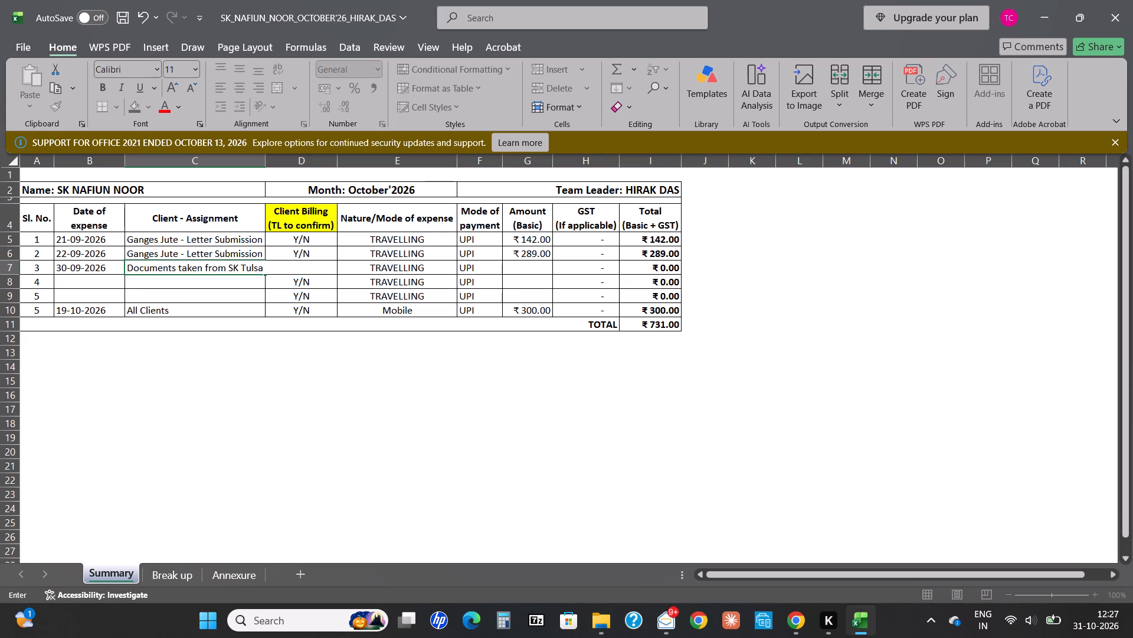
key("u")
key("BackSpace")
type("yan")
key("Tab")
Enter 34 as the basic amount for the Sl. No. 3 travelling expense.
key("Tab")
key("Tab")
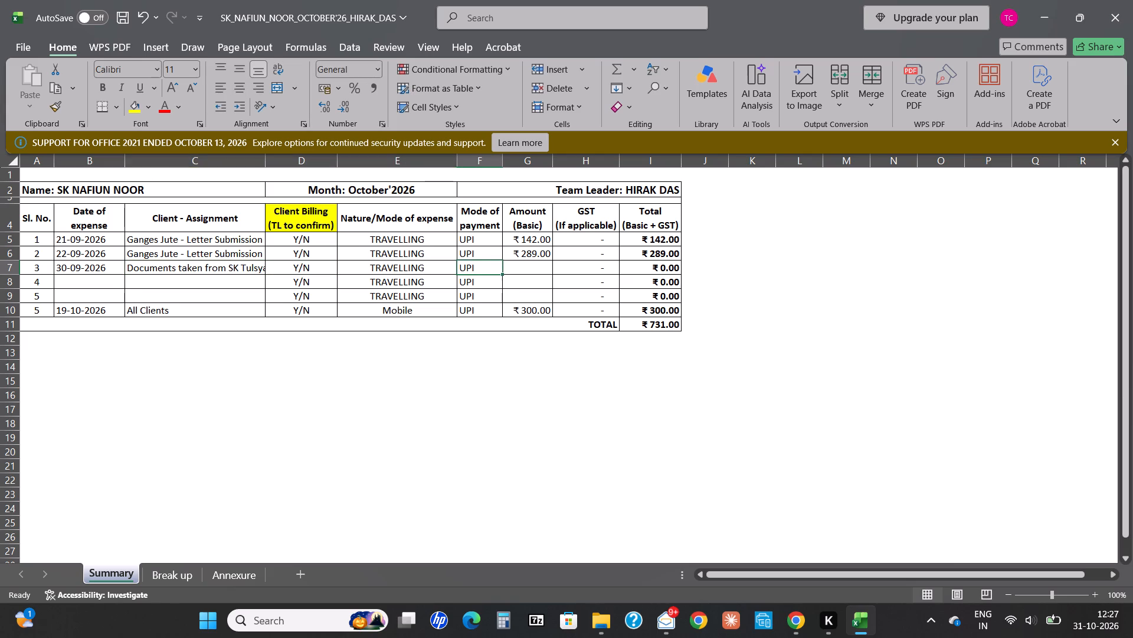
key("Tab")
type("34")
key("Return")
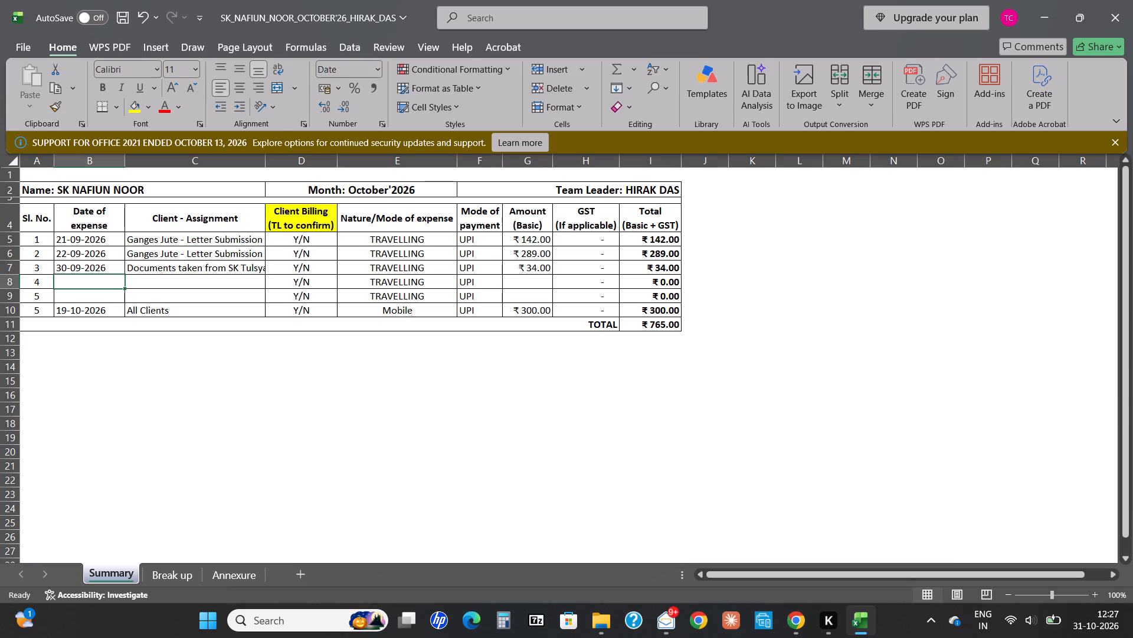
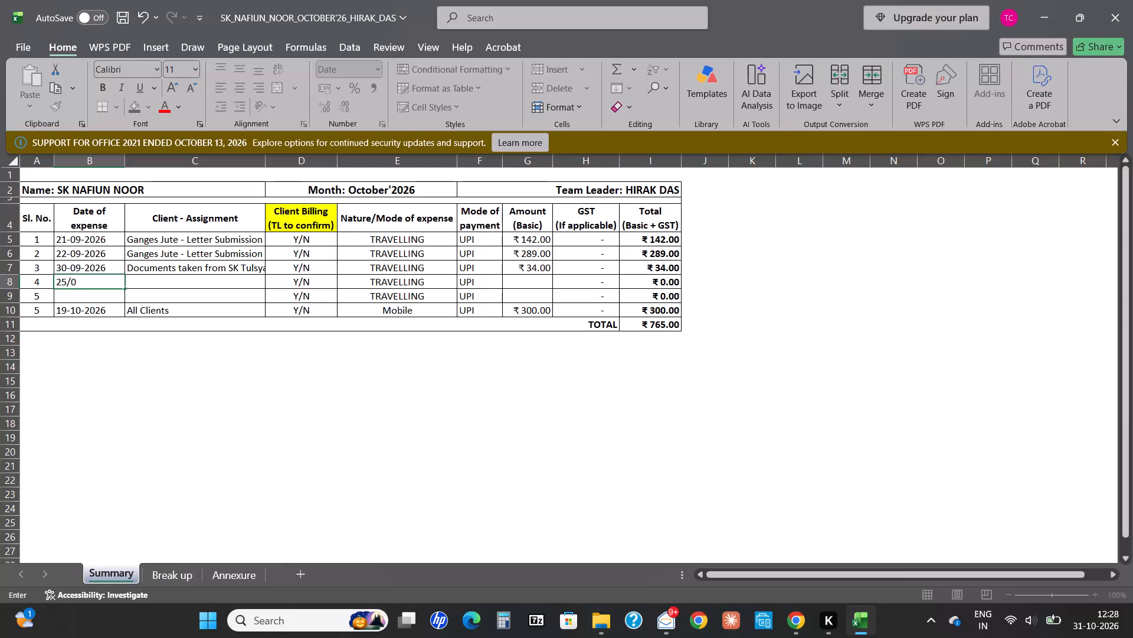
Enter 08/10/2026 as the date of expense for Sl. No. 4.
key("Escape")
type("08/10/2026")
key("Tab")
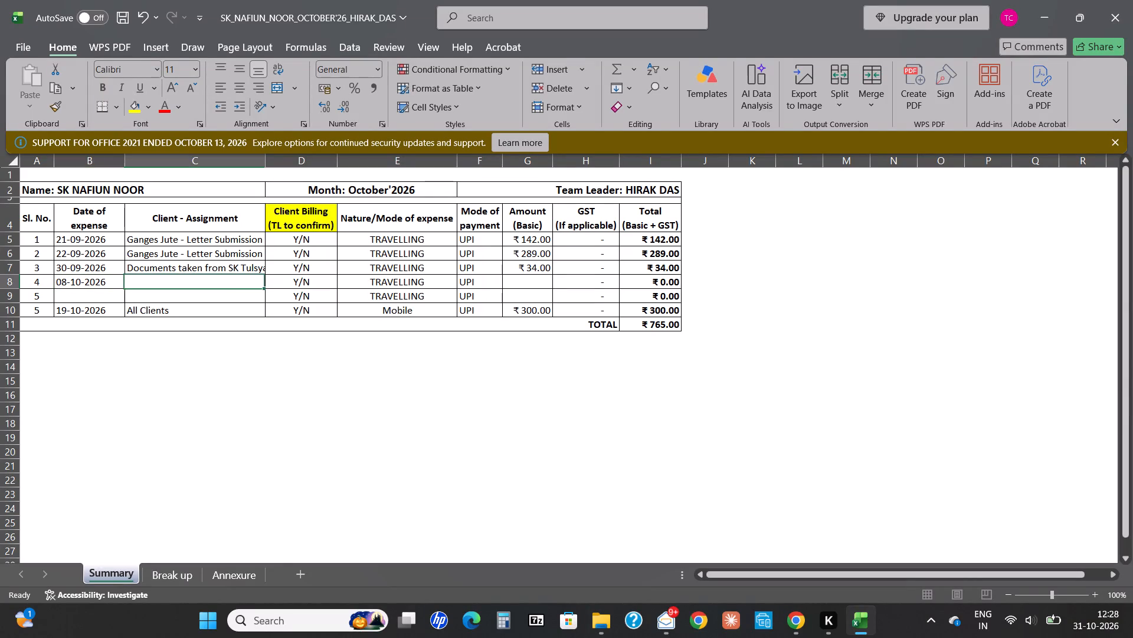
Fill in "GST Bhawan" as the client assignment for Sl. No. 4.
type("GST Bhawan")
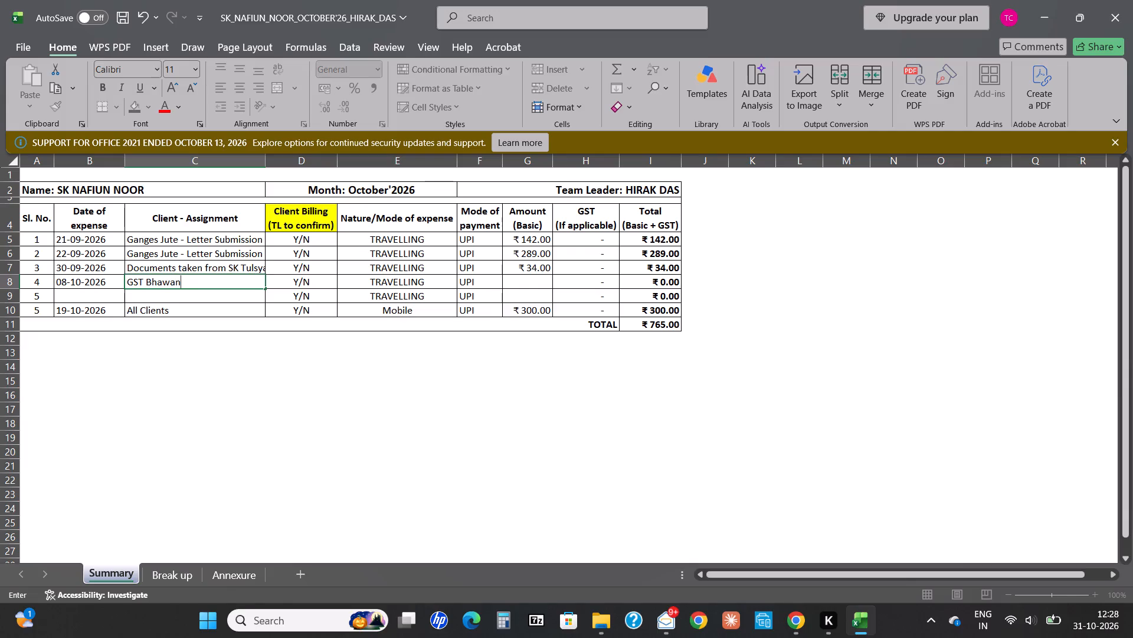
Switch to Zoho Mail and examine the sent emails of 8 October, including BCCI ST Challan and the Re: Updates conversation.
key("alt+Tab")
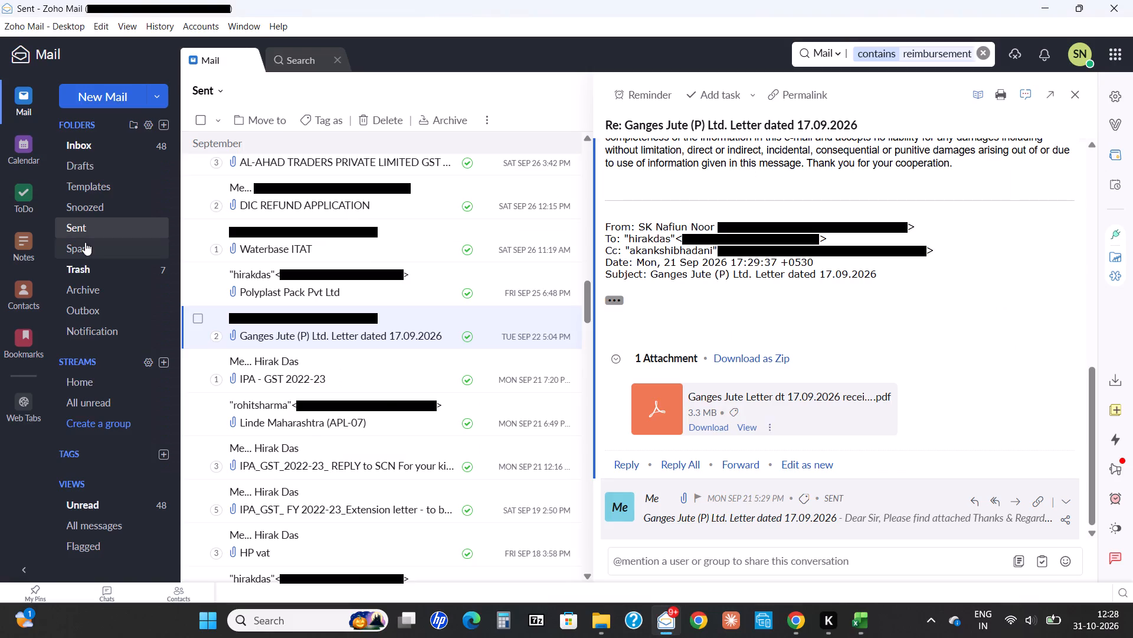
scroll(380, 391, "up", 3)
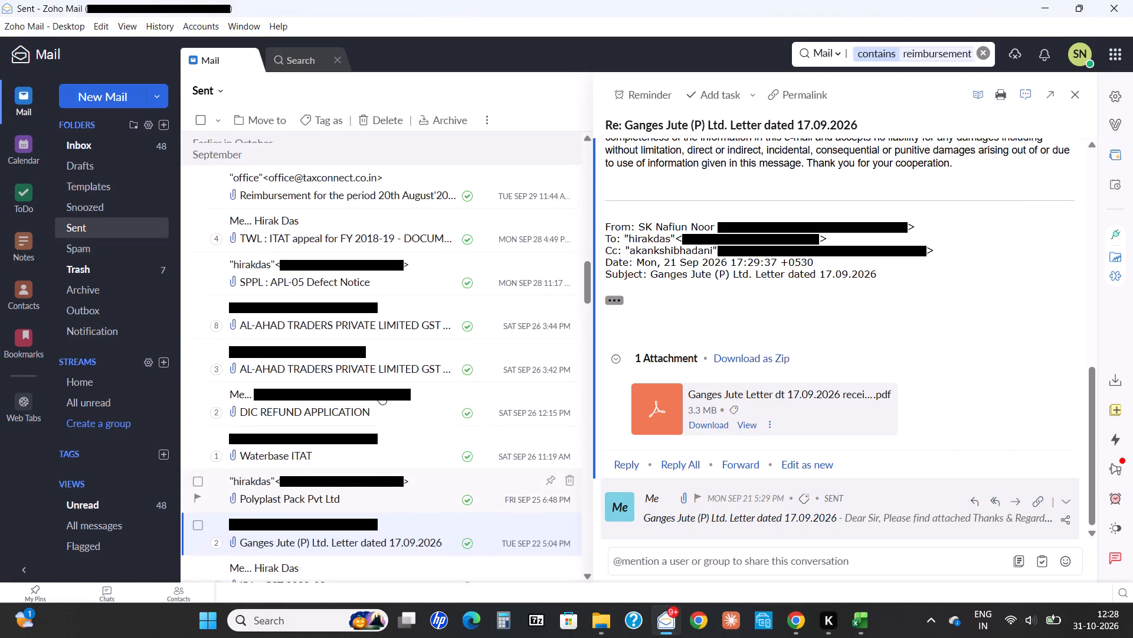
scroll(380, 391, "up", 2)
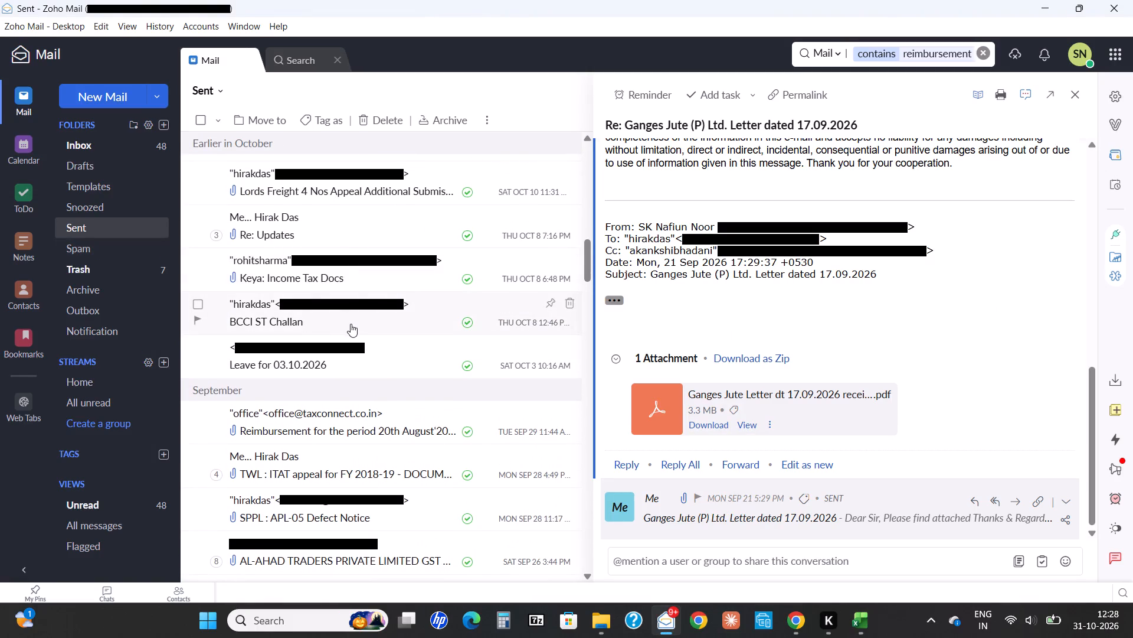
left_click(351, 324)
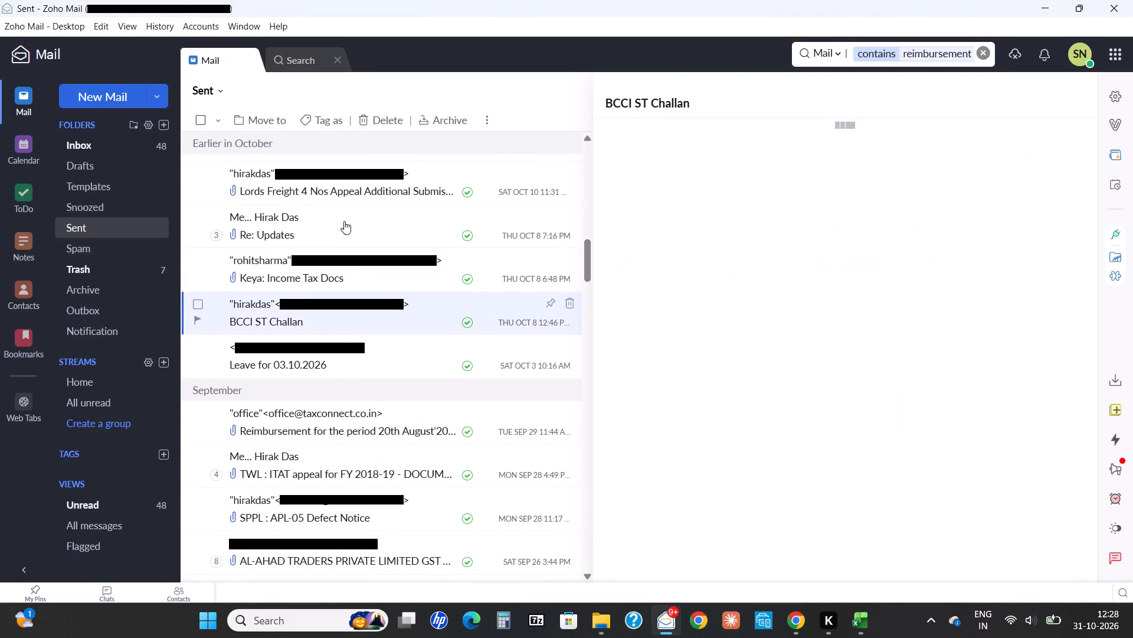
left_click(352, 235)
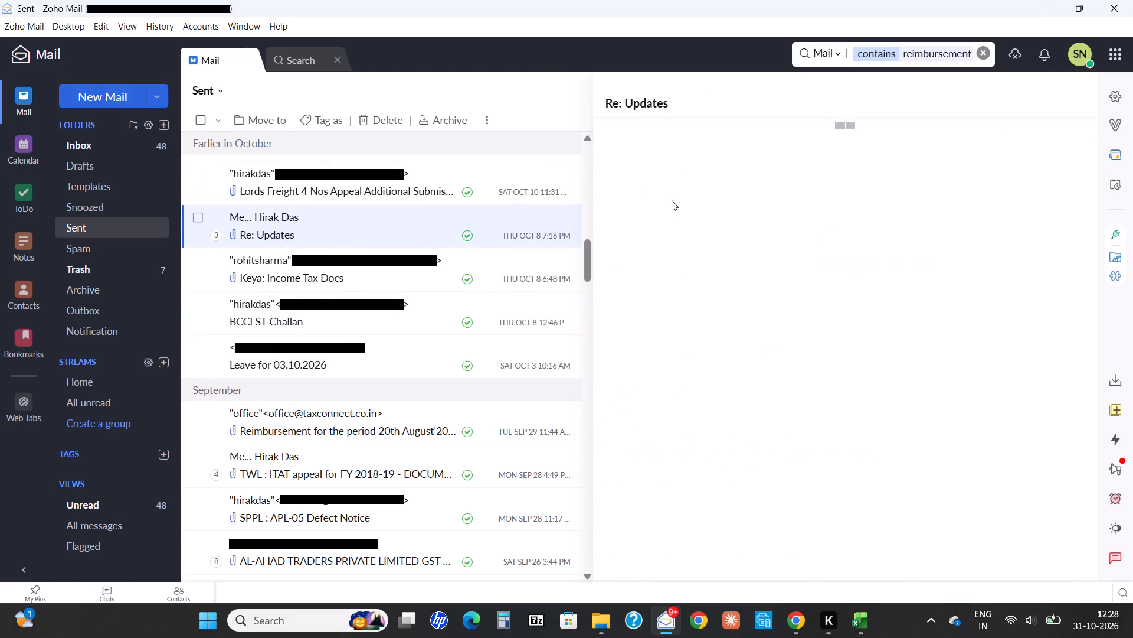
left_click(651, 188)
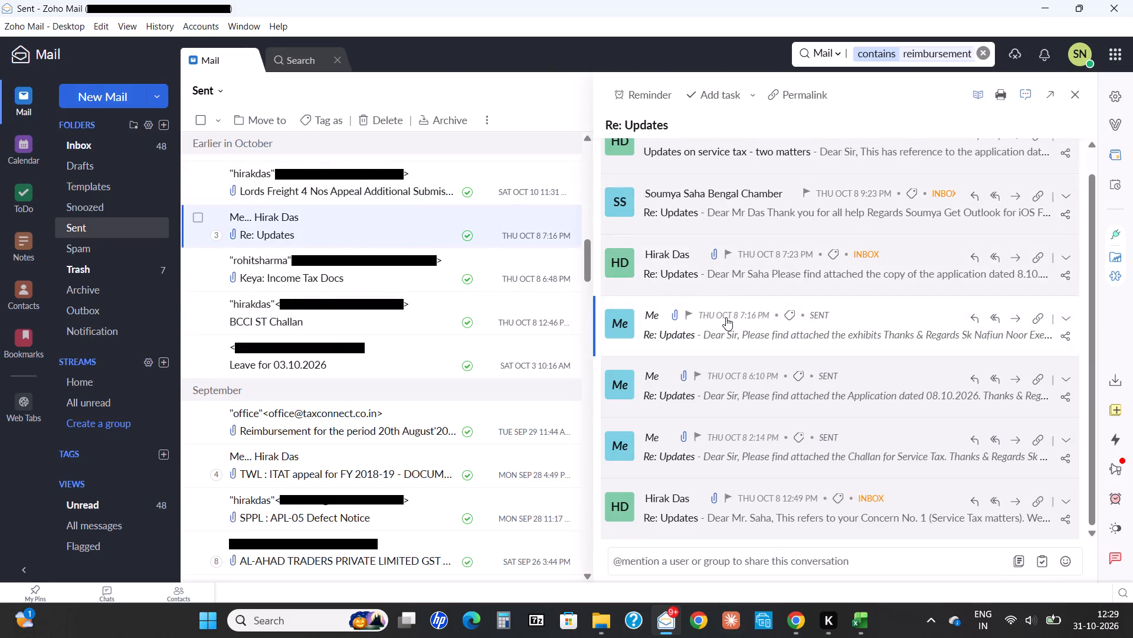
scroll(726, 317, "up", 1)
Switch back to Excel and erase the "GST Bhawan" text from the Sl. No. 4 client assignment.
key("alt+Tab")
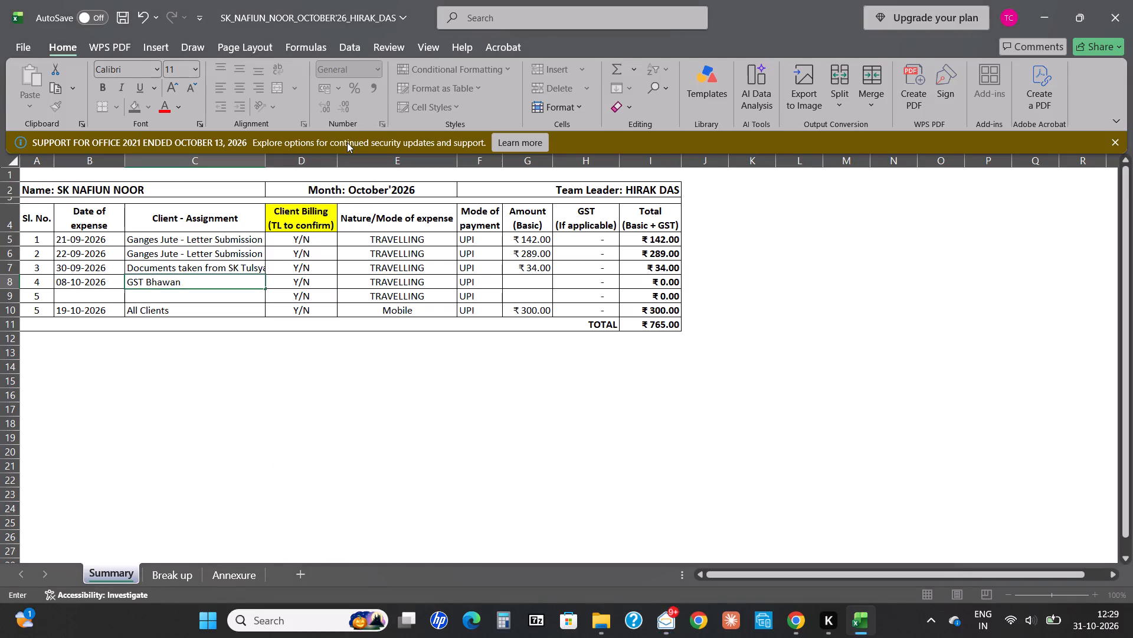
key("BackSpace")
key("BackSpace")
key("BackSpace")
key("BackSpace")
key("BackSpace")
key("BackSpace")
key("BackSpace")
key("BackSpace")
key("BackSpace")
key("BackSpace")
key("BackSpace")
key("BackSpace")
In Zoho Mail, check the attachments of the sent Re: Updates emails and open BCCI_Application_dt_08.10.2026.pdf.
key("alt+Tab")
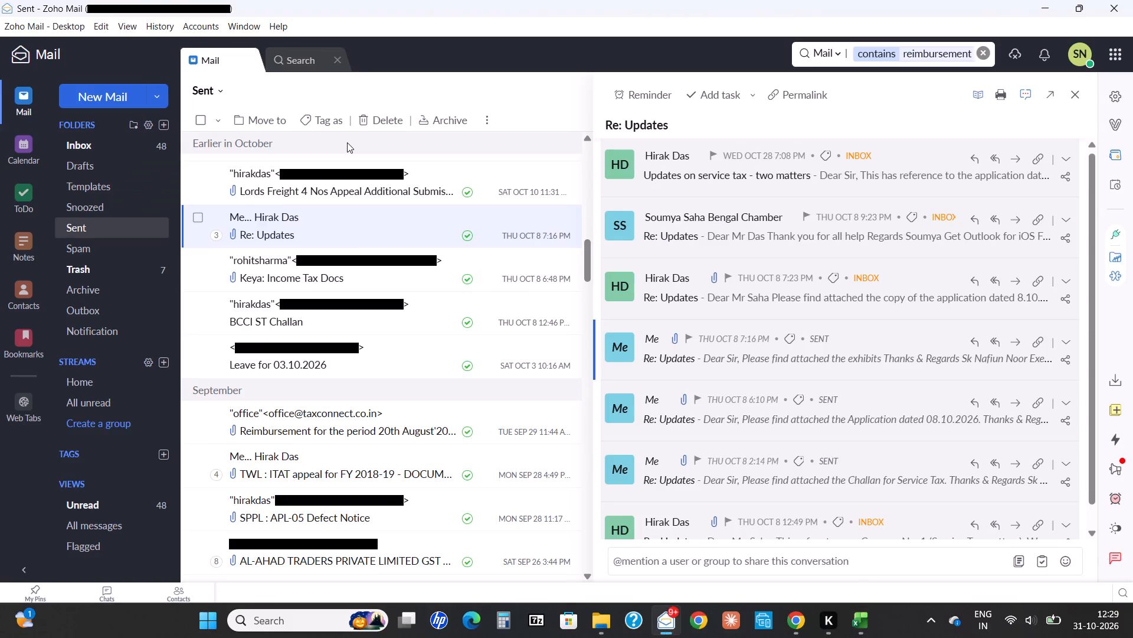
left_click(292, 232)
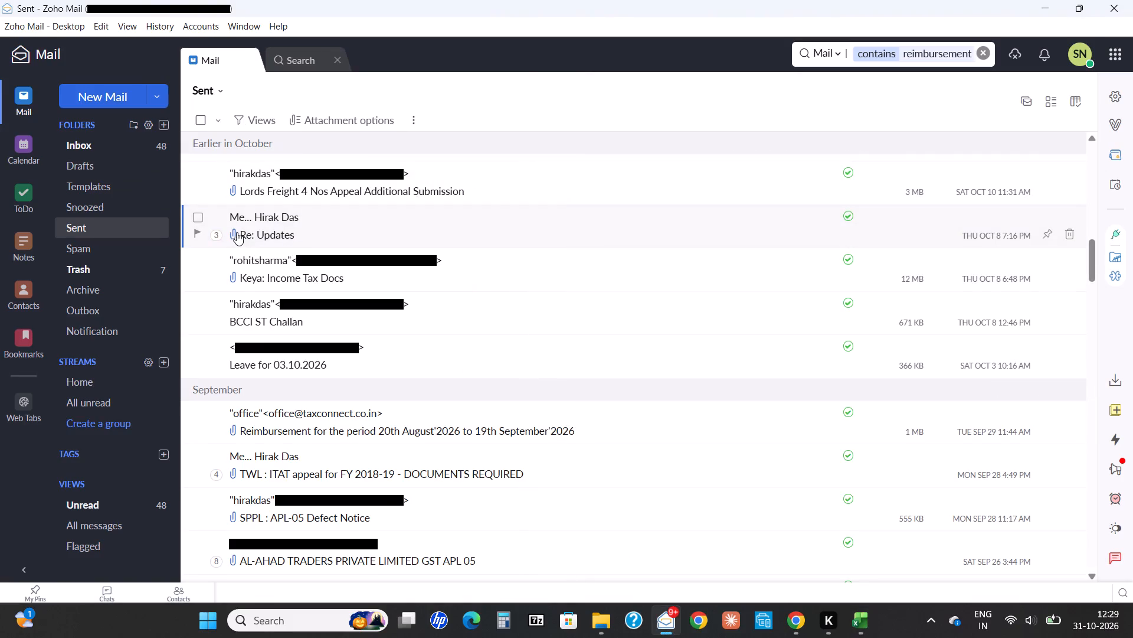
left_click(221, 234)
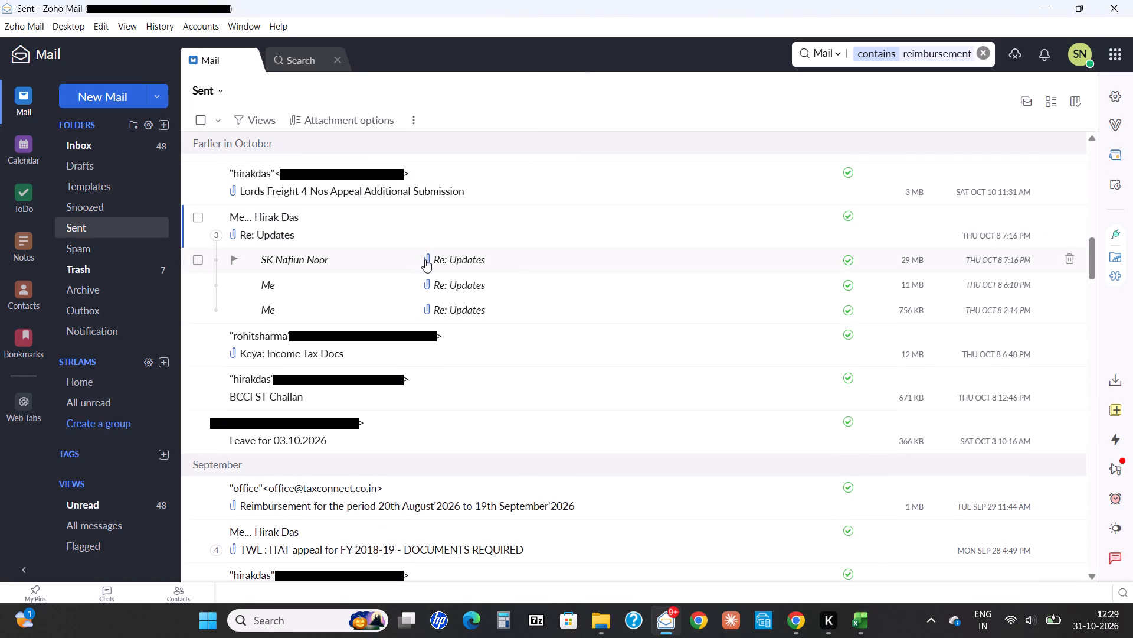
left_click(429, 259)
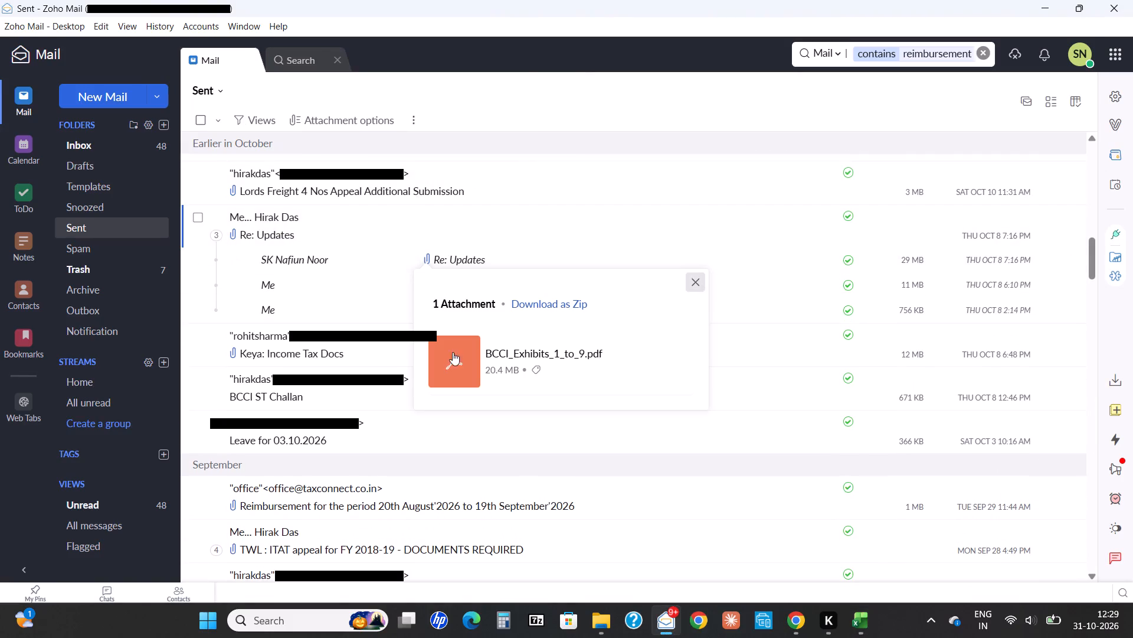
key("Escape")
left_click(423, 286)
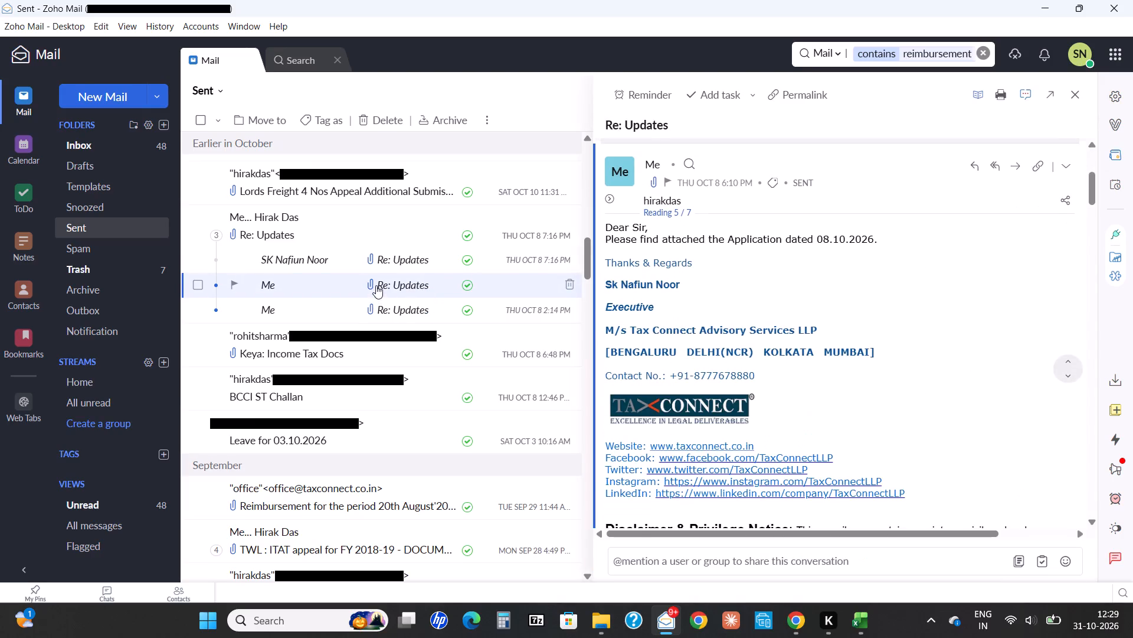
left_click(372, 285)
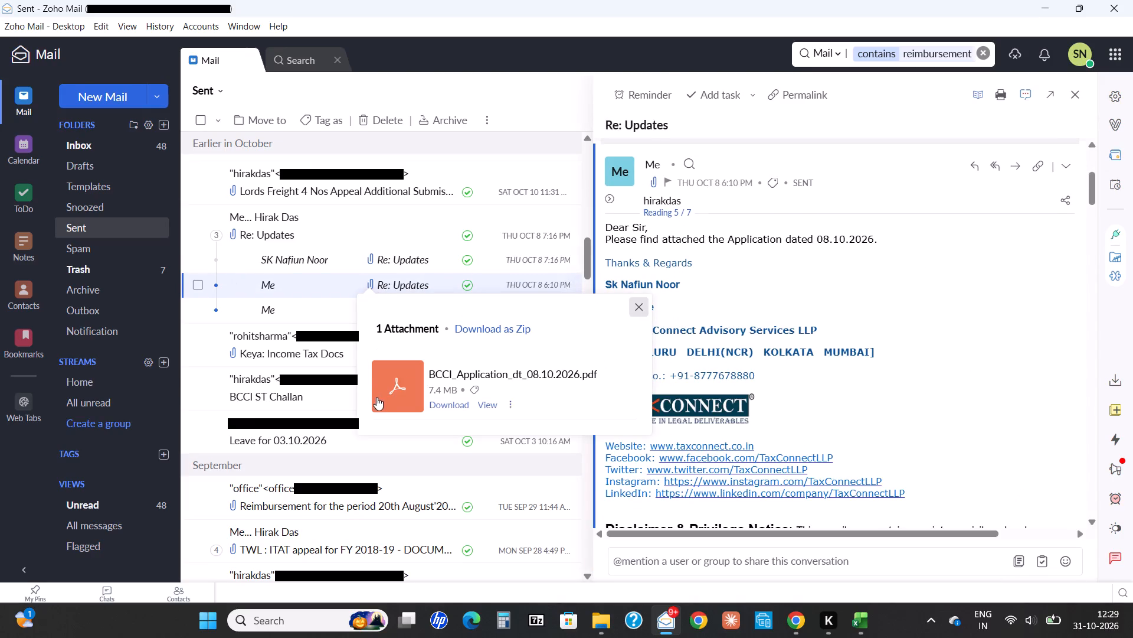
left_click(376, 398)
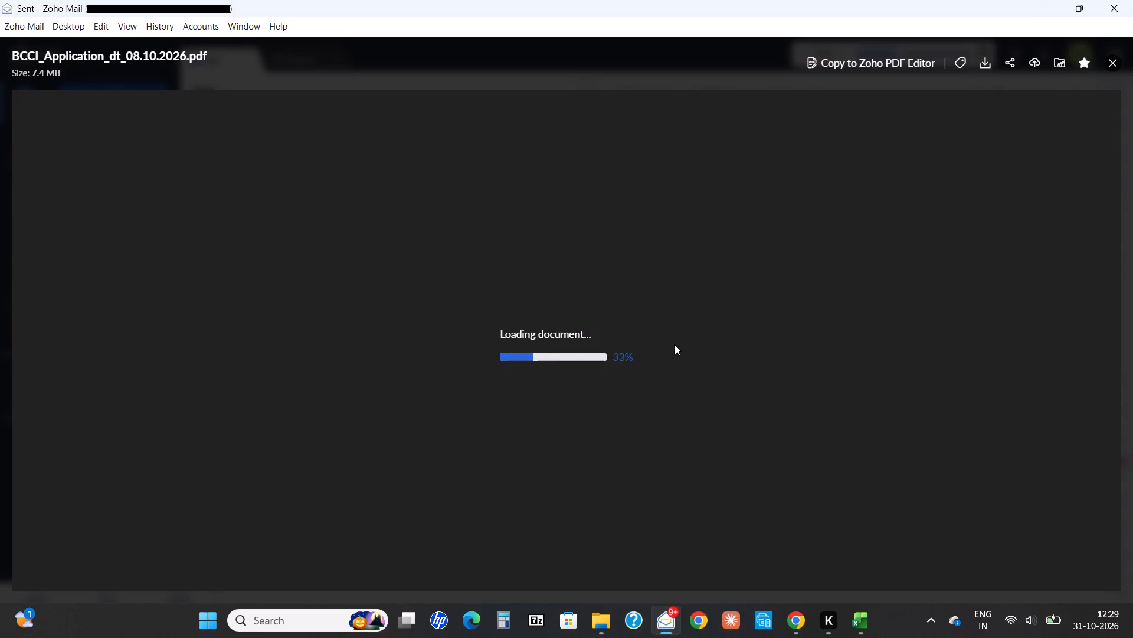
Back in Excel, enter "BCCI - Letter submission" as the client assignment for Sl. No. 4.
key("alt+Tab")
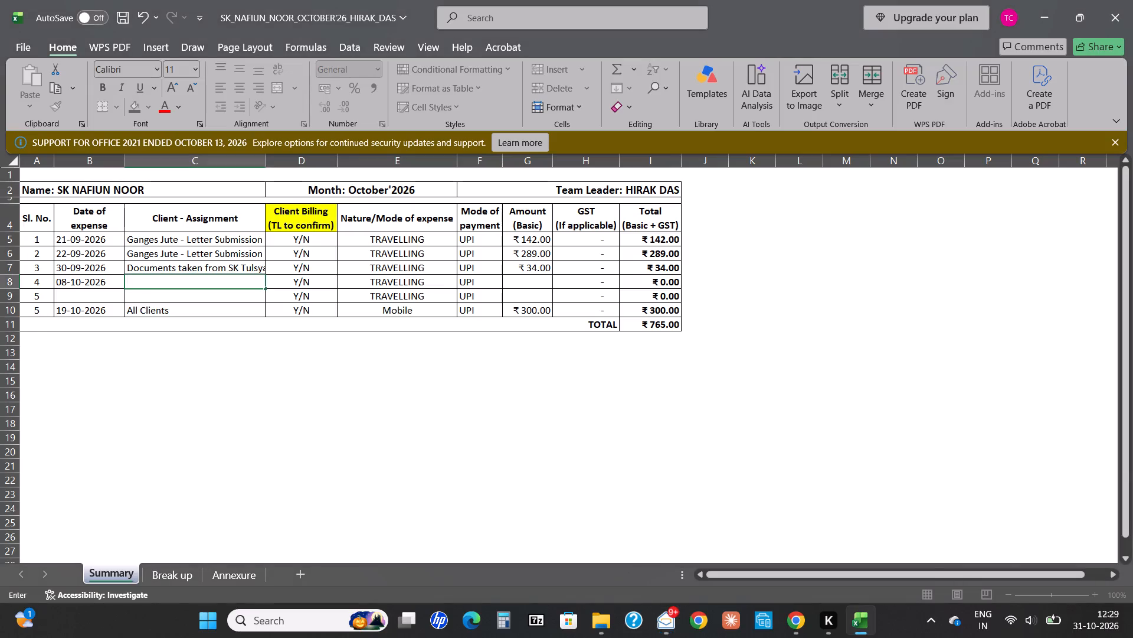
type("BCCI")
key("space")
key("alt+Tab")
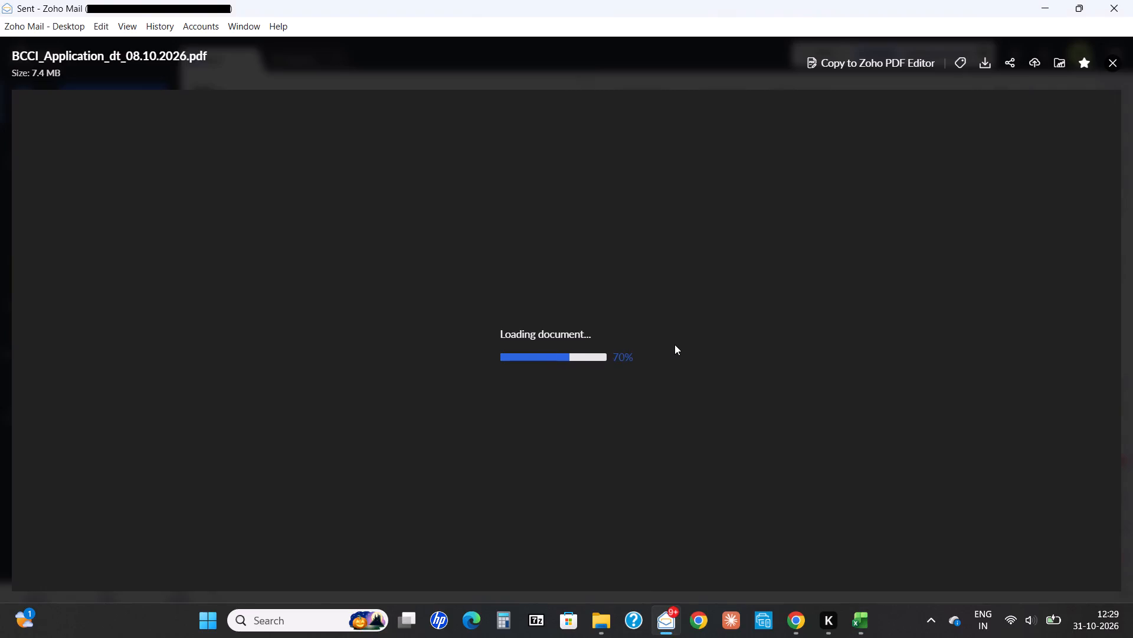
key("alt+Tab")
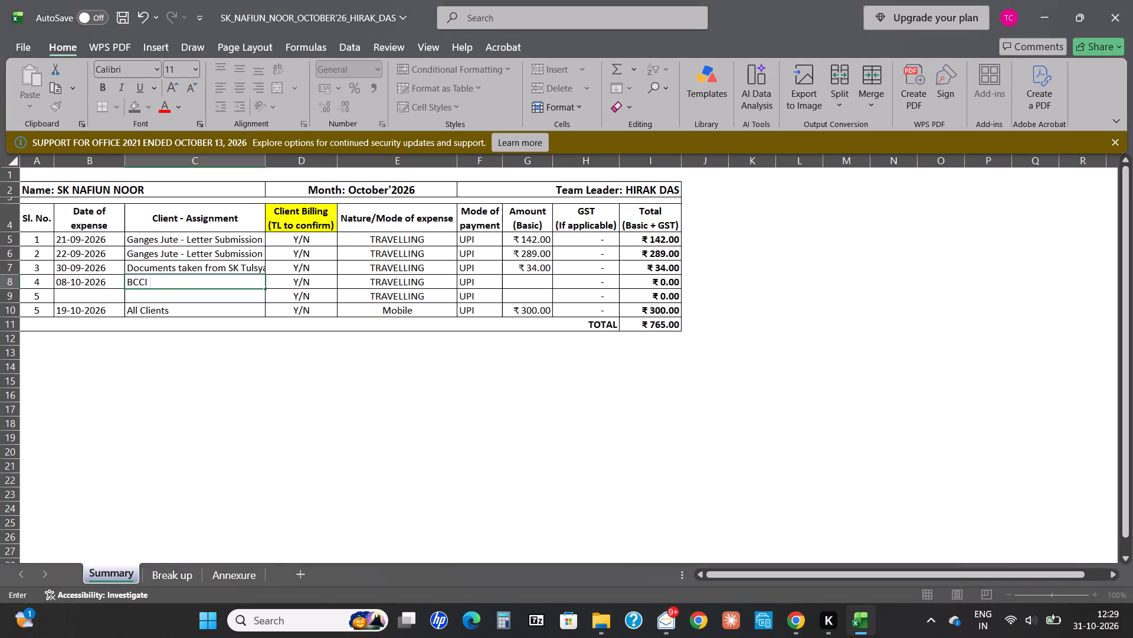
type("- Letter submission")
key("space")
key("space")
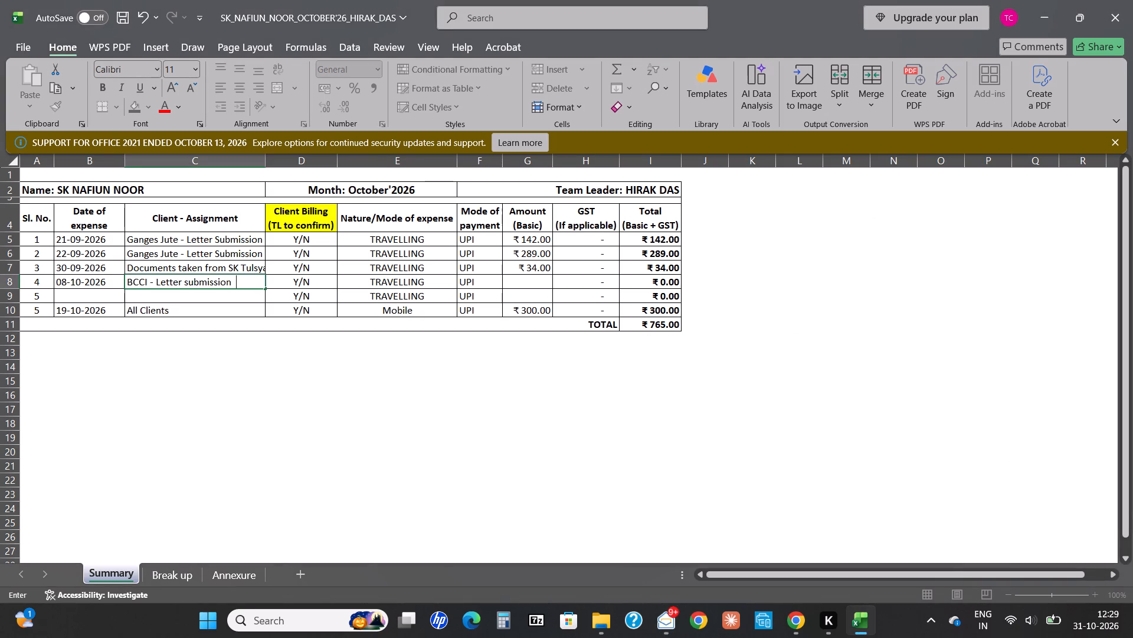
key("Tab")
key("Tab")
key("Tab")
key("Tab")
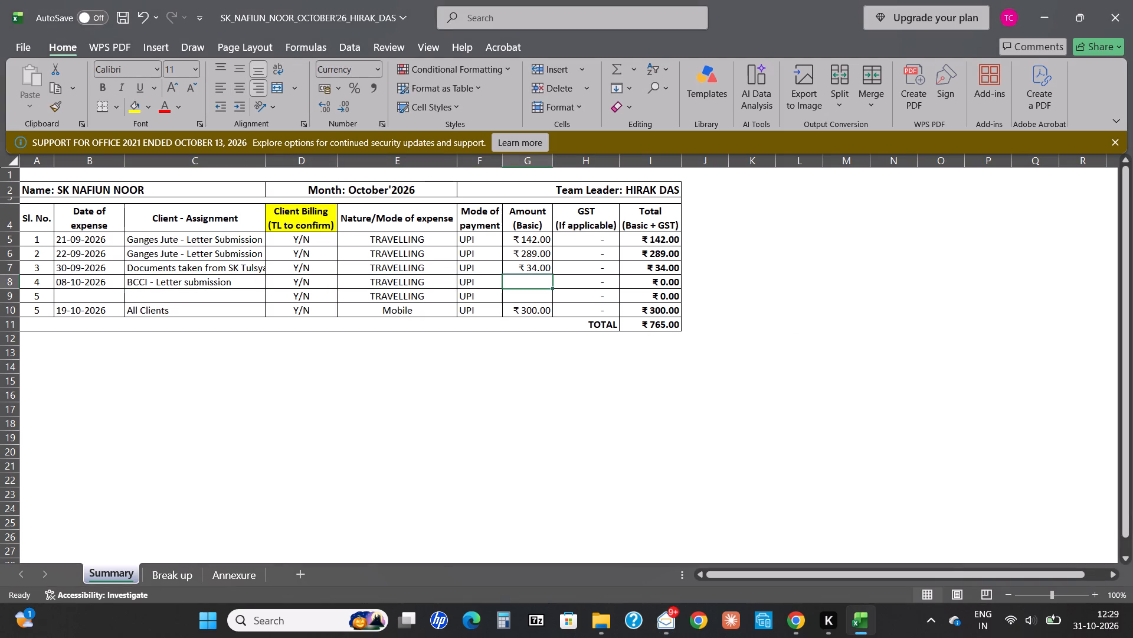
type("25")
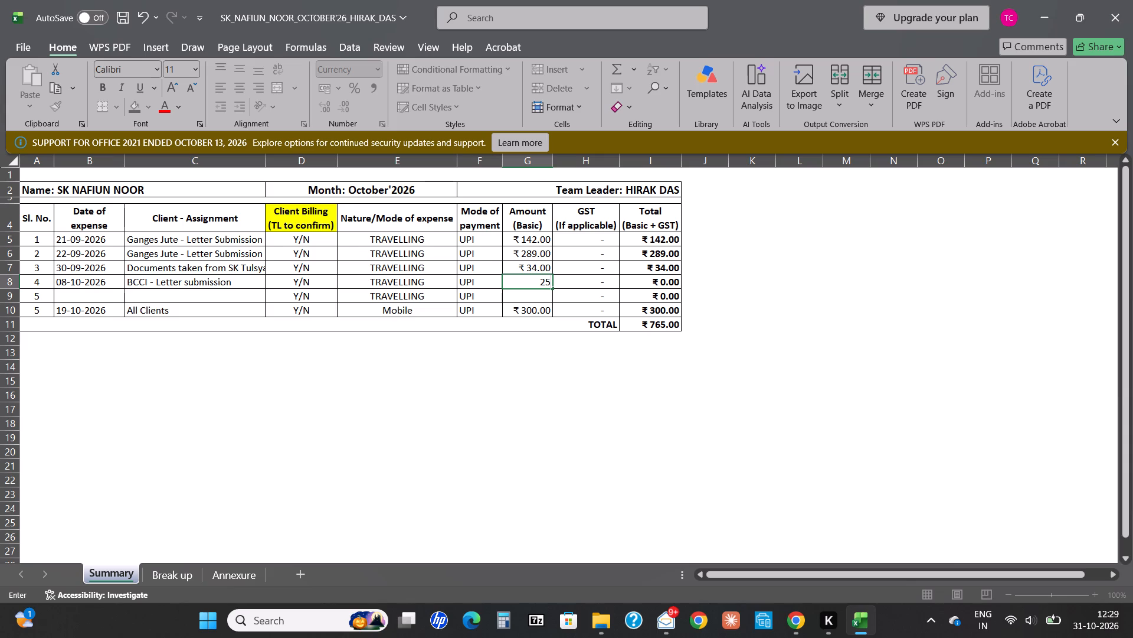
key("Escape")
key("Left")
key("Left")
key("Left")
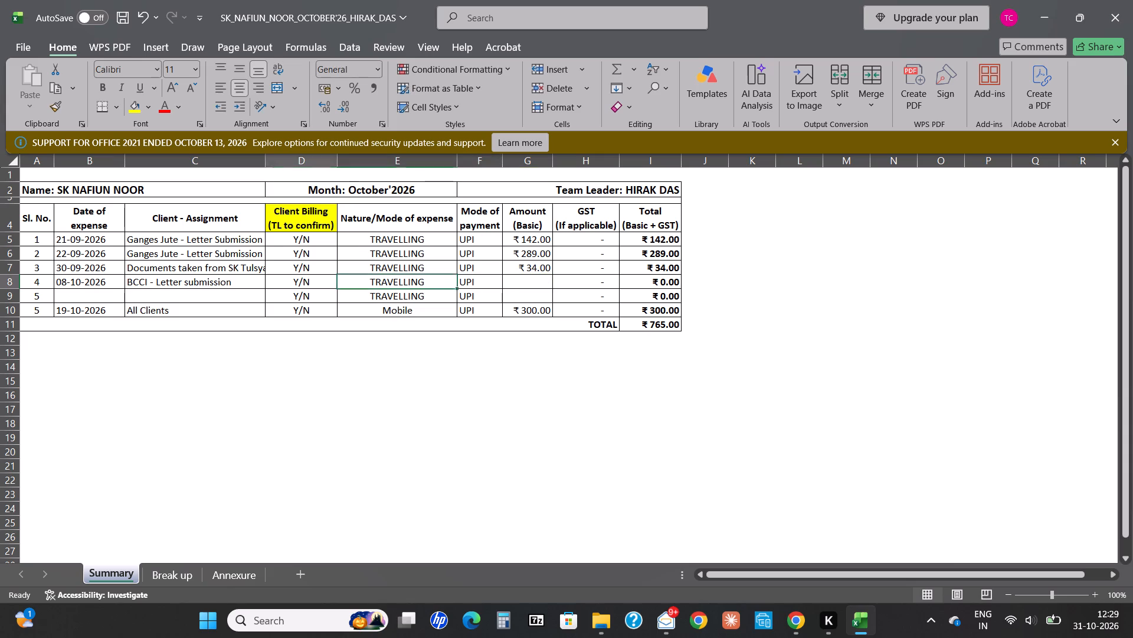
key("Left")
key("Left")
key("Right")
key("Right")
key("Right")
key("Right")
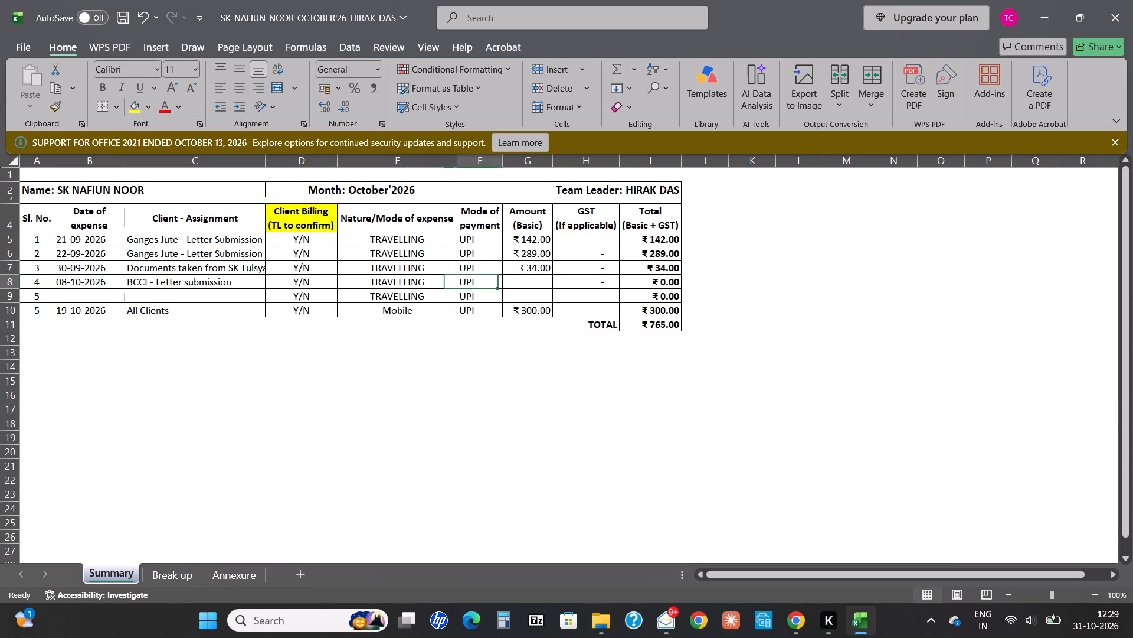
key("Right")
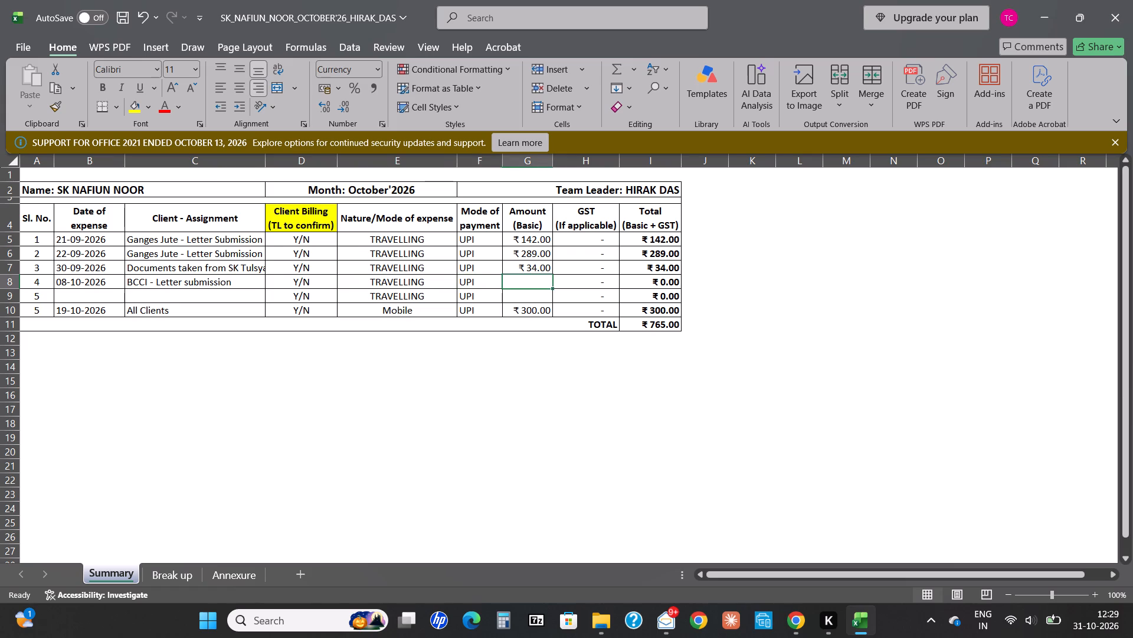
Enter 93 as the basic amount for the Sl. No. 4 travelling expense.
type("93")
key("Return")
Enter 08/10/2026 as the date of expense for Sl. No. 5.
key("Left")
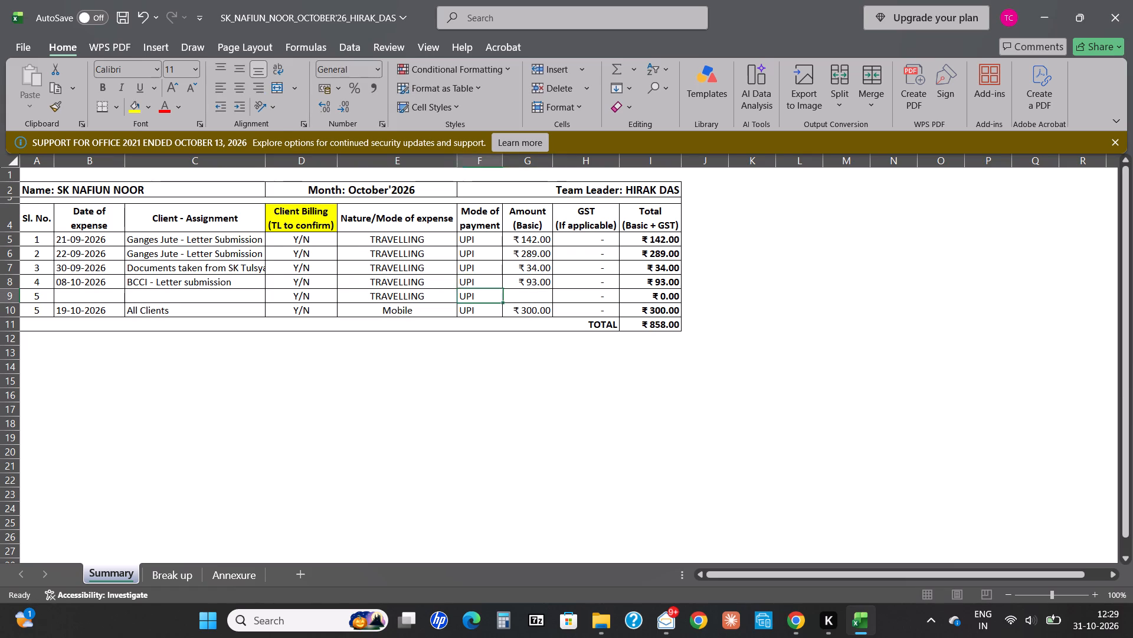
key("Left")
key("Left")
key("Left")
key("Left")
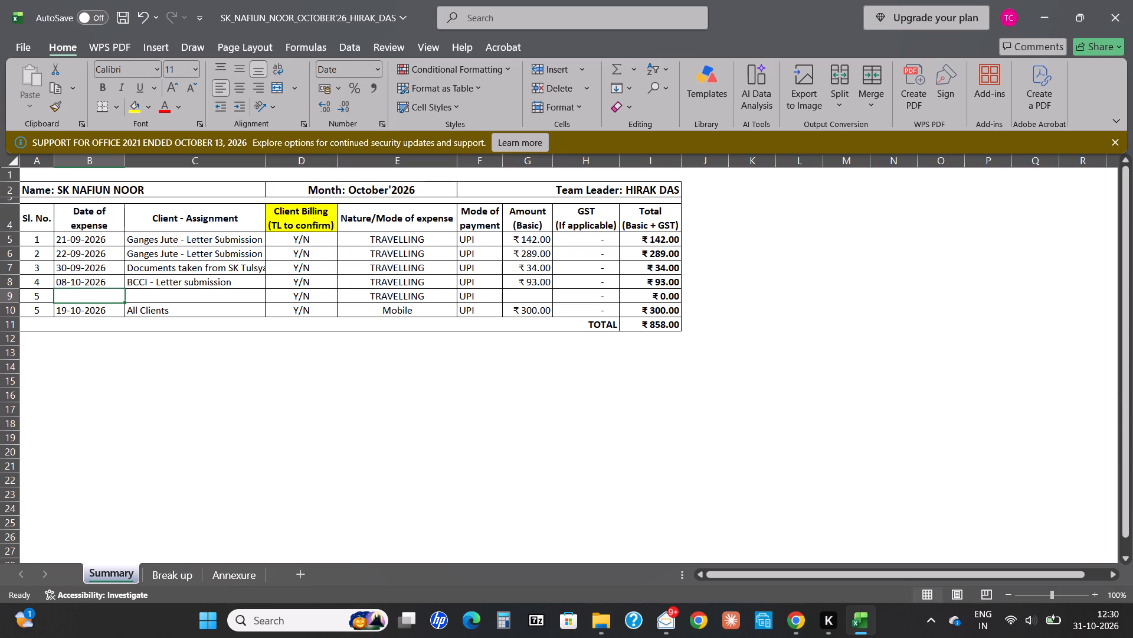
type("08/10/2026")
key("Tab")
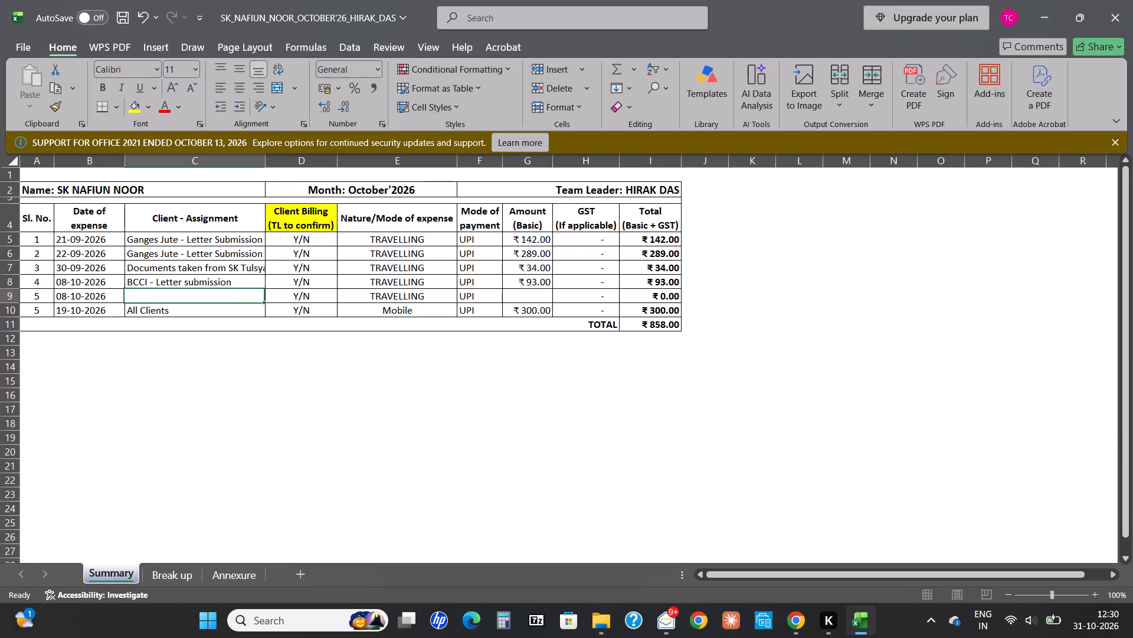
Enter "BCCI - Letter submission" as the client assignment for the Sl. No. 5 travelling expense.
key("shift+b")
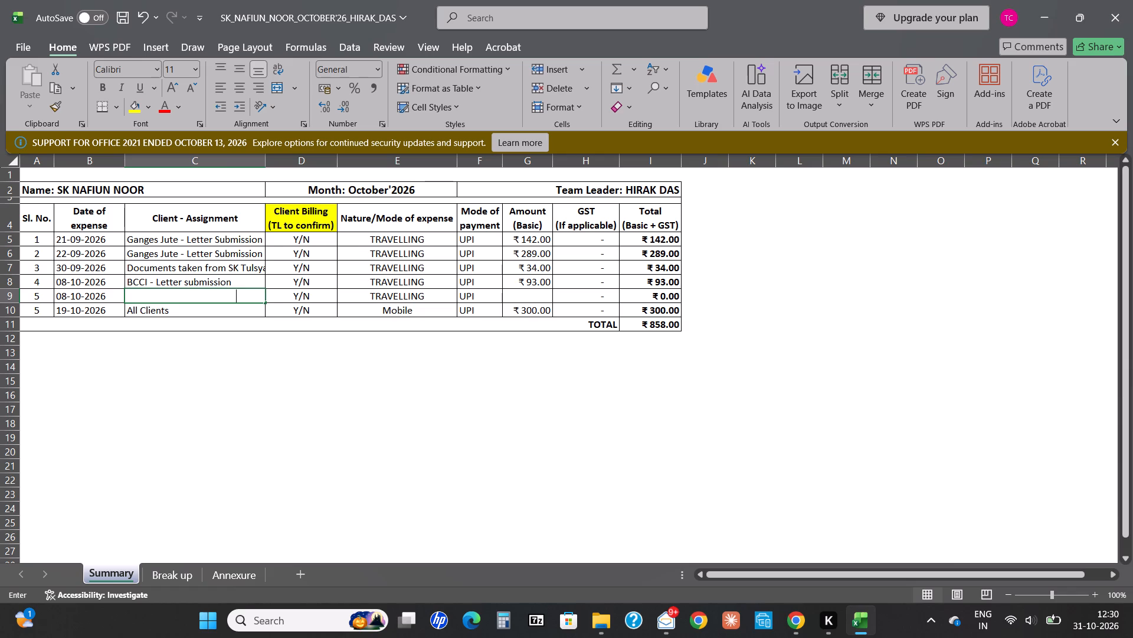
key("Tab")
Enter 141 as the basic amount for the Sl. No. 5 travelling expense.
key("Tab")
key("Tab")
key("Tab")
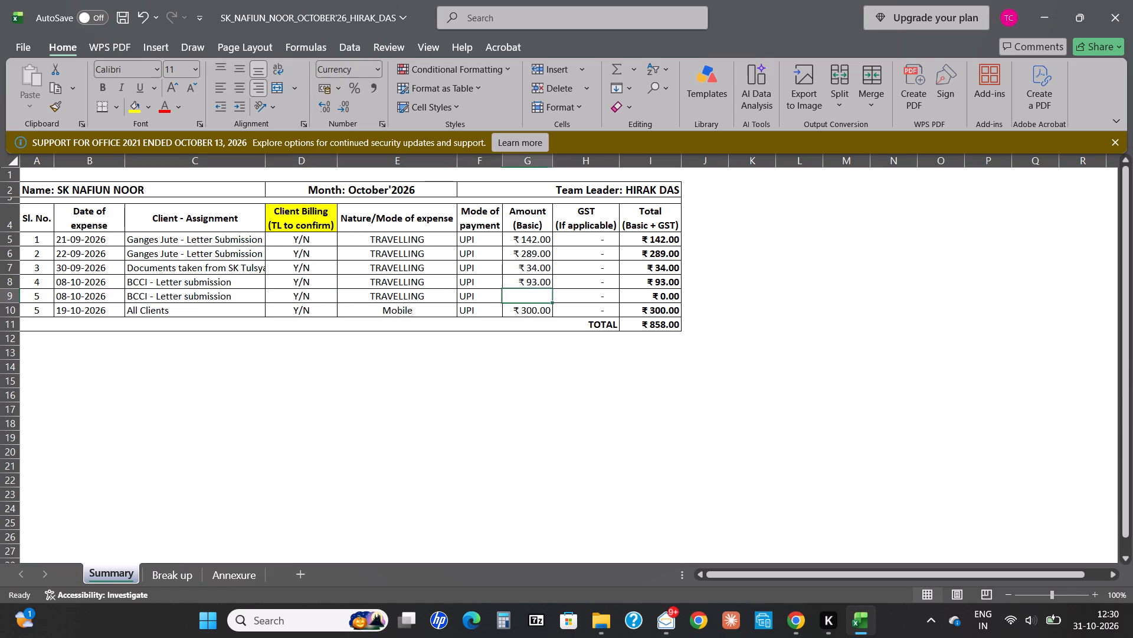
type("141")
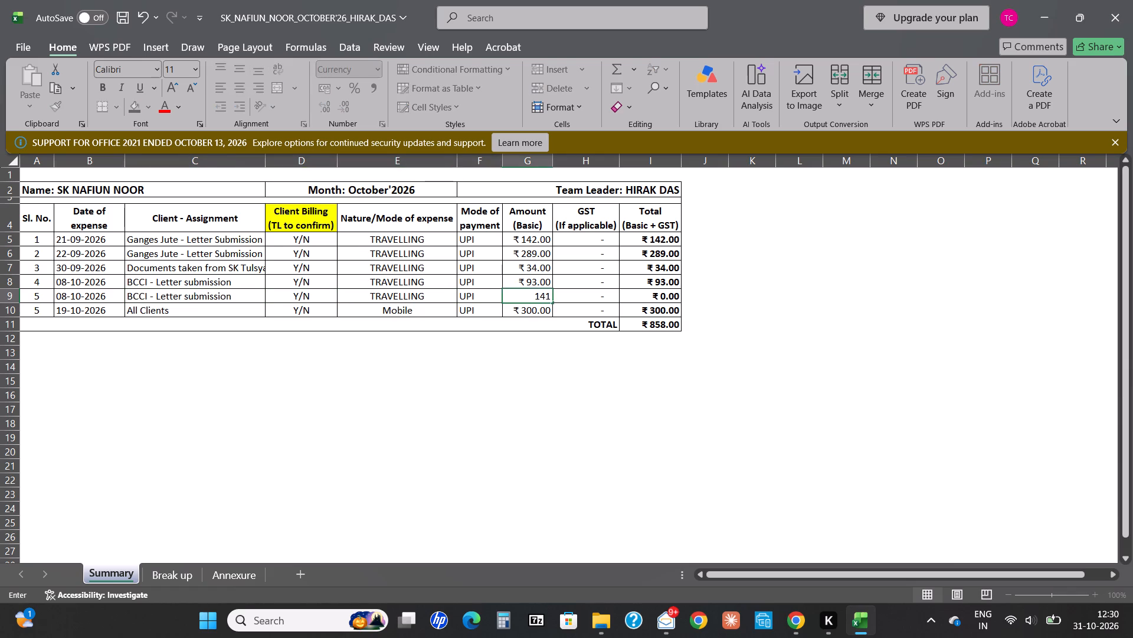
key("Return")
Insert a blank row above the All Clients mobile expense row.
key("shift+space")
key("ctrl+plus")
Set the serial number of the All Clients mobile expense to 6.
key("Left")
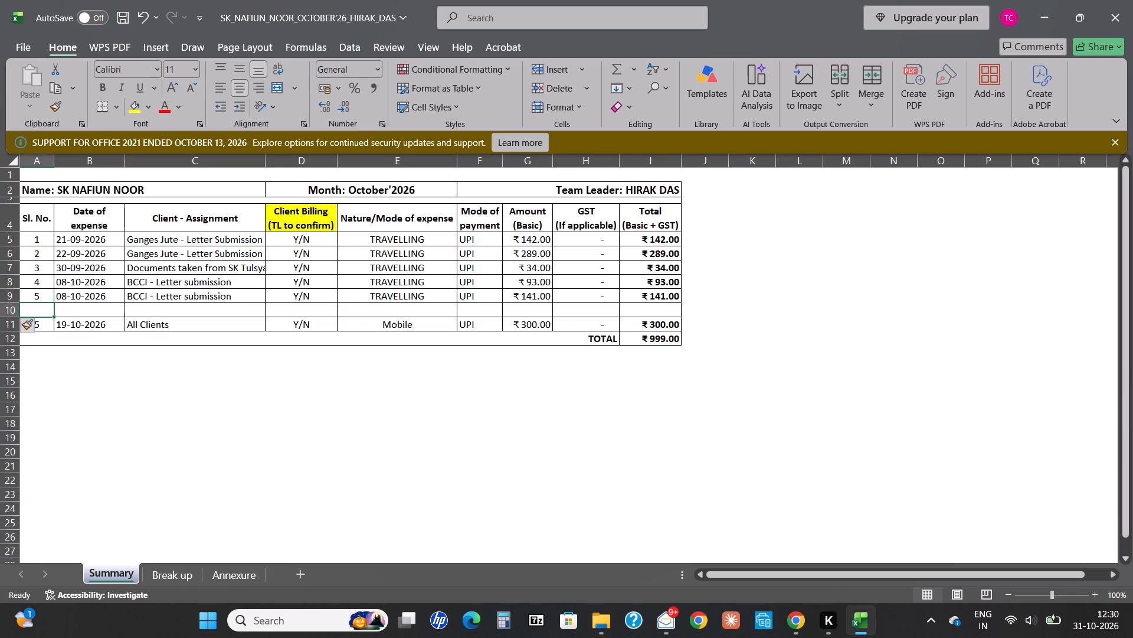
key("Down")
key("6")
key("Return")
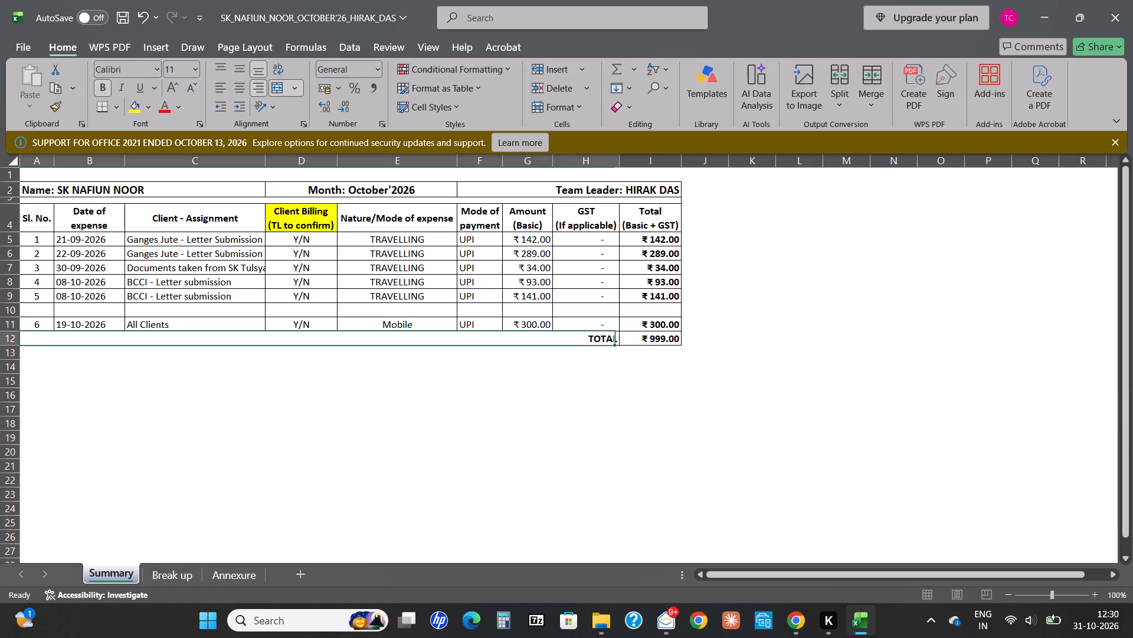
Set the serial number of the All Clients mobile expense to 7.
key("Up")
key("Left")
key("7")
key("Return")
Enter 6 as the serial number of the blank row above the mobile expense.
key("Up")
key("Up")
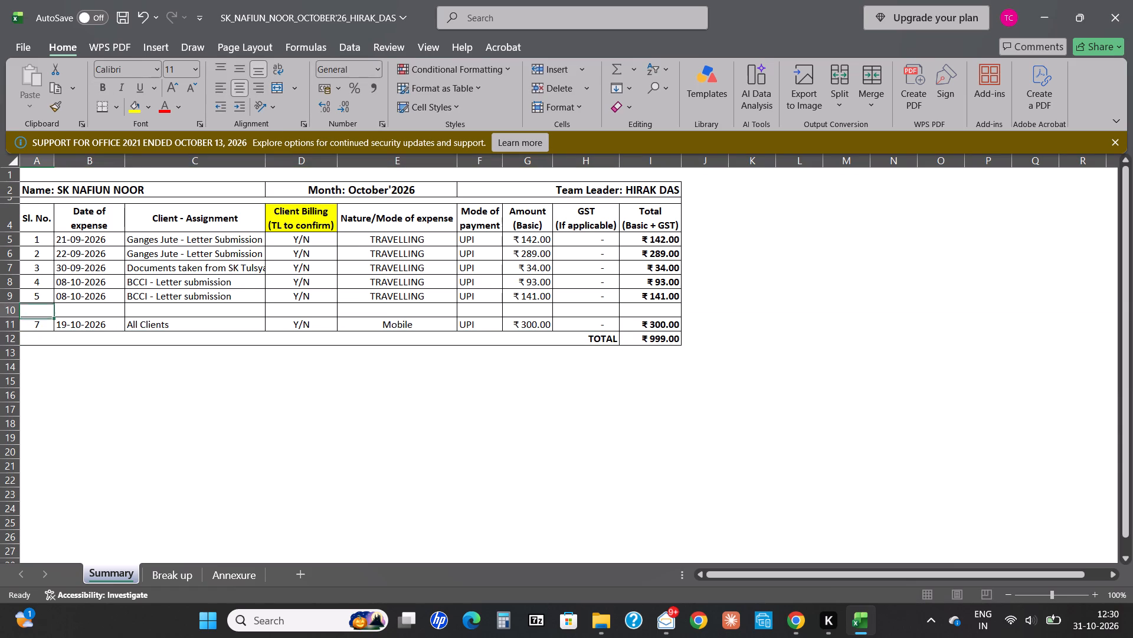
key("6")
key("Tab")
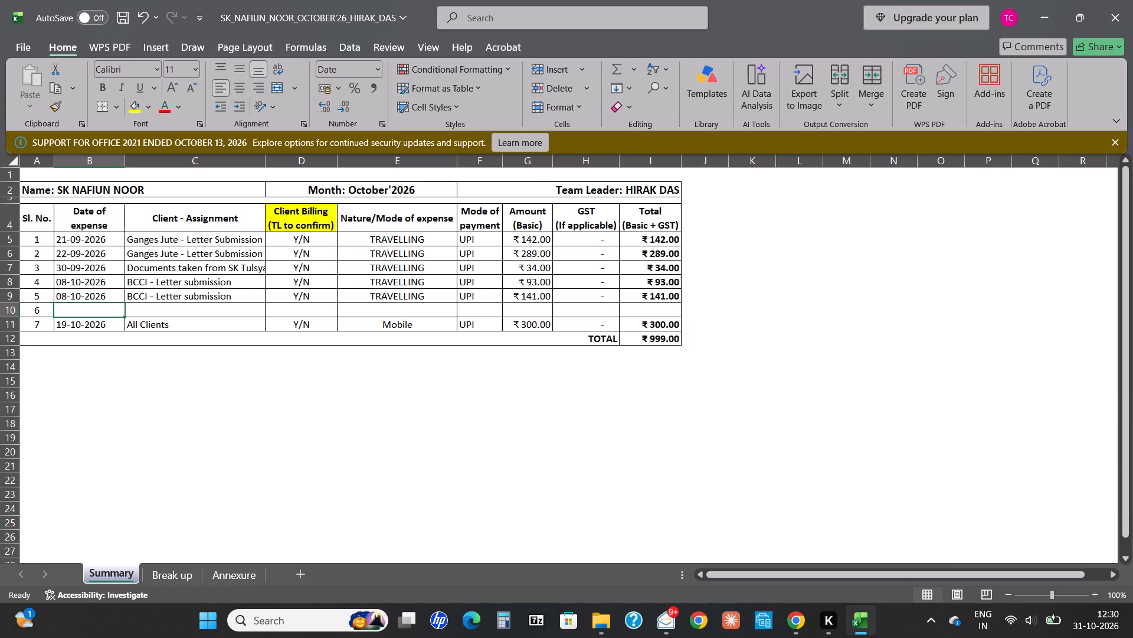
Delete the blank row numbered 6 above the All Clients mobile expense on the Summary sheet.
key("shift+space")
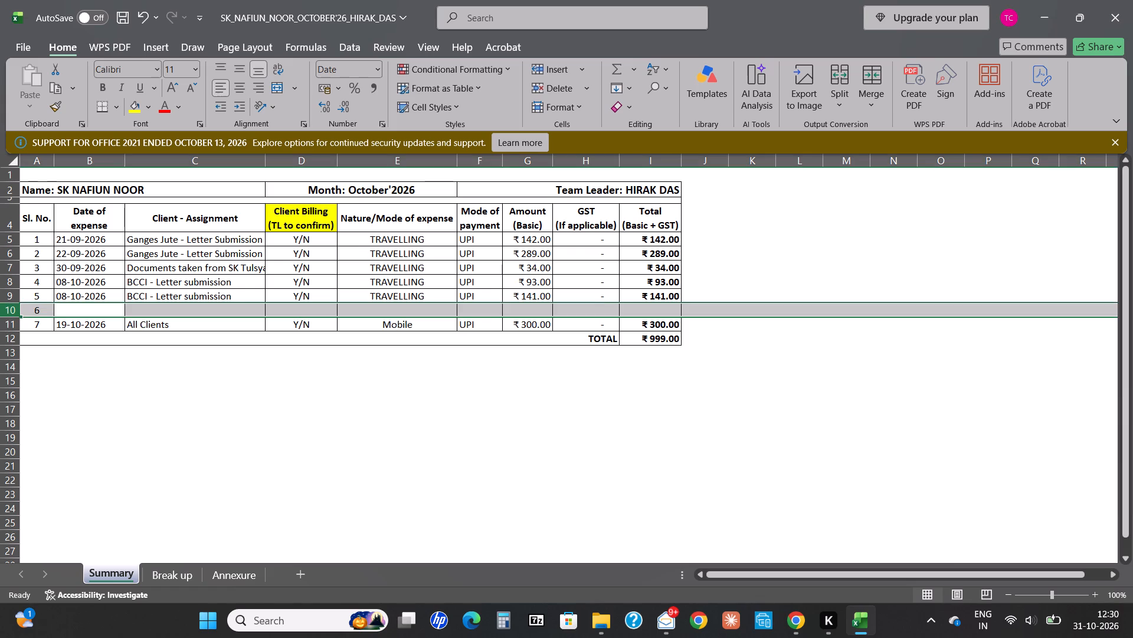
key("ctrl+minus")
Compare October's Travelling Expenses table on the Break up sheet with the one in September's workbook, and close September's workbook.
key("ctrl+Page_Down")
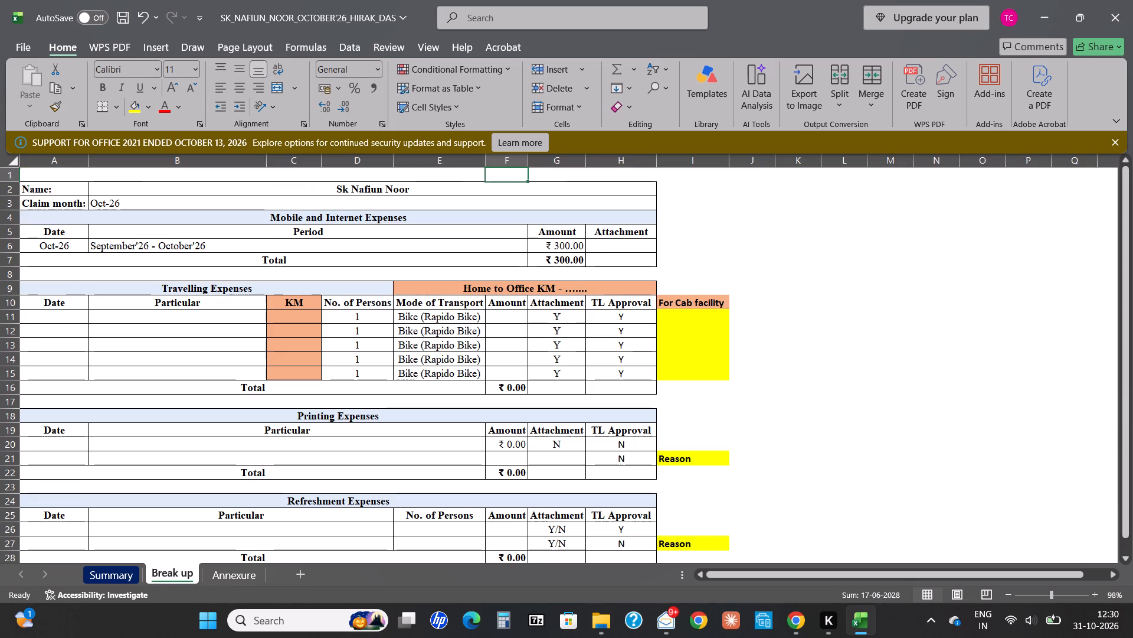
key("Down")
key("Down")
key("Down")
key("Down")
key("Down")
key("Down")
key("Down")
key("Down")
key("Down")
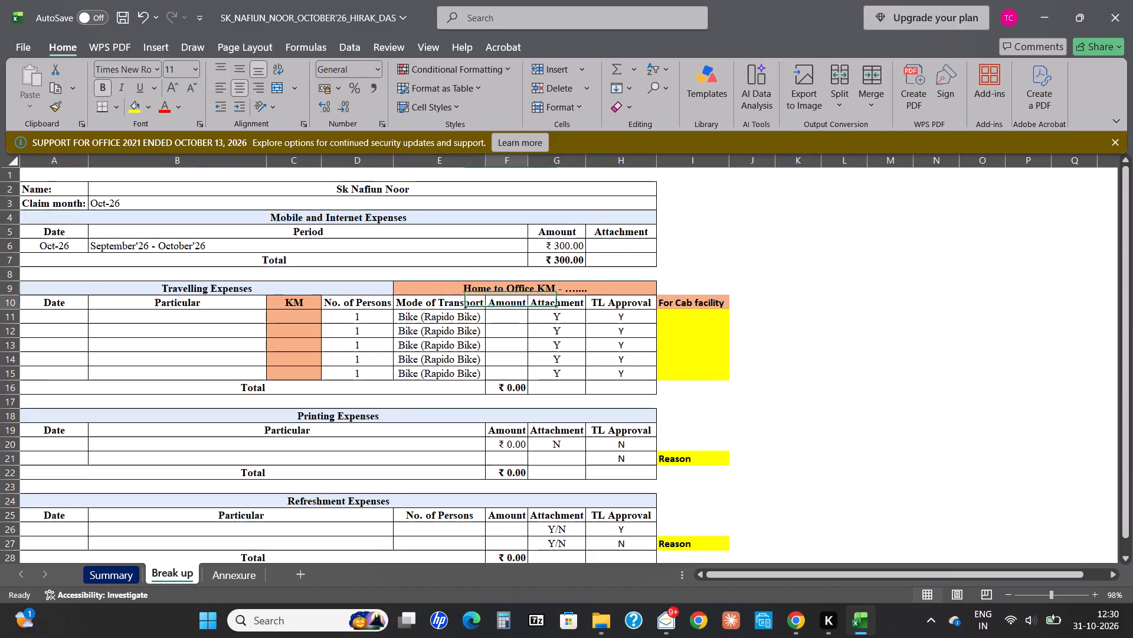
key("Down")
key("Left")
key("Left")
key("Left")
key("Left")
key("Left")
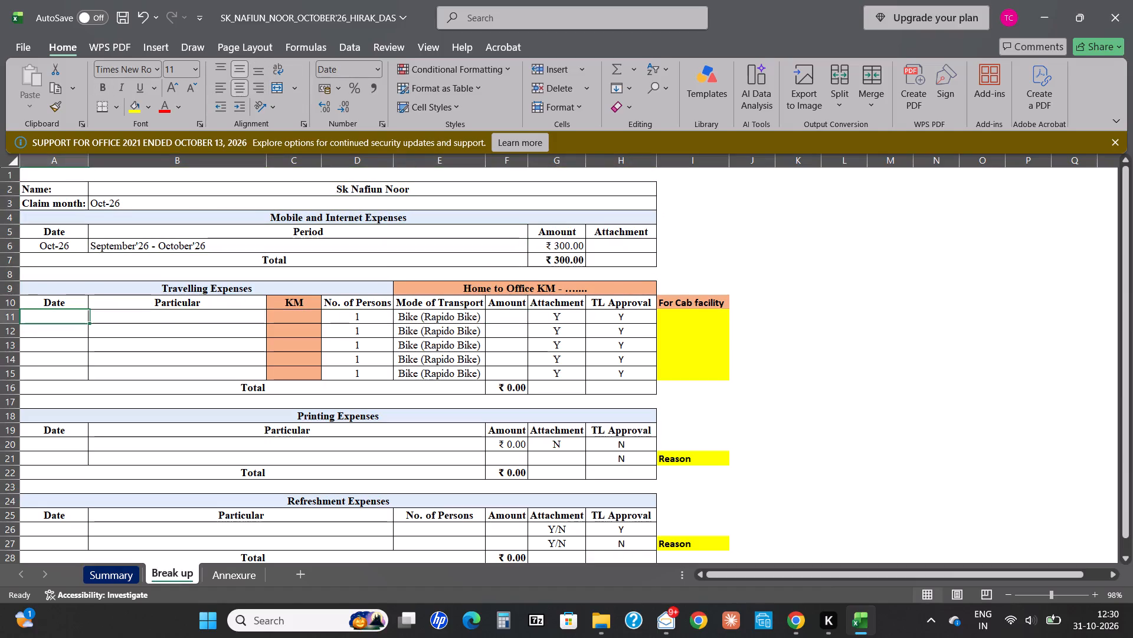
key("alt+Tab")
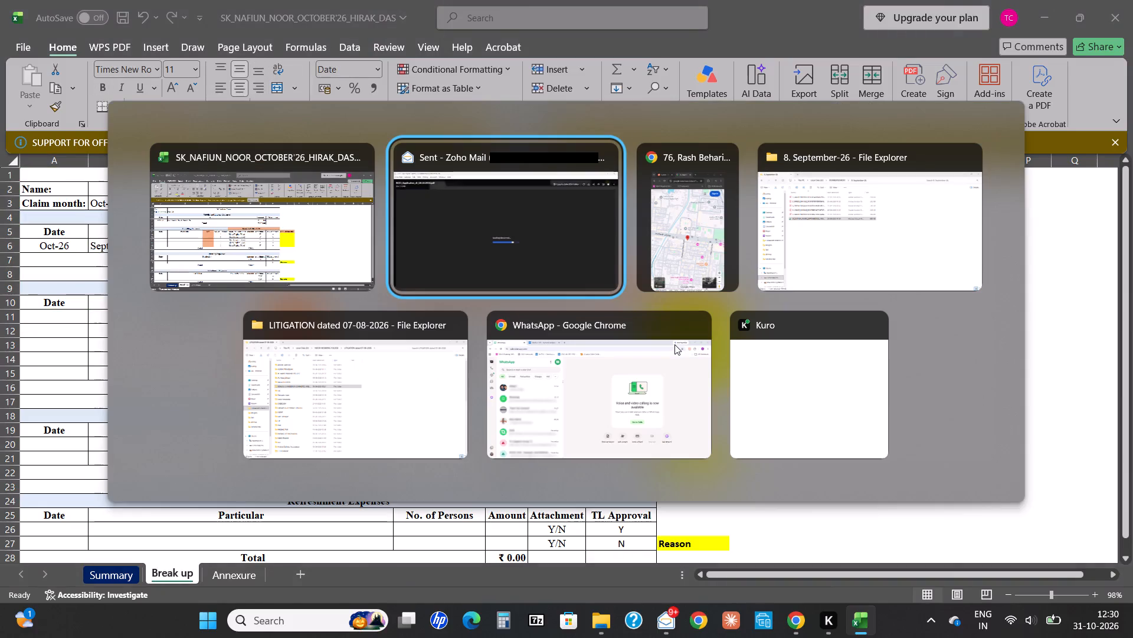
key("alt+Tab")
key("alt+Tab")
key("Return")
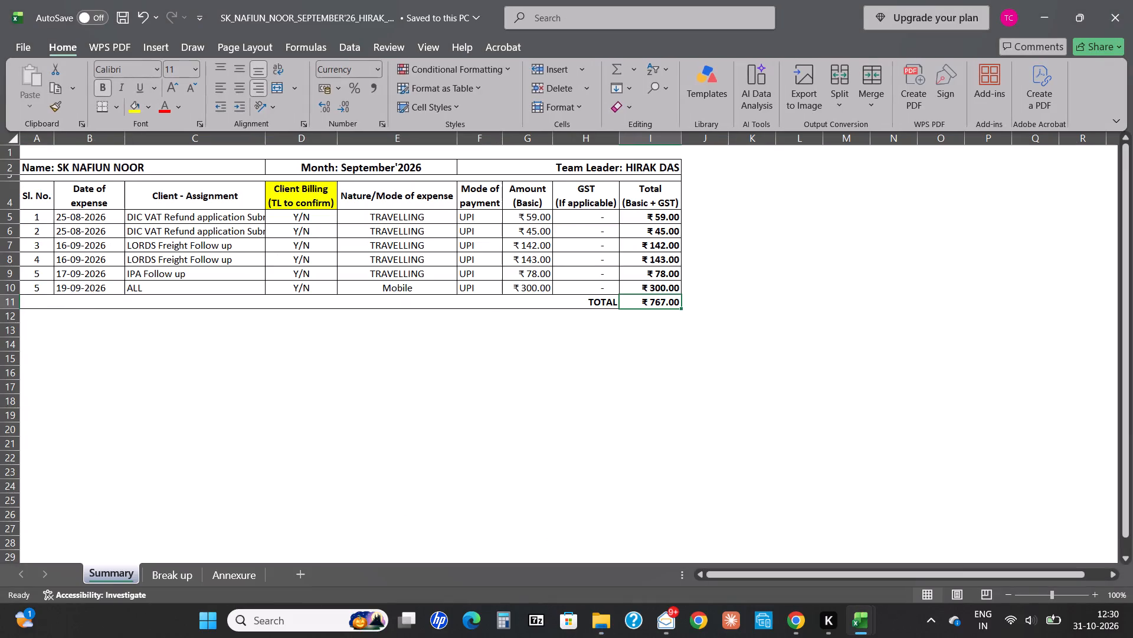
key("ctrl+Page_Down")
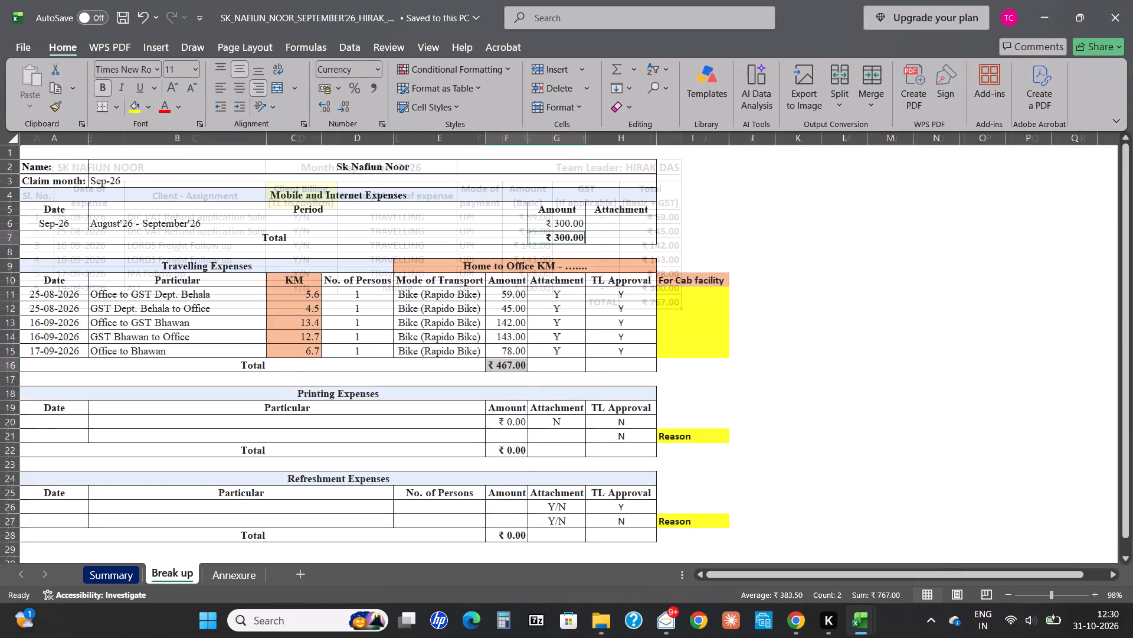
left_click(1132, 0)
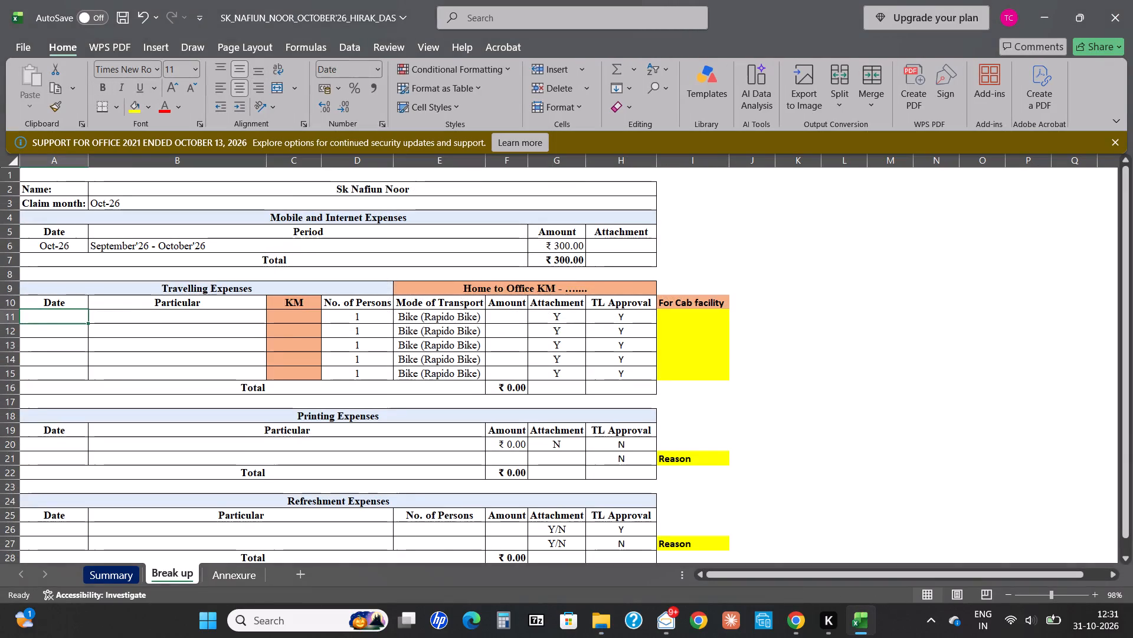
Enter 21/09/2026 as the date of the first travelling expense on October's Break up sheet, checking it against the Summary.
key("alt+Tab")
key("alt+Tab")
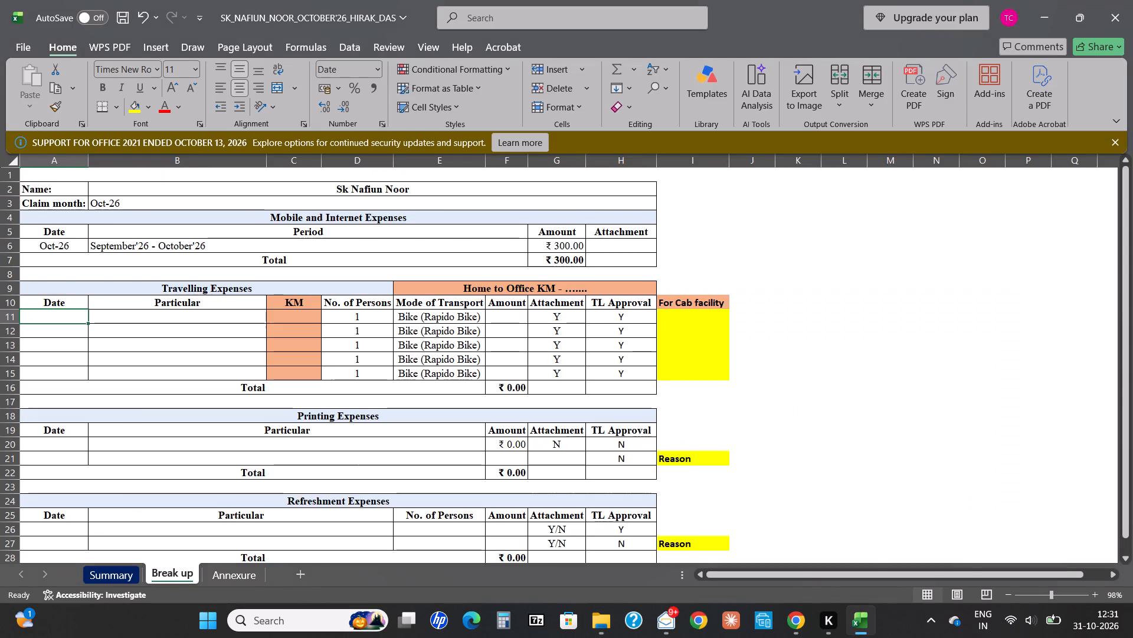
key("ctrl+Page_Up")
key("ctrl+Page_Down")
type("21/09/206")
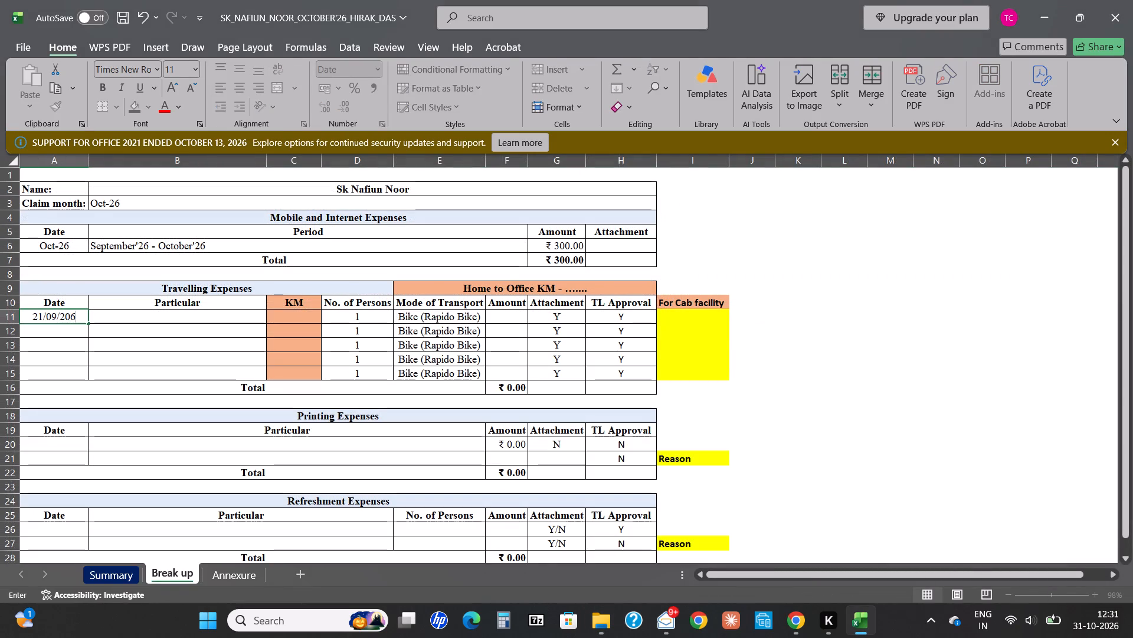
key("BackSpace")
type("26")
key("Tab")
Check the Summary entry and enter "Office to GST Bhawan" as the particular of the 21-09-2026 travelling expense.
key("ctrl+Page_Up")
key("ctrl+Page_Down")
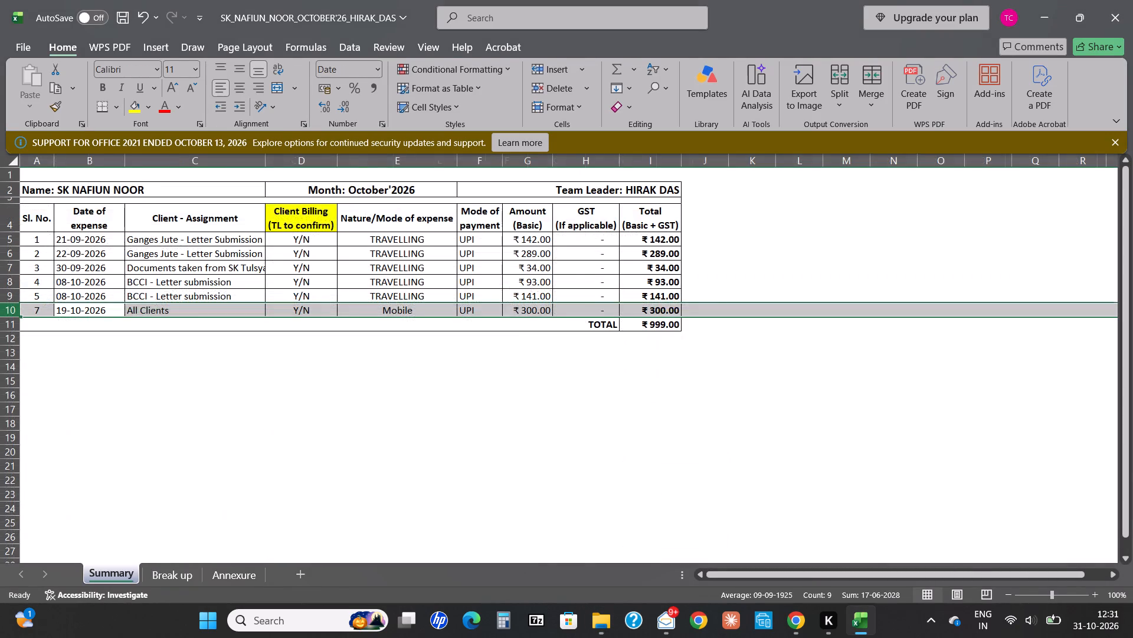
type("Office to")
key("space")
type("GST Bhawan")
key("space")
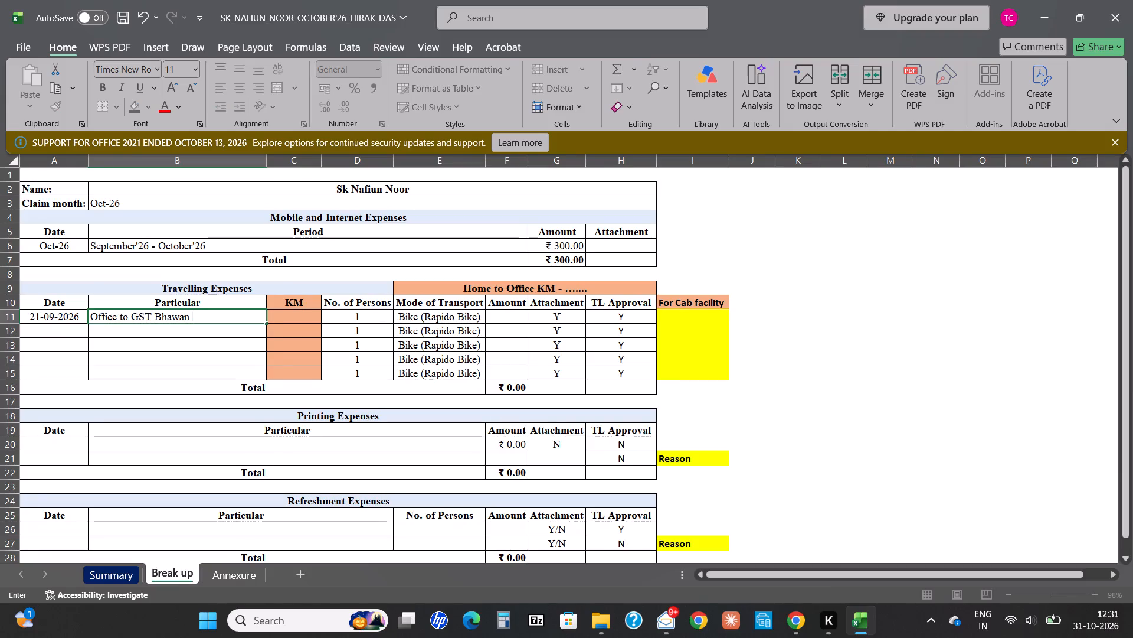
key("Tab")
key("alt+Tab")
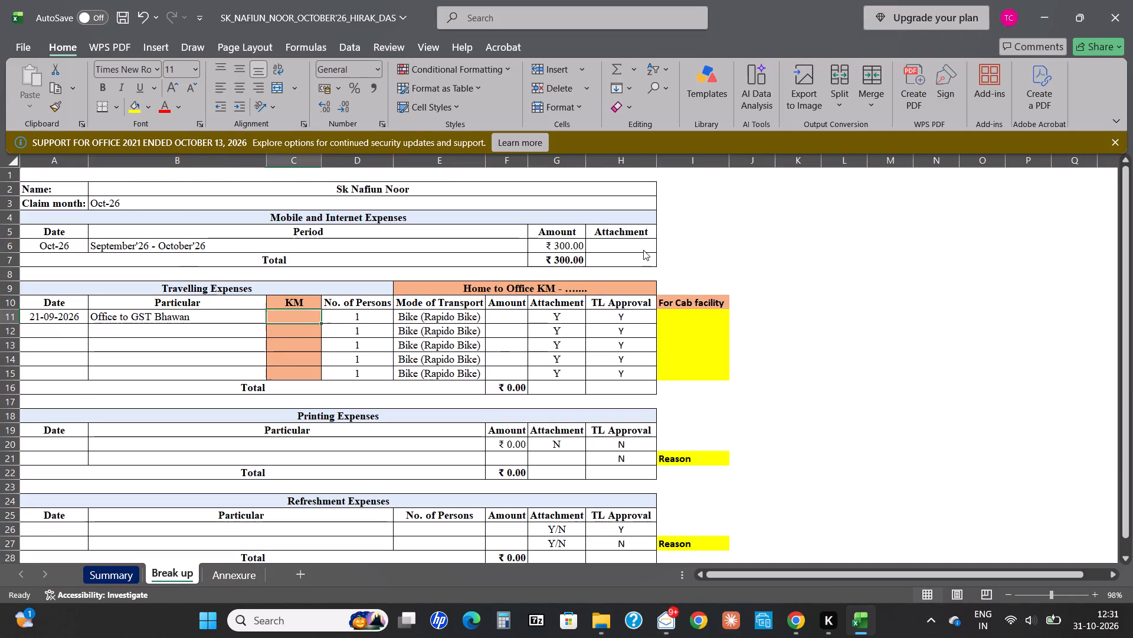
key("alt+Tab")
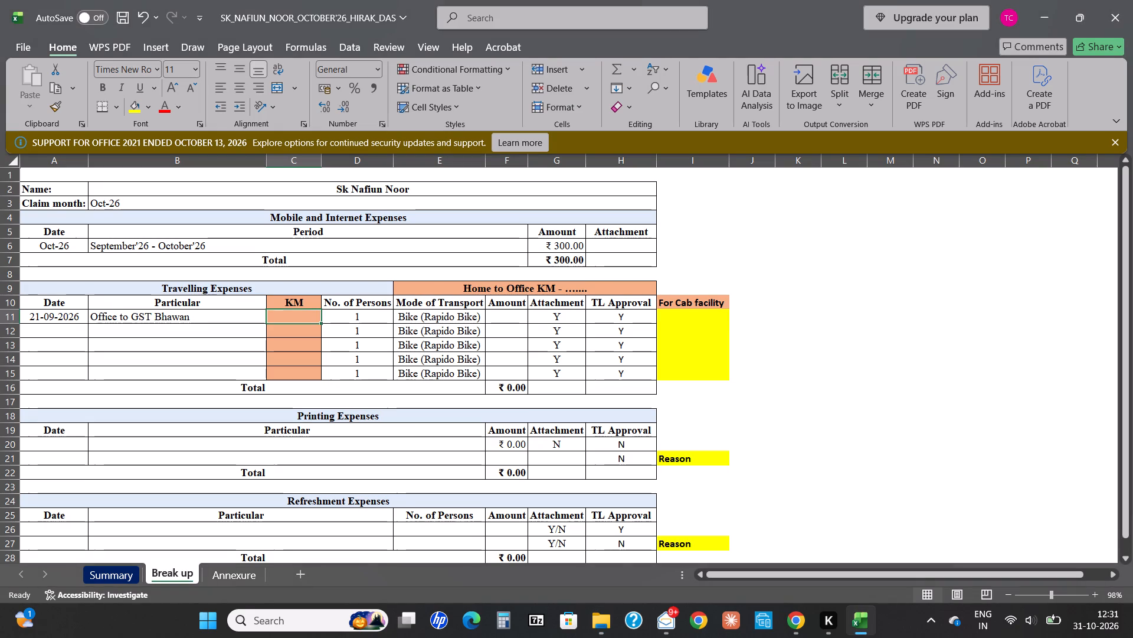
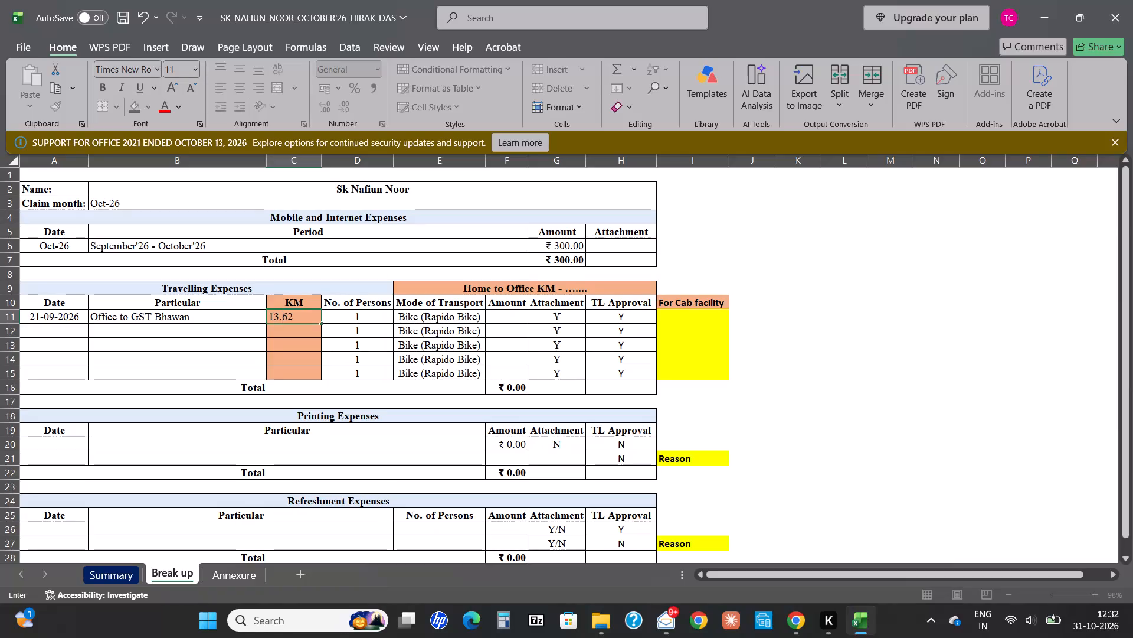
Complete the 21-09-2026 travelling expense on the Break up sheet with 13.62 KM and an amount of 142, checked against the Summary.
key("space")
type("kms")
key("BackSpace")
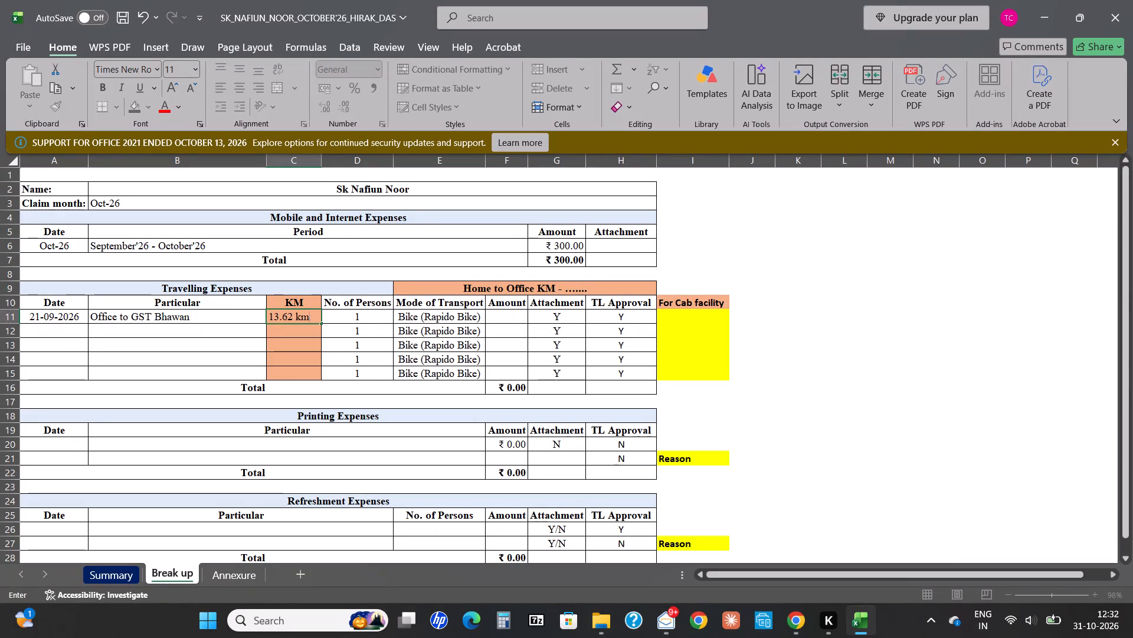
key("BackSpace")
key("BackSpace")
key("BackSpace")
key("Tab")
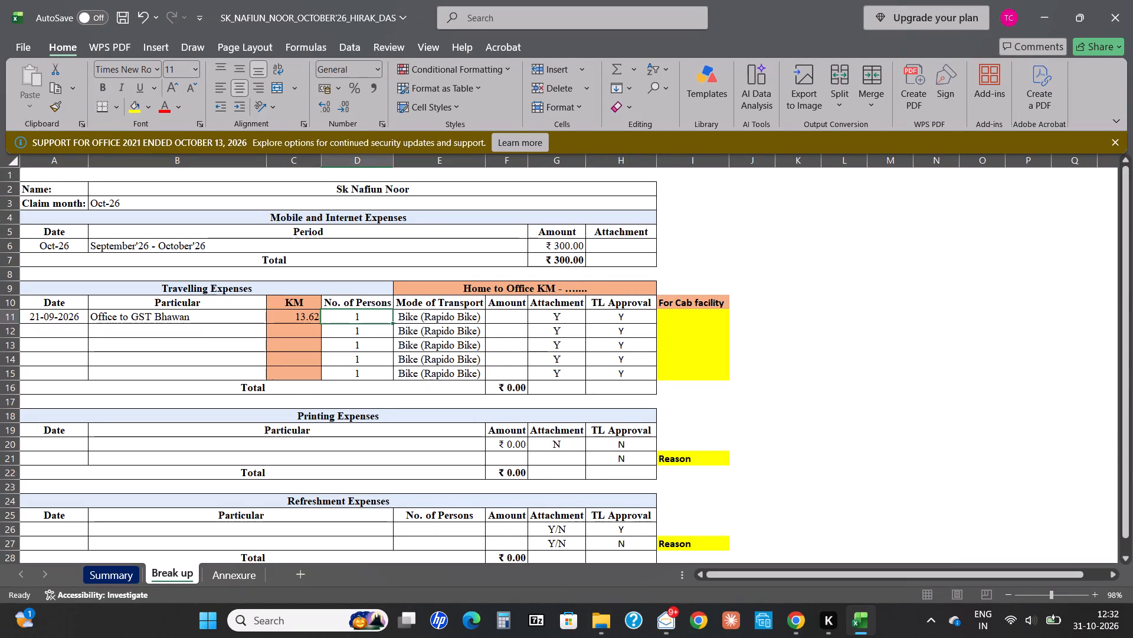
key("Tab")
key("Tab")
key("ctrl+Page_Up")
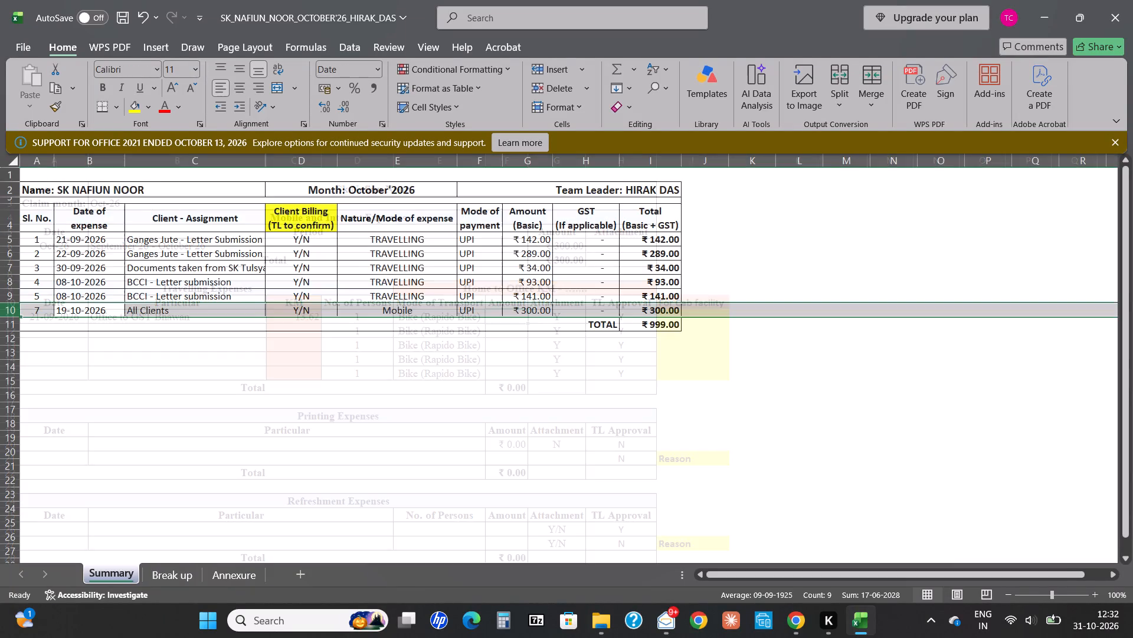
key("ctrl+Page_Down")
type("142")
key("Return")
Enter 22/09/2026 as the date of the second travelling expense, checking it against the Summary.
key("ctrl+Left")
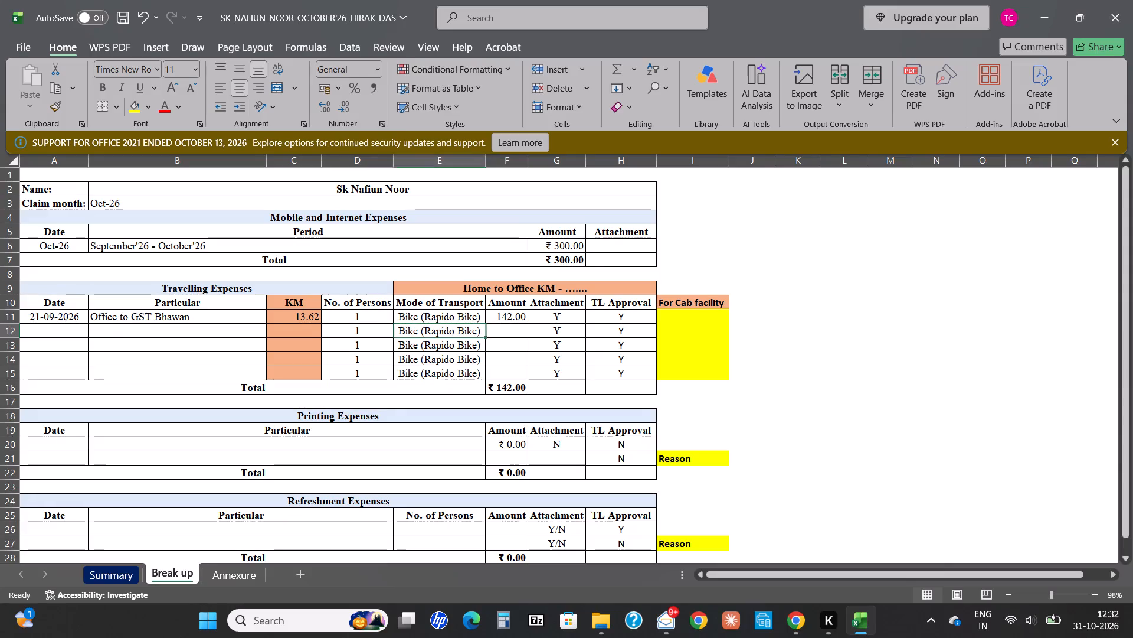
key("ctrl+Left")
key("ctrl+Left")
key("alt+Tab")
key("alt+Tab")
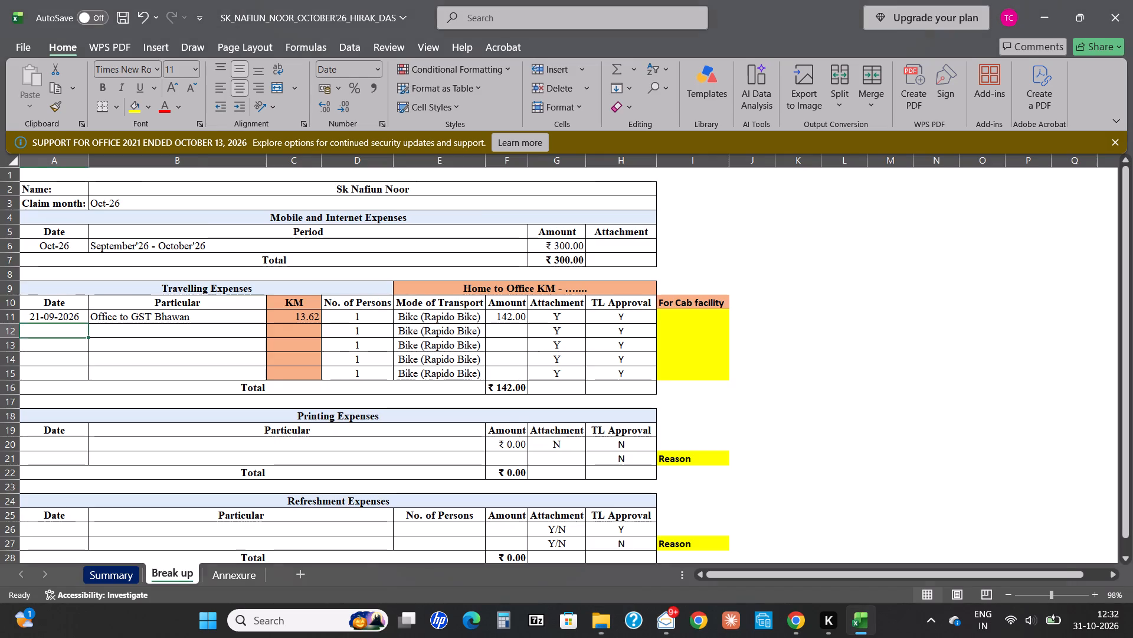
key("ctrl+Page_Up")
key("ctrl+Page_Down")
type("22/09/2026")
key("Tab")
Check the Summary entry and enter "Office to GST Bhawan" as the particular of the 22-09-2026 travelling expense.
key("ctrl+Page_Up")
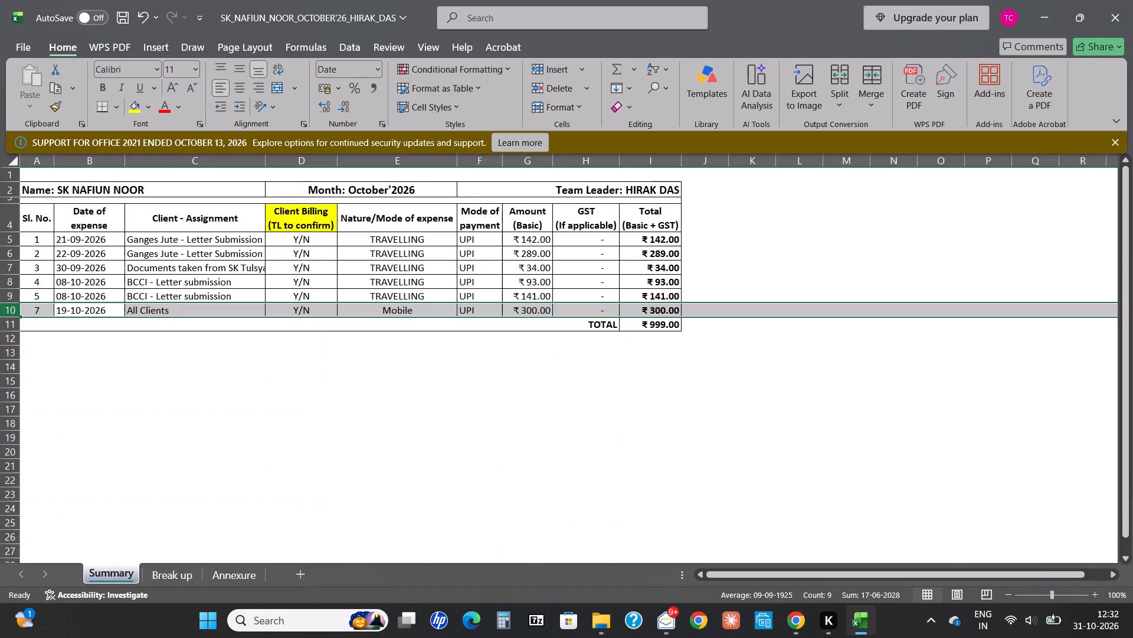
key("ctrl+Page_Down")
type("Office to GST BH")
key("BackSpace")
key("h")
key("BackSpace")
key("BackSpace")
type("hw")
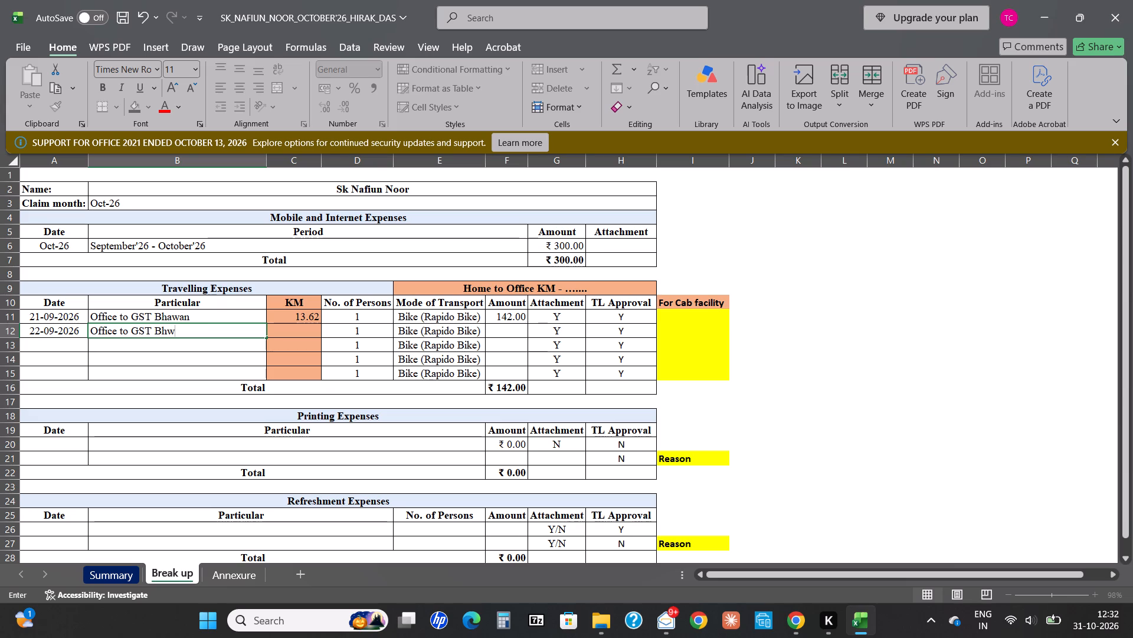
key("BackSpace")
type("awan")
key("Tab")
Enter 15 KM and an amount of 289 for the 22-09-2026 travelling expense.
key("Tab")
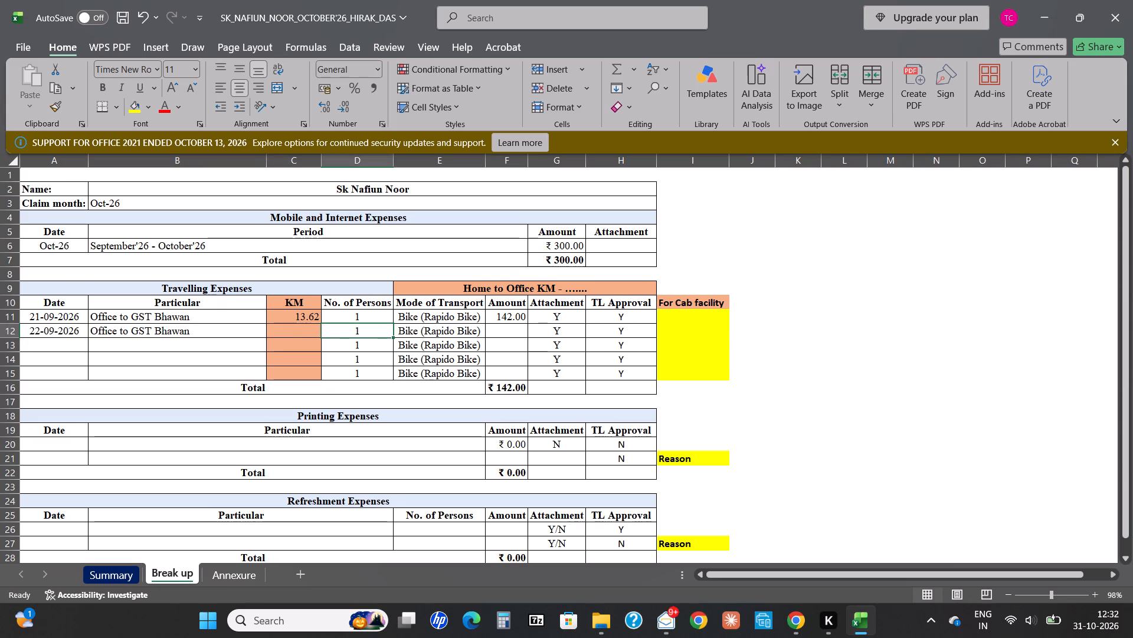
key("Left")
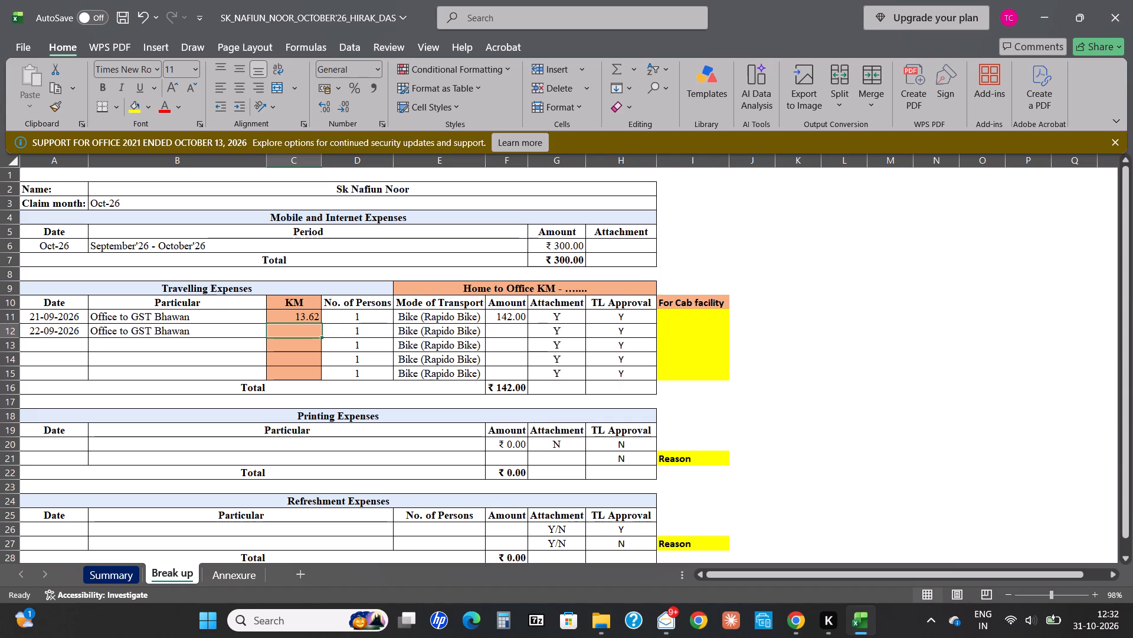
type("15")
key("Tab")
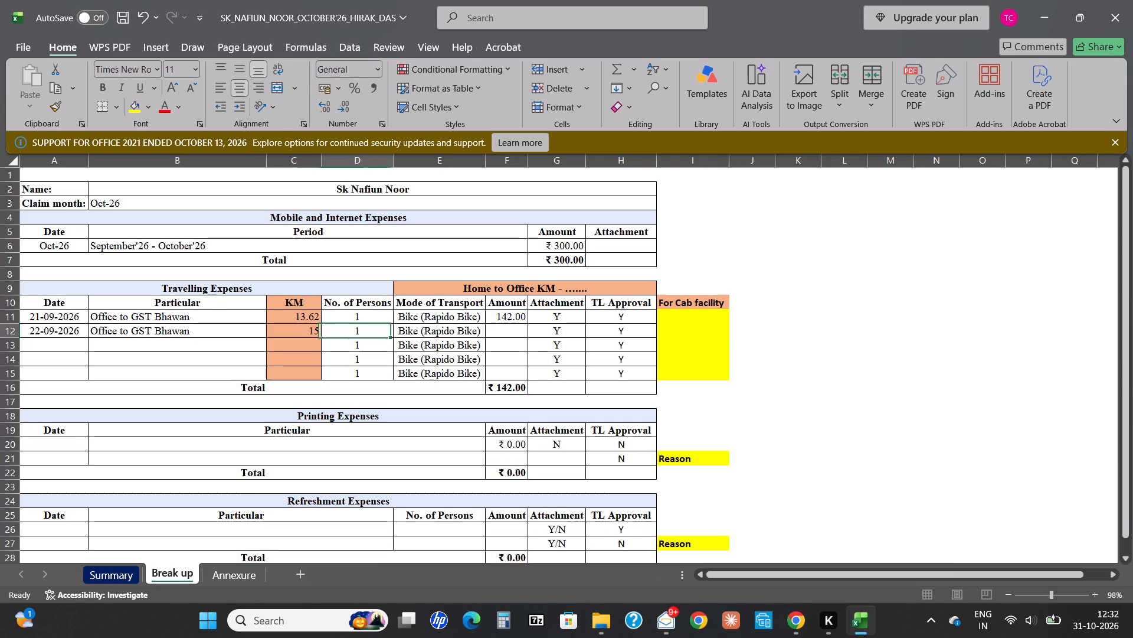
key("Right")
key("Right")
key("Right")
key("Left")
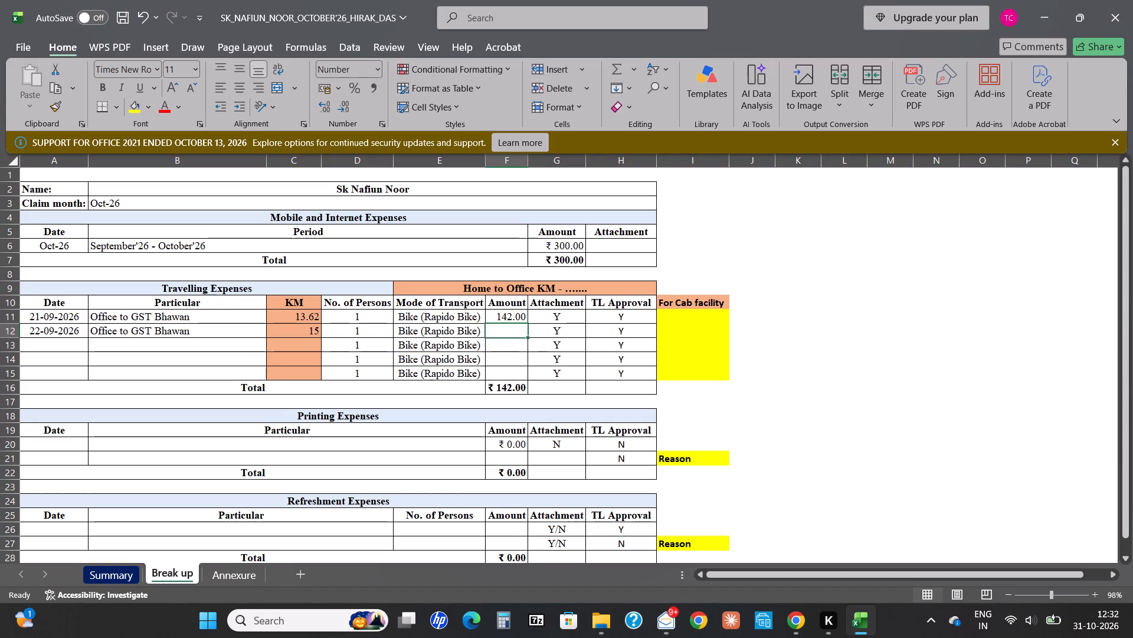
type("2893")
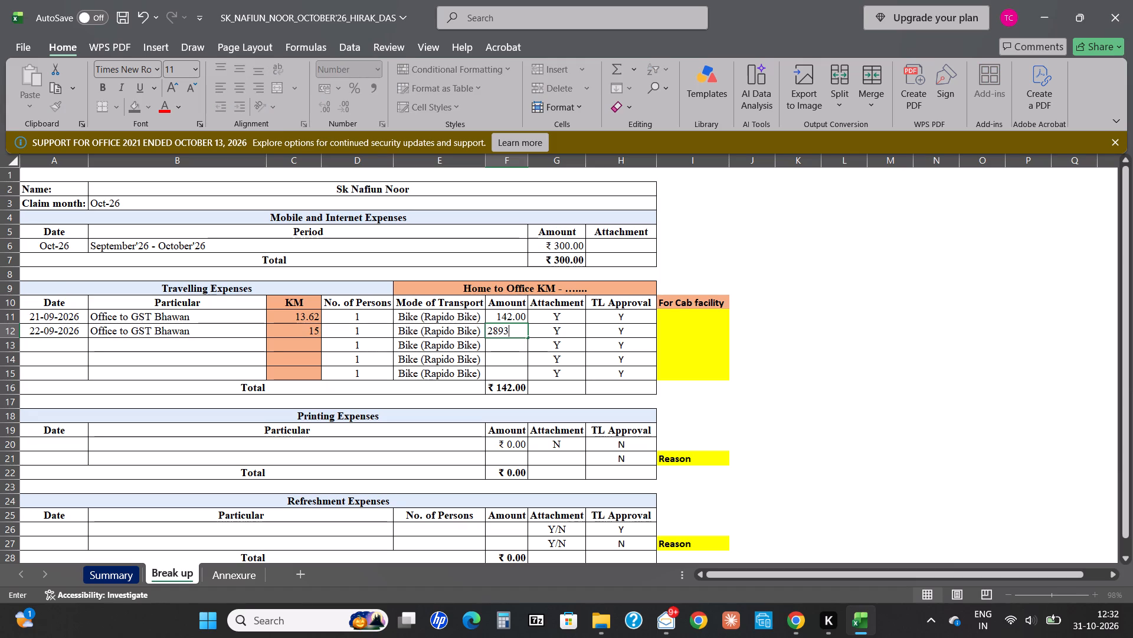
key("BackSpace")
key("Return")
Enter 30/09/2026 as the date of the third travelling expense, checking it against the Summary.
key("ctrl+Page_Up")
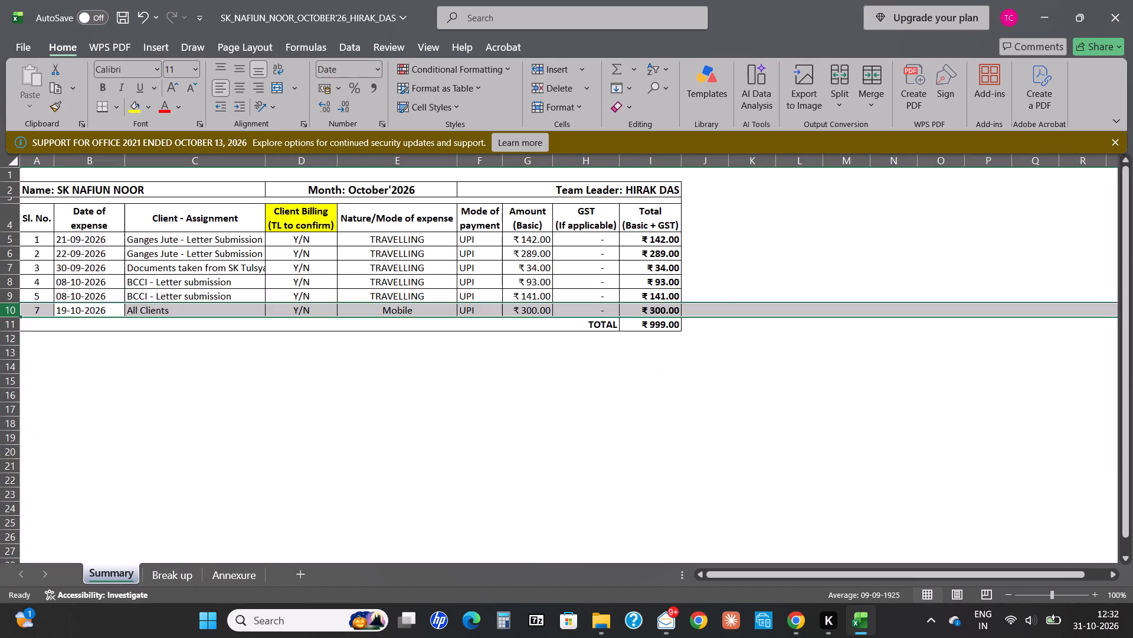
key("ctrl+Page_Down")
key("Left")
key("Left")
key("Left")
key("Left")
key("Left")
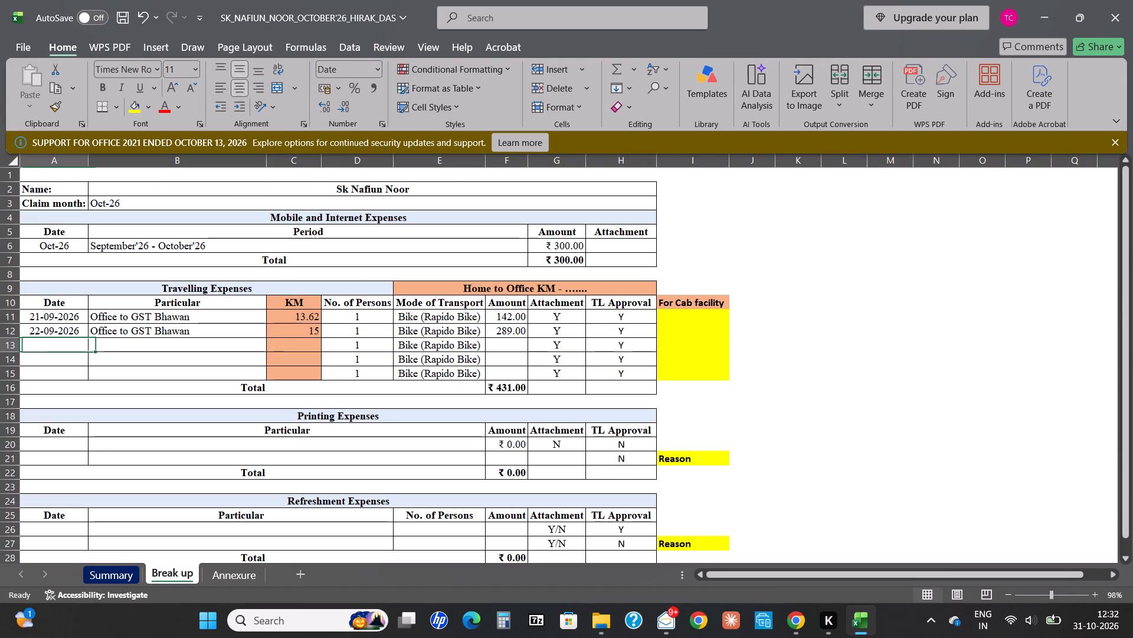
key("ctrl+Page_Up")
key("ctrl+Page_Down")
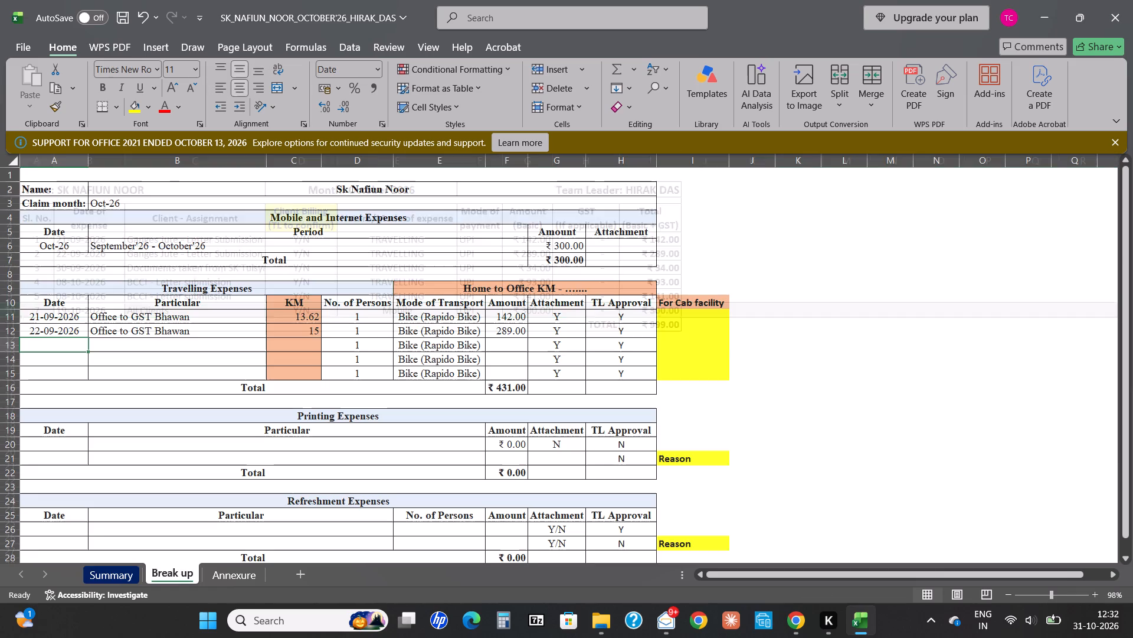
type("03")
key("Escape")
type("30/09/2026")
Check the Summary entry and enter "Office to SK Tulsyan and Co" as the particular of the 30-09-2026 travelling expense.
key("ctrl+Page_Up")
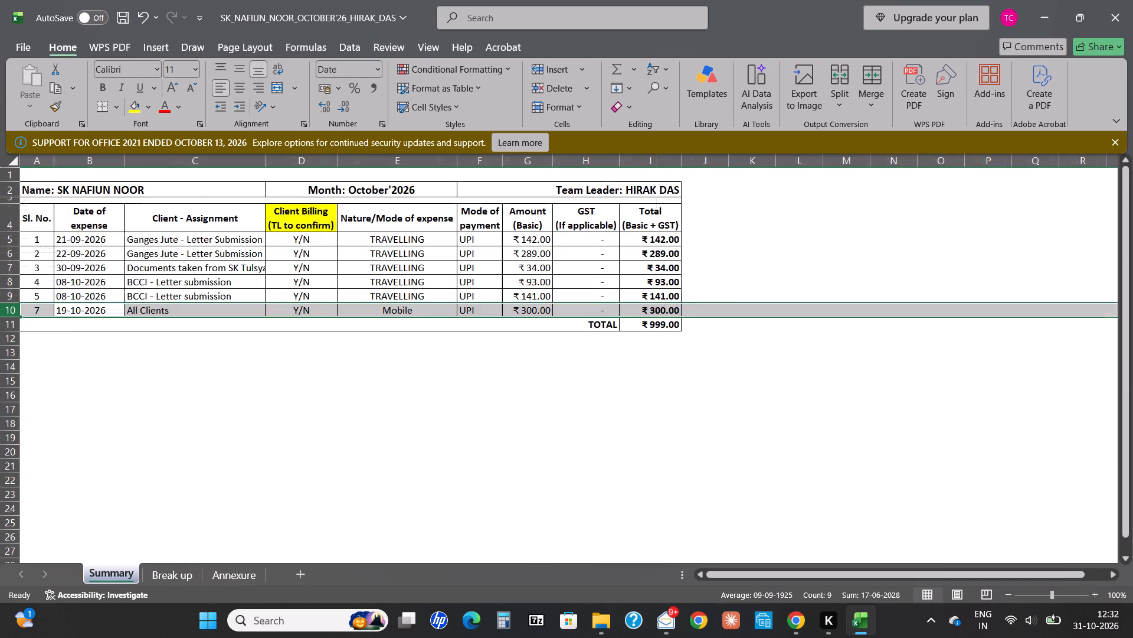
key("ctrl+Page_Down")
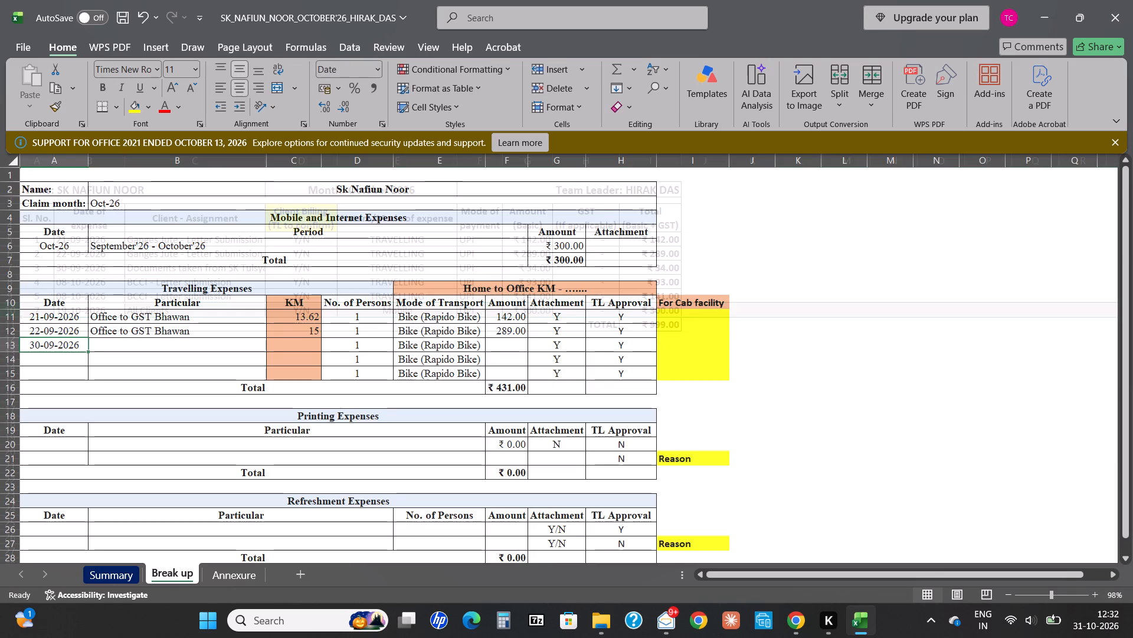
key("Right")
type("Office")
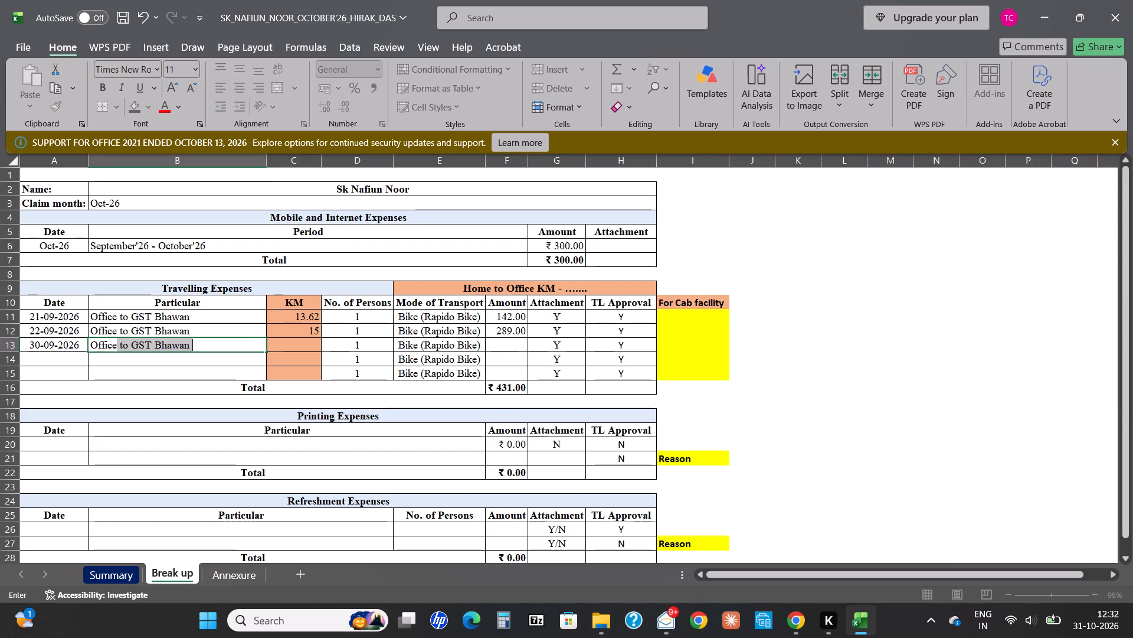
key("space")
type("to SK Tulsyan and Co")
key("Tab")
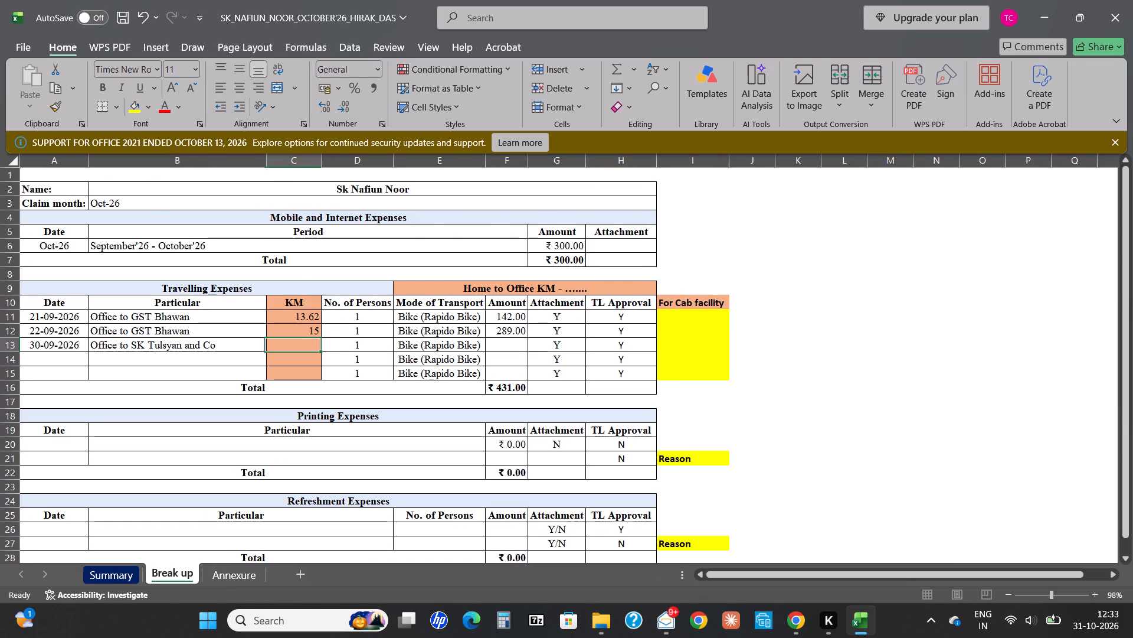
Check the Summary entry and enter 3.3 KM for the 30-09-2026 travelling expense.
key("ctrl+Page_Up")
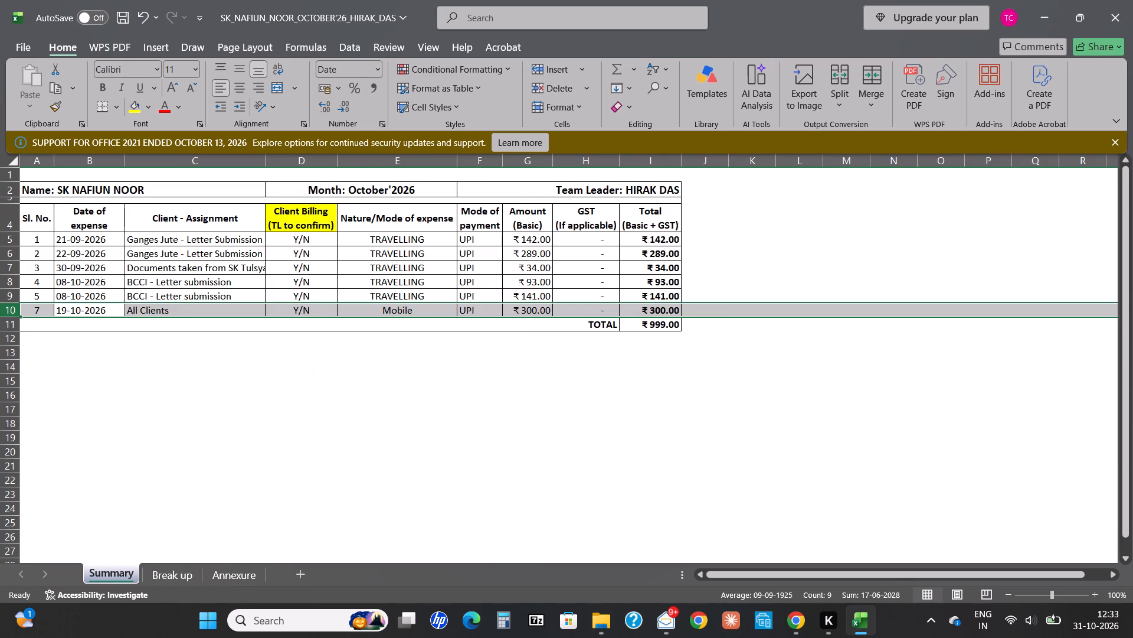
key("ctrl+Page_Down")
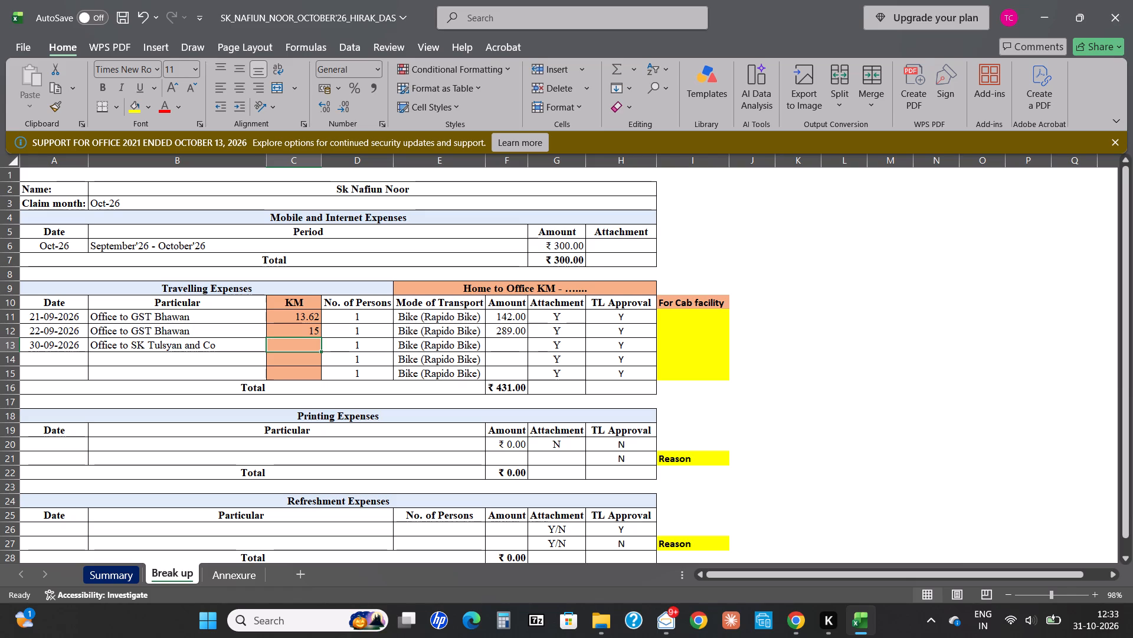
key("2")
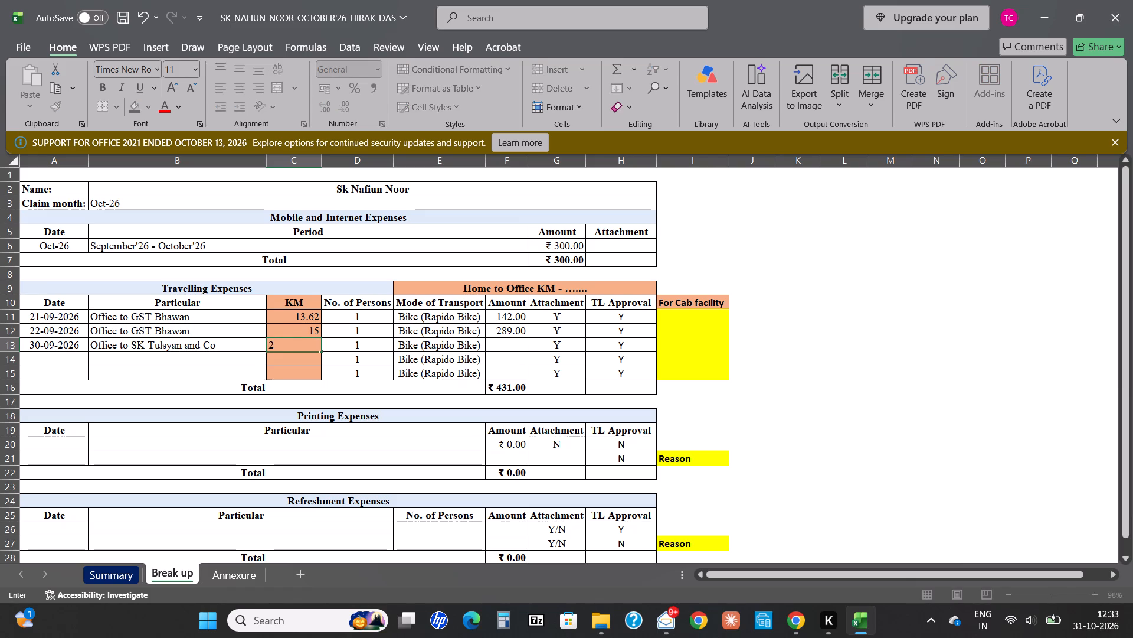
key("3")
key("Escape")
type("3.3")
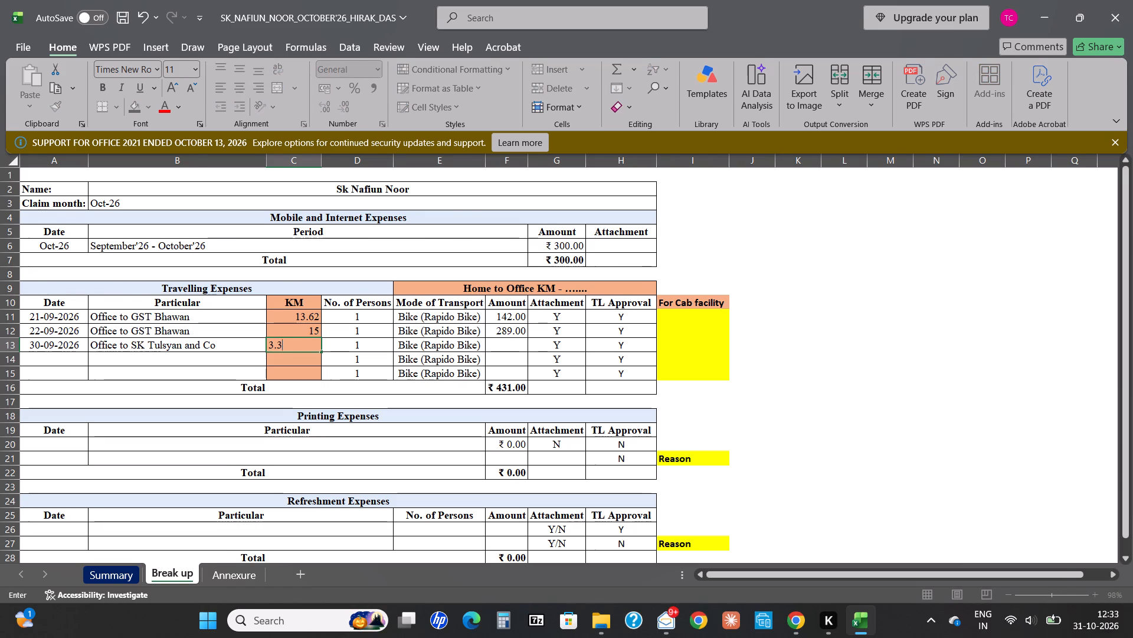
Look up the 30-09-2026 expense on the Summary and enter its amount of 34 on the Break up sheet.
key("ctrl+Page_Up")
key("Up")
key("Up")
key("Up")
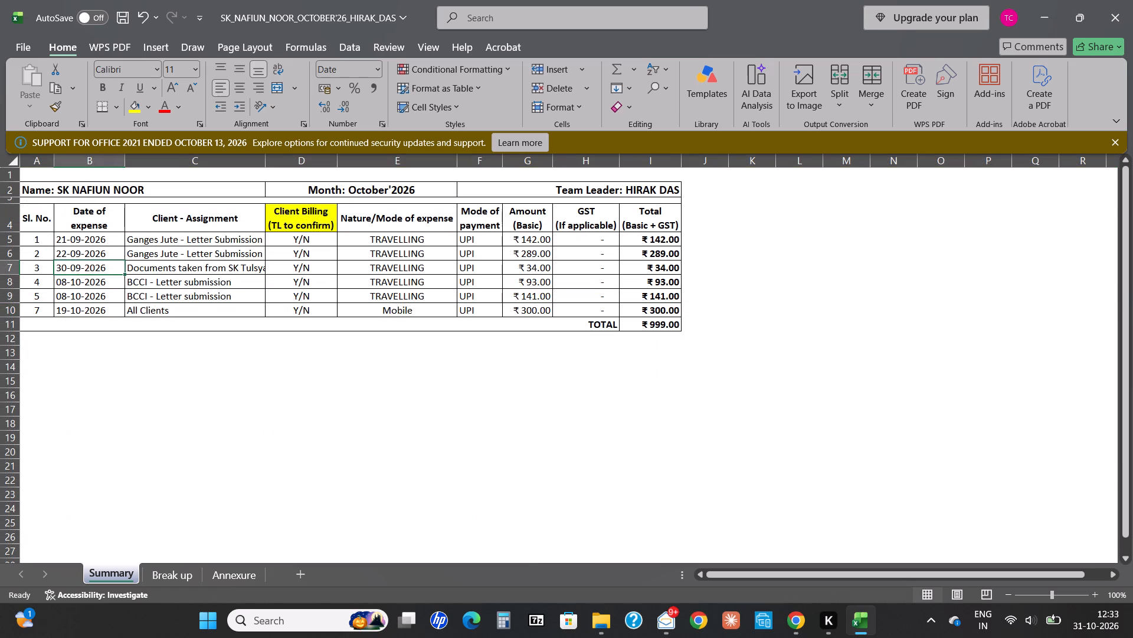
key("ctrl+Page_Down")
key("Right")
key("Right")
key("Right")
type("34")
key("Return")
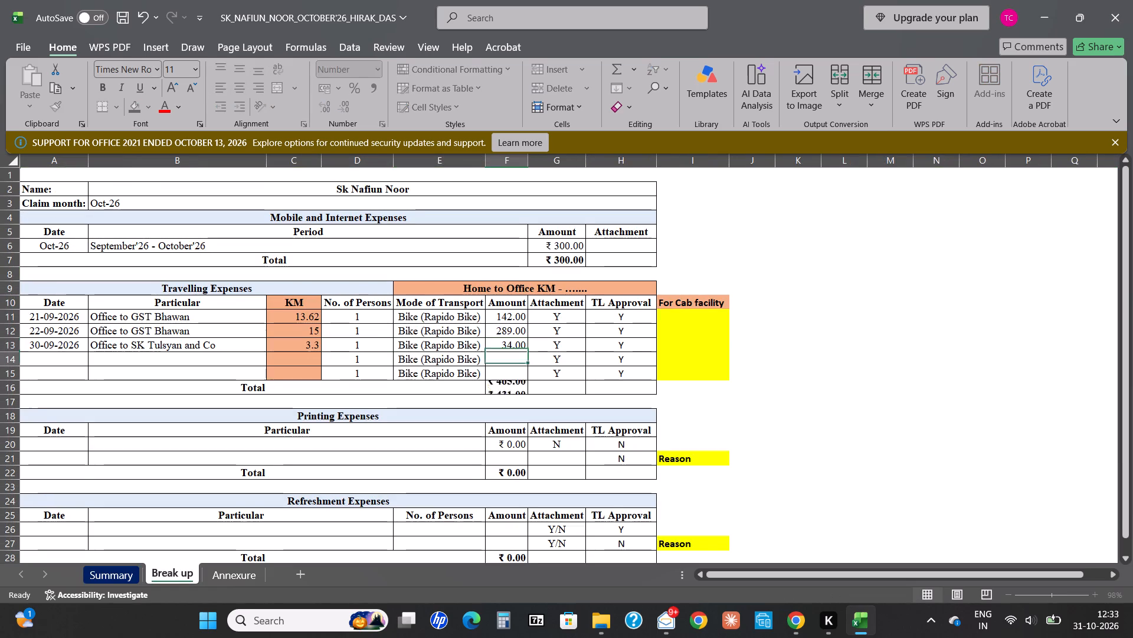
Enter 08/10/2026 as the date of the fourth travelling expense, checking it against the Summary.
key("Left")
key("Left")
key("Left")
key("ctrl+Left")
key("ctrl+Page_Up")
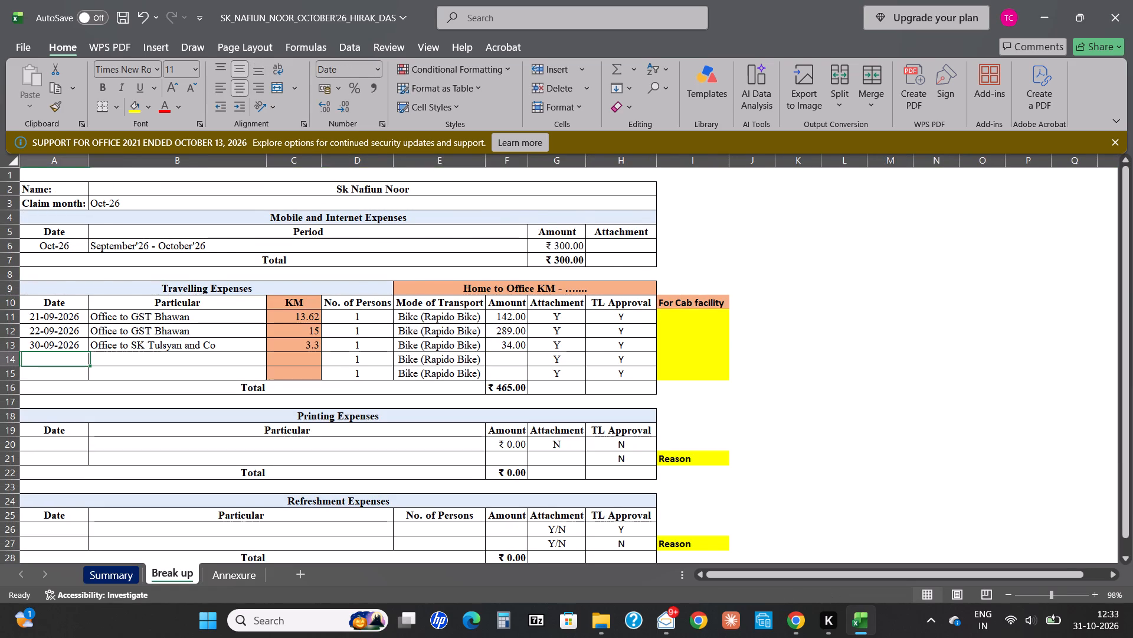
key("Down")
key("ctrl+Page_Down")
type("08/10/2026")
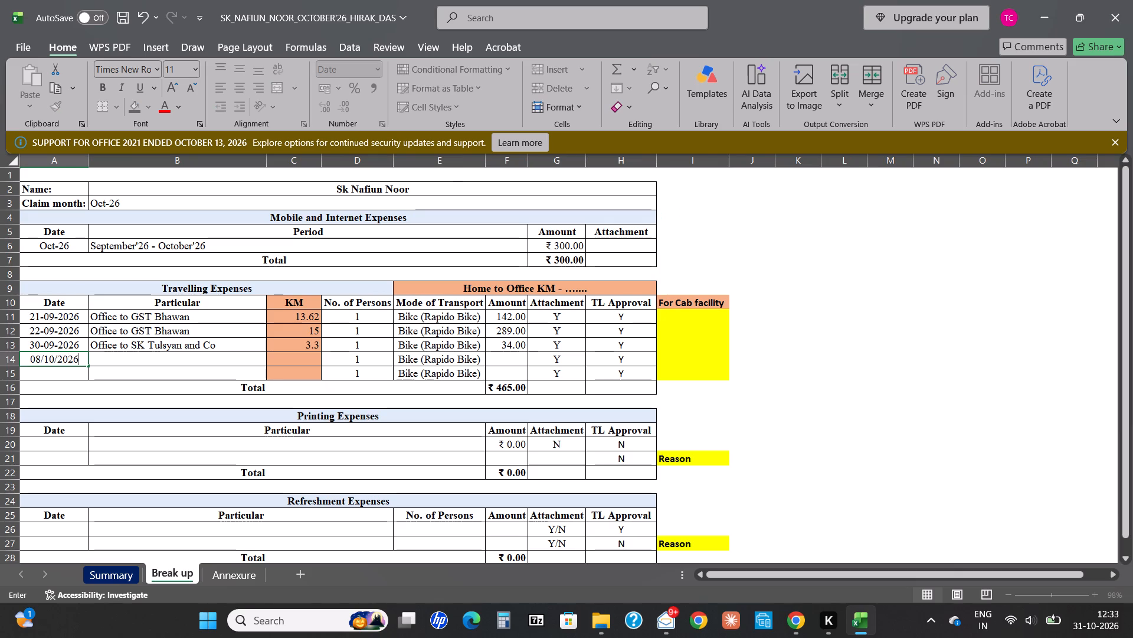
key("Tab")
Check the Summary entry and enter "Office to GST Bhawan" as the particular of the 08-10-2026 travelling expense.
key("ctrl+Page_Down")
key("ctrl+Page_Up")
key("ctrl+Page_Up")
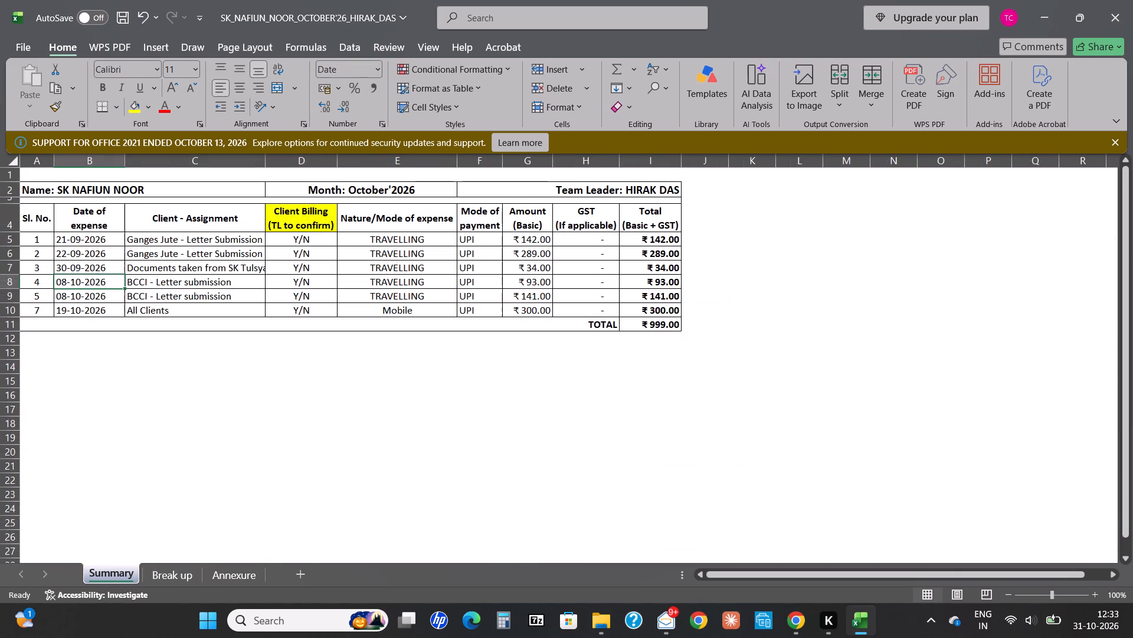
key("ctrl+Page_Down")
key("ctrl+Page_Down")
key("ctrl+Page_Up")
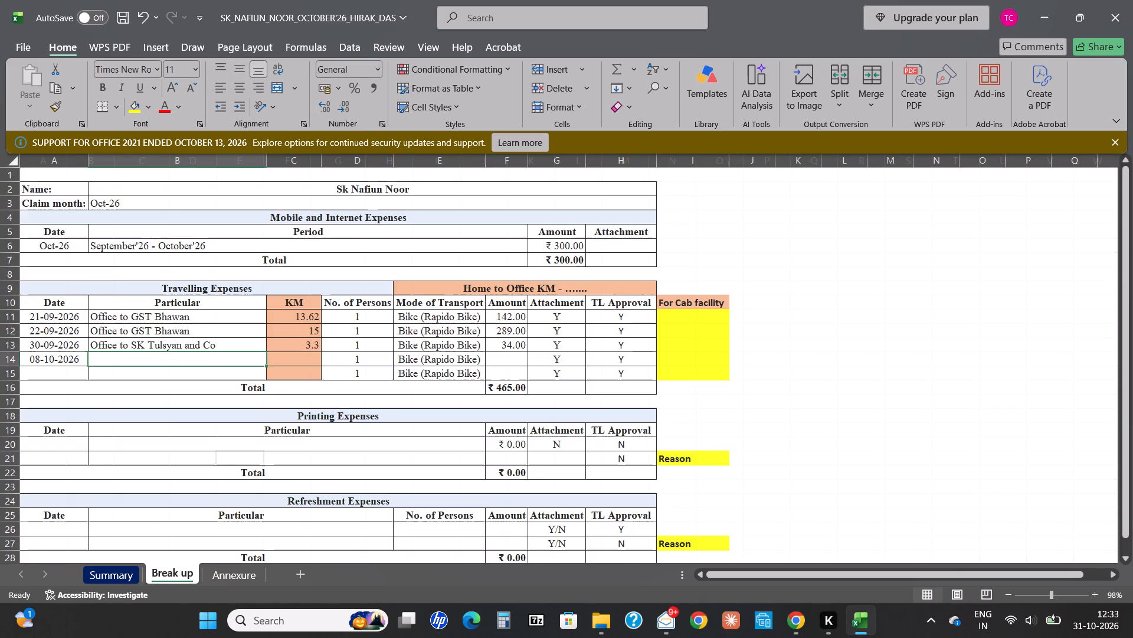
key("ctrl+Page_Up")
key("ctrl+Page_Down")
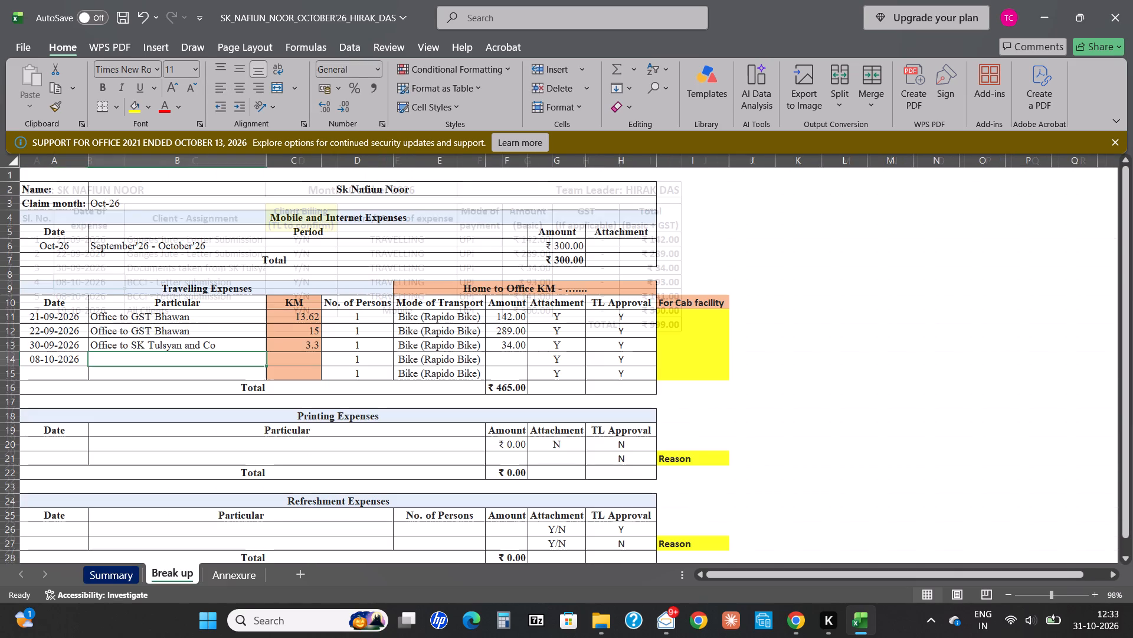
type("Office to GST Bhawan")
key("Tab")
Check the Summary and enter 8.1 KM and an amount of 93 for the 08-10-2026 travelling expense.
key("ctrl+Page_Up")
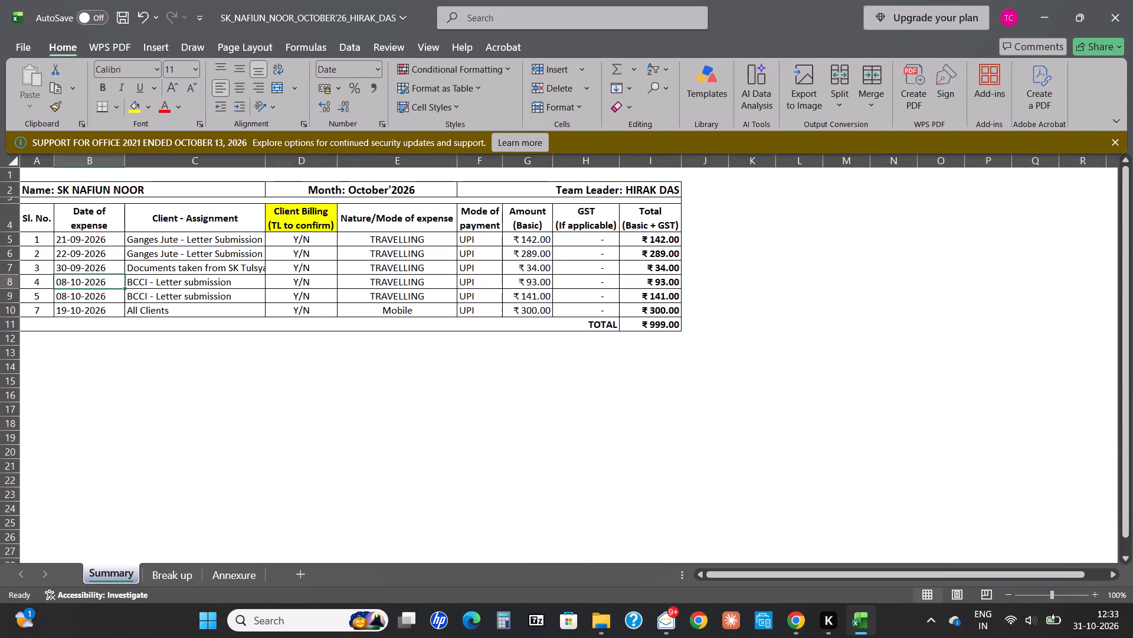
key("ctrl+Page_Down")
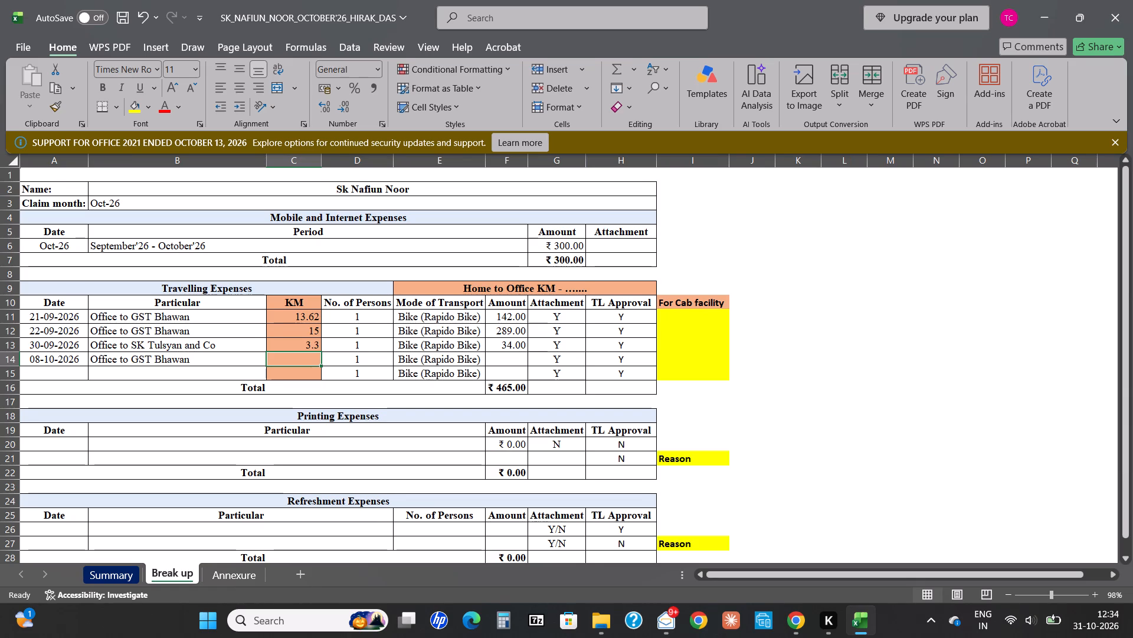
type("8.1")
key("Tab")
key("Tab")
key("Tab")
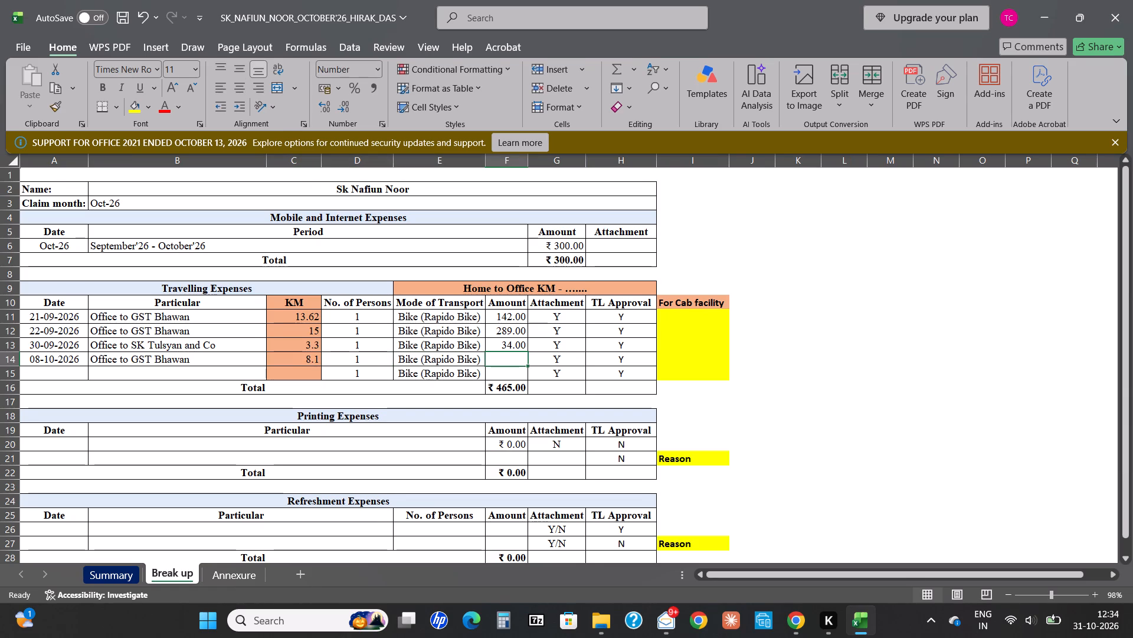
type("93")
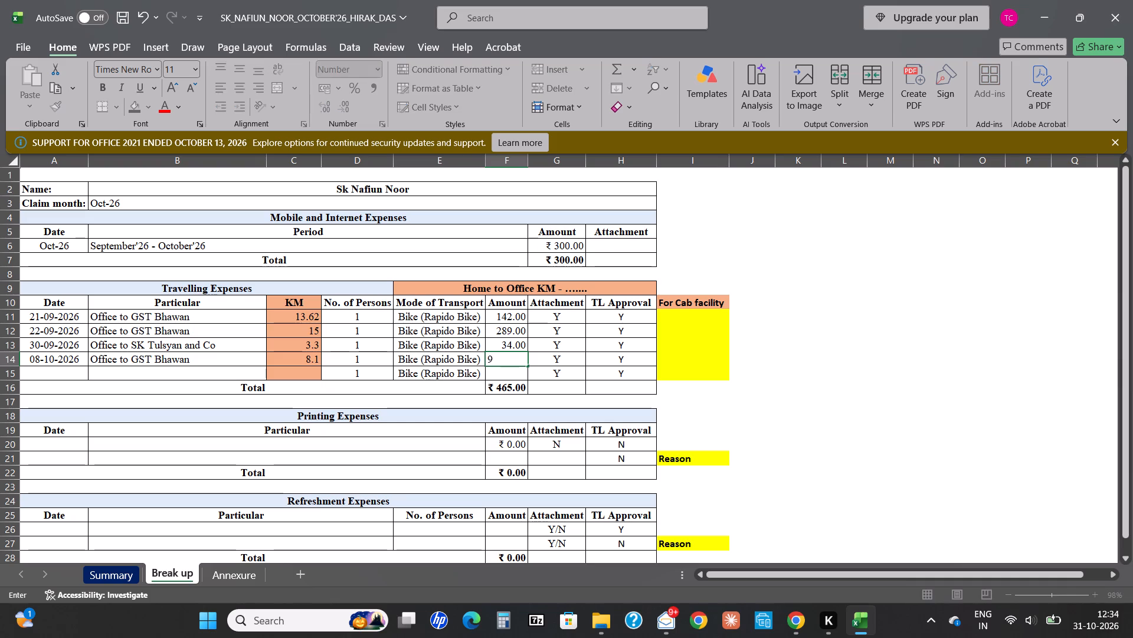
key("Return")
Enter 08/10/2026 as the date of the fifth travelling expense on the Break up sheet, checking it against the Summary.
key("Left")
key("Left")
key("Left")
key("ctrl+Page_Up")
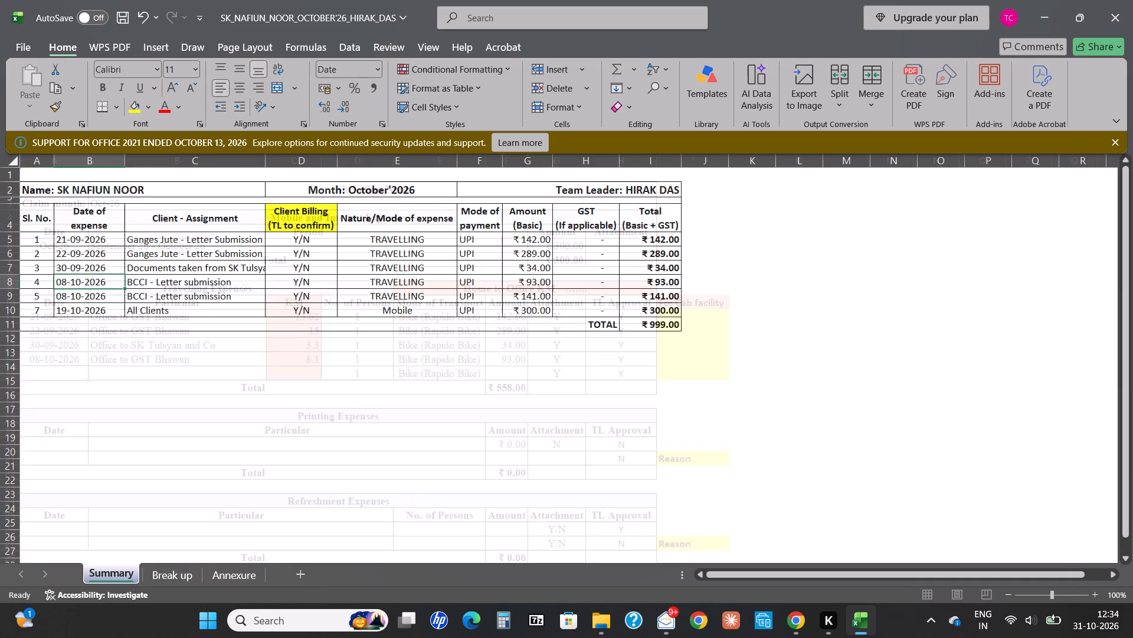
key("Down")
key("ctrl+Page_Down")
type("08/10/2026")
key("Tab")
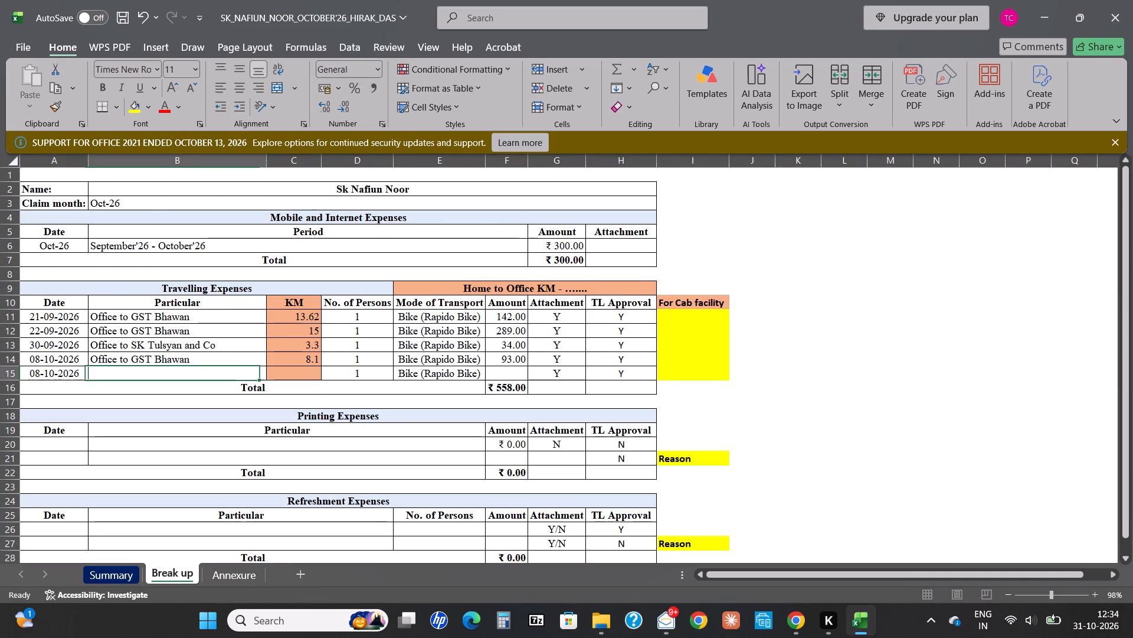
Check the Summary entry and enter "GST Bhawan to Office" as the particular of the fifth travelling expense.
key("ctrl+Page_Up")
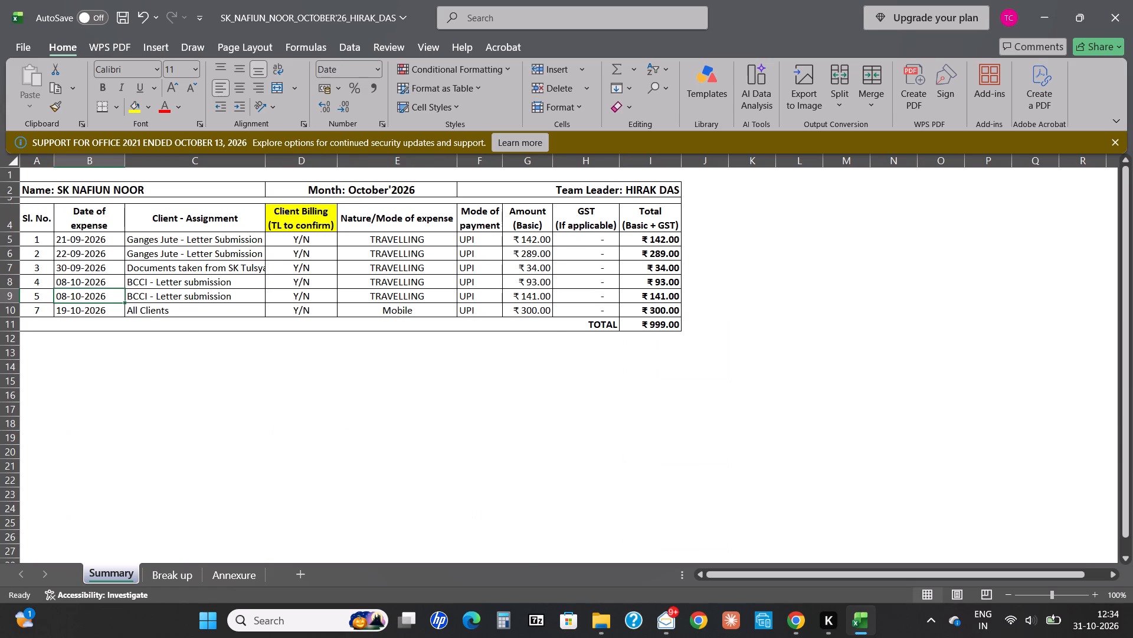
key("ctrl+Page_Down")
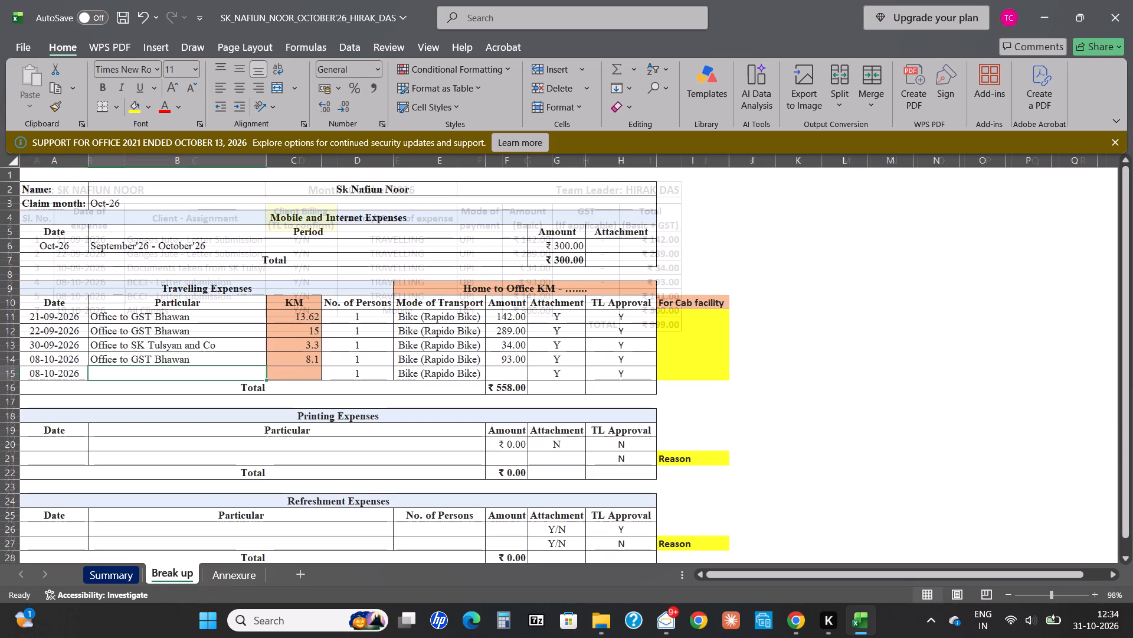
type("GST BH")
key("BackSpace")
type("hwaan")
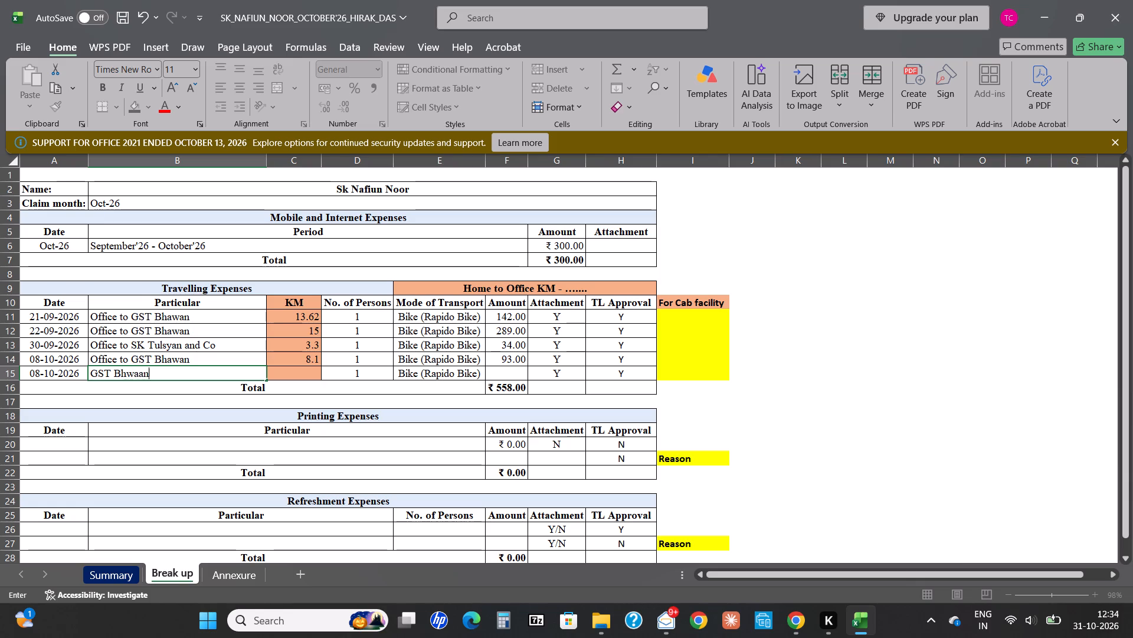
key("BackSpace")
key("BackSpace")
key("BackSpace")
key("BackSpace")
type("awan to Office")
key("Tab")
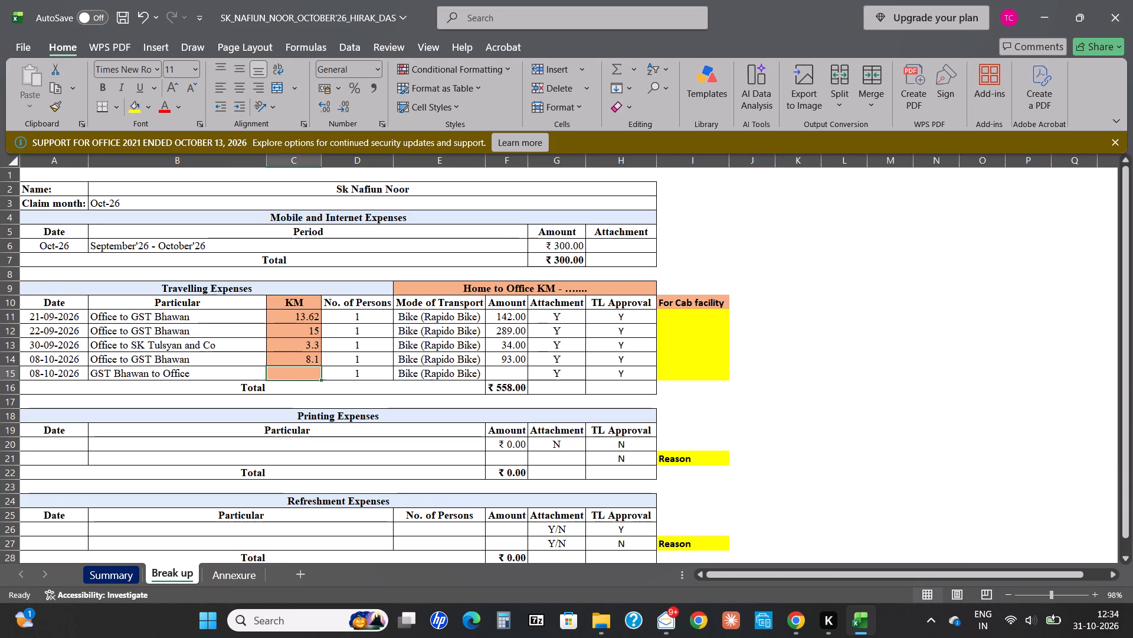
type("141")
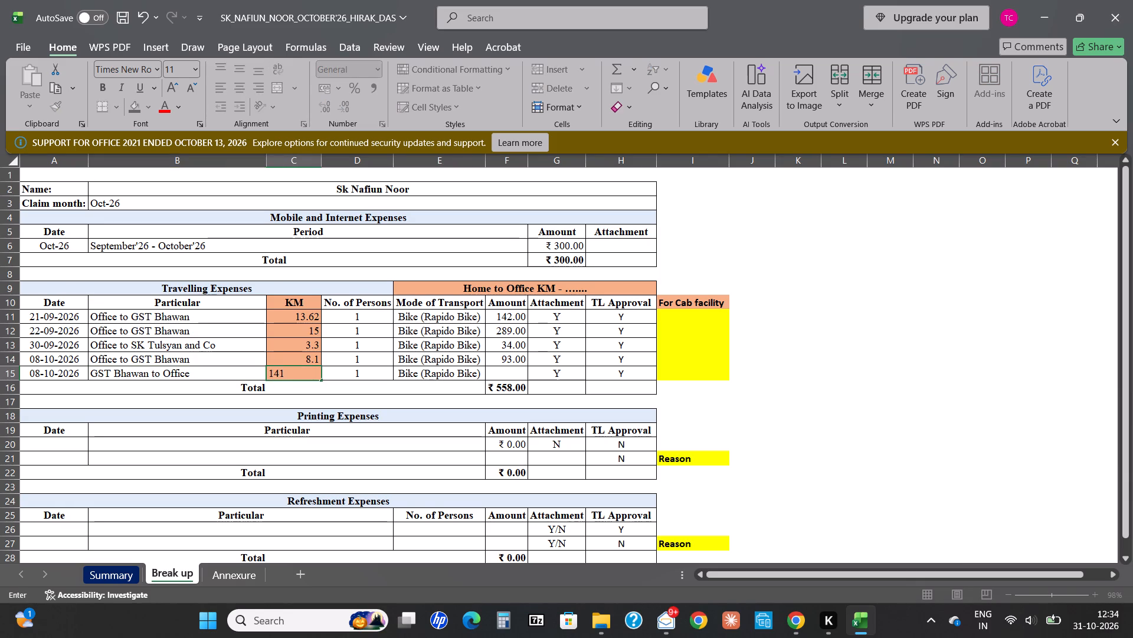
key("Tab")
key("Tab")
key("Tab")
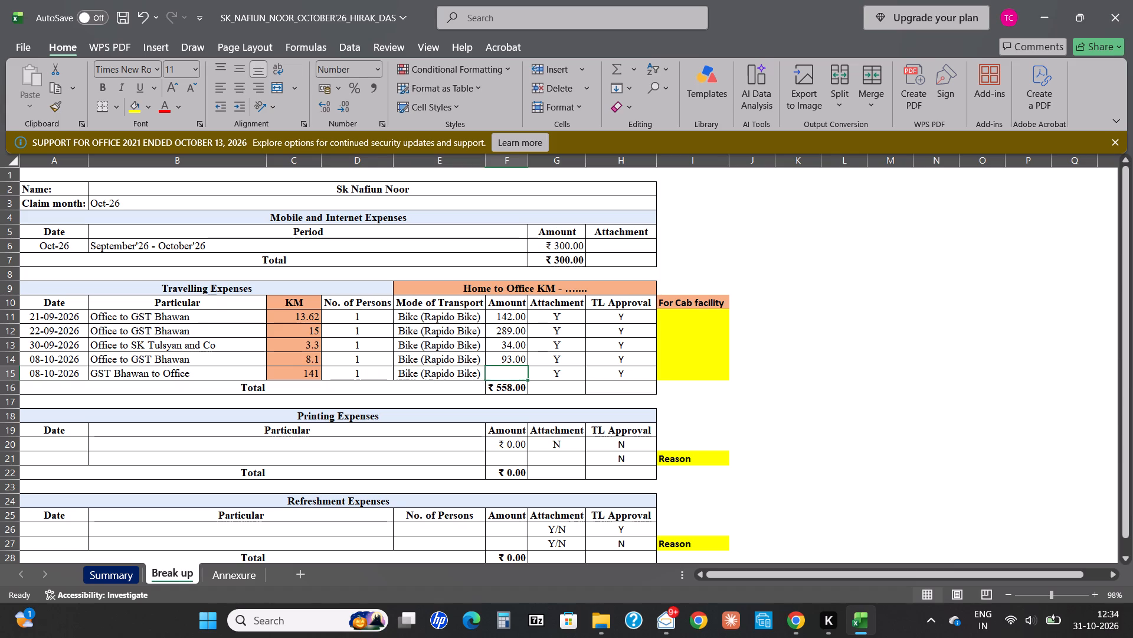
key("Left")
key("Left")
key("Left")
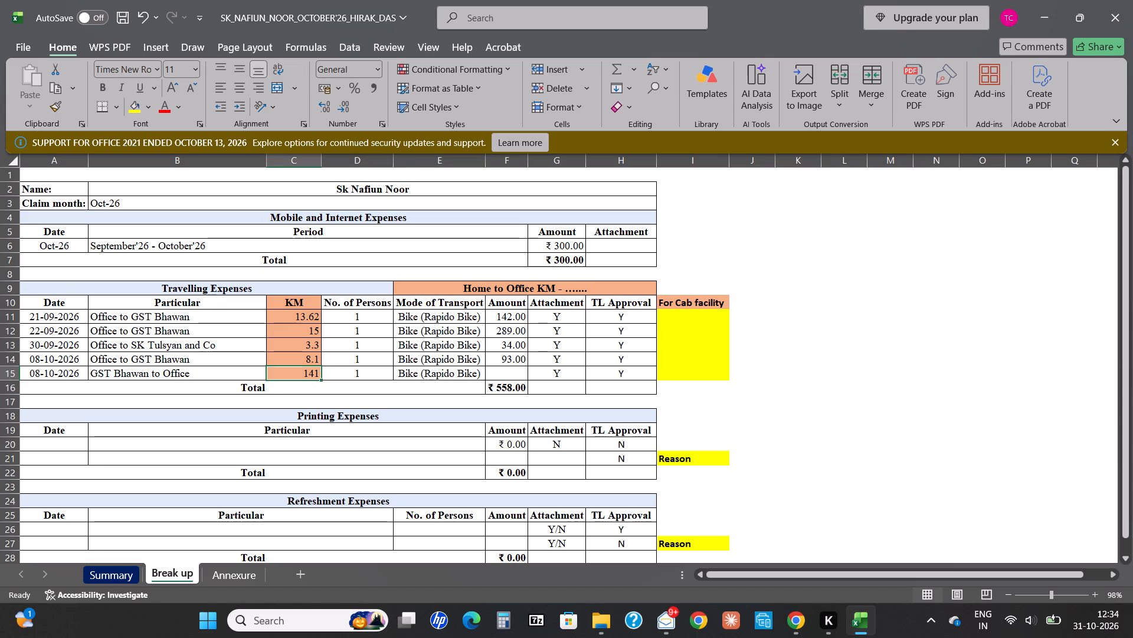
Enter 12.1 KM and an amount of 141 for the GST Bhawan to Office travelling expense.
type("12.1")
key("Tab")
key("Tab")
key("Tab")
type("141")
key("Return")
Check the last Summary entry, and review the Break up sheet's travelling, printing, refreshment and mobile expense sections.
key("ctrl+Page_Up")
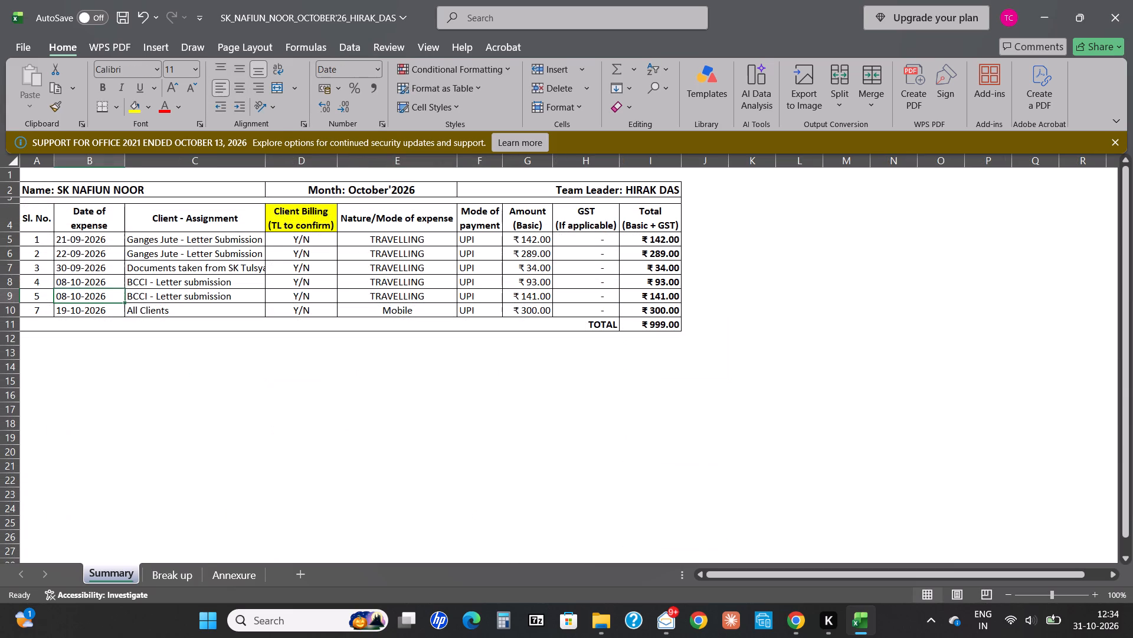
key("Down")
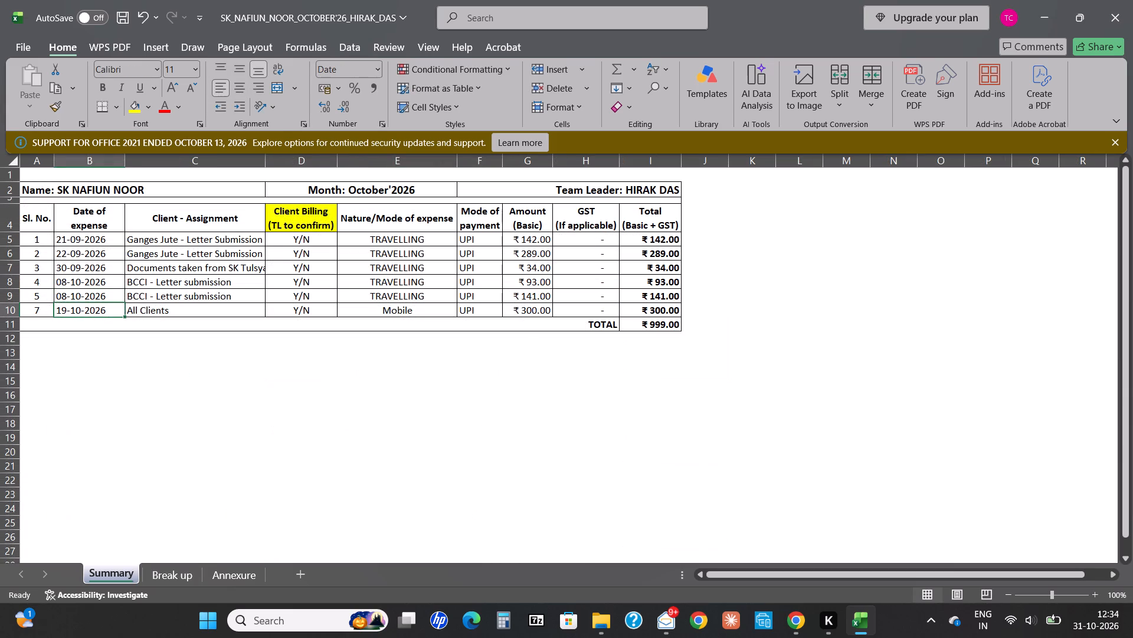
key("ctrl+Page_Down")
key("Down")
key("Down")
key("Down")
key("Down")
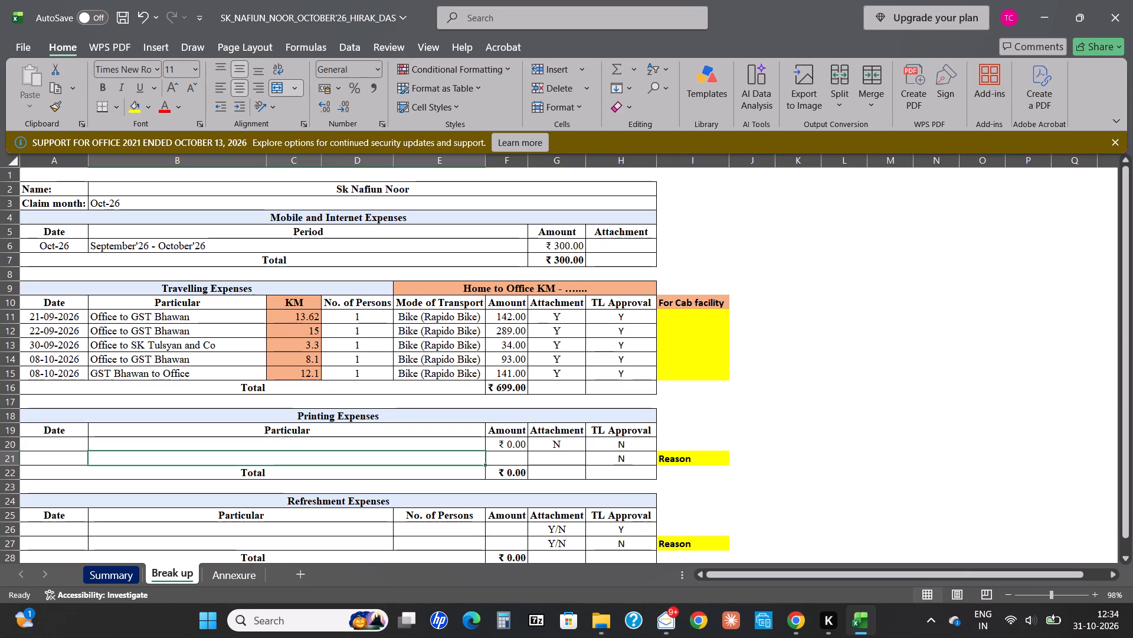
key("Down")
key("Down")
key("Down")
key("Down")
key("Down")
key("Down")
key("Down")
key("Down")
key("Down")
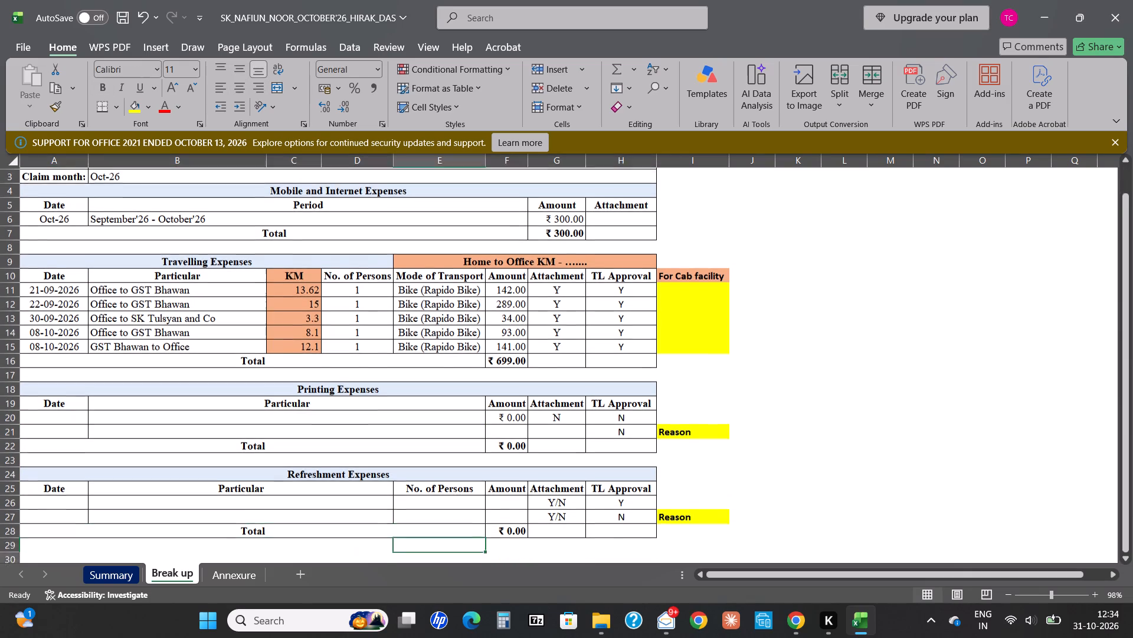
key("Down")
key("Down")
key("Down")
key("Up")
key("Right")
key("Right")
key("Right")
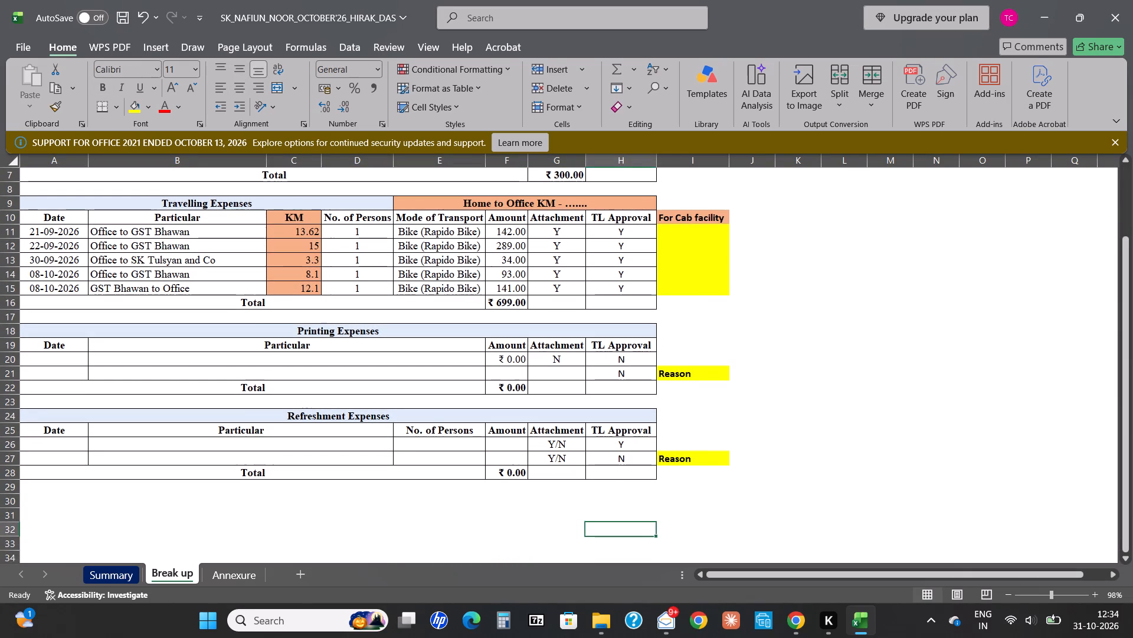
key("ctrl+Up")
key("Right")
key("ctrl+Up")
key("ctrl+Up")
key("ctrl+Up")
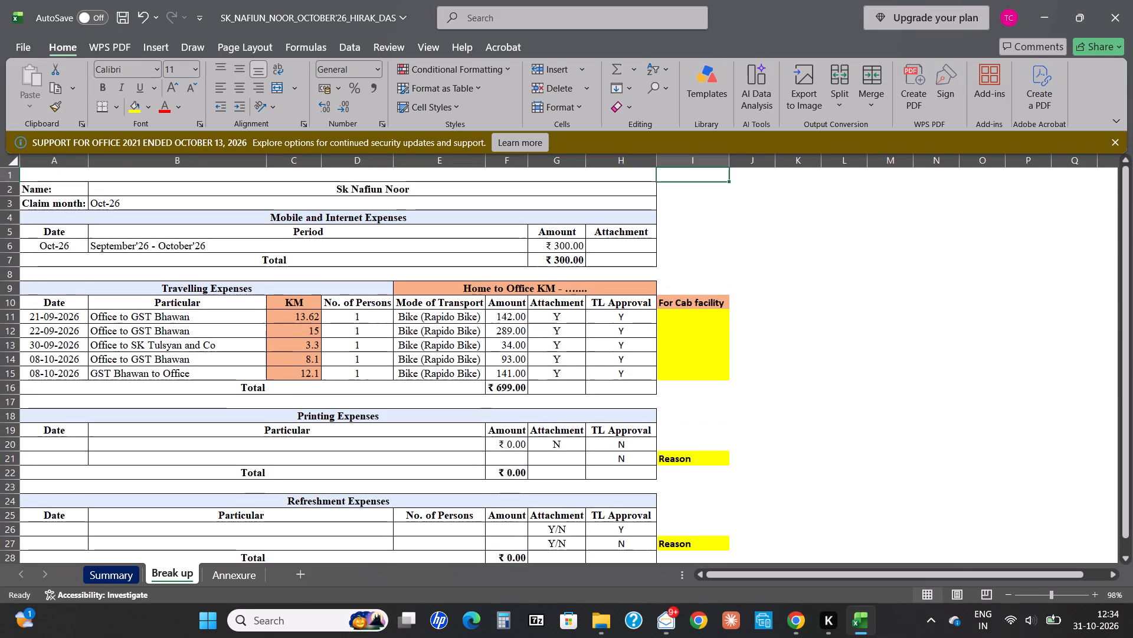
key("Down")
key("Down")
key("Down")
key("Down")
key("Left")
key("Down")
Save the workbook and go to the Annexure sheet.
key("ctrl+s")
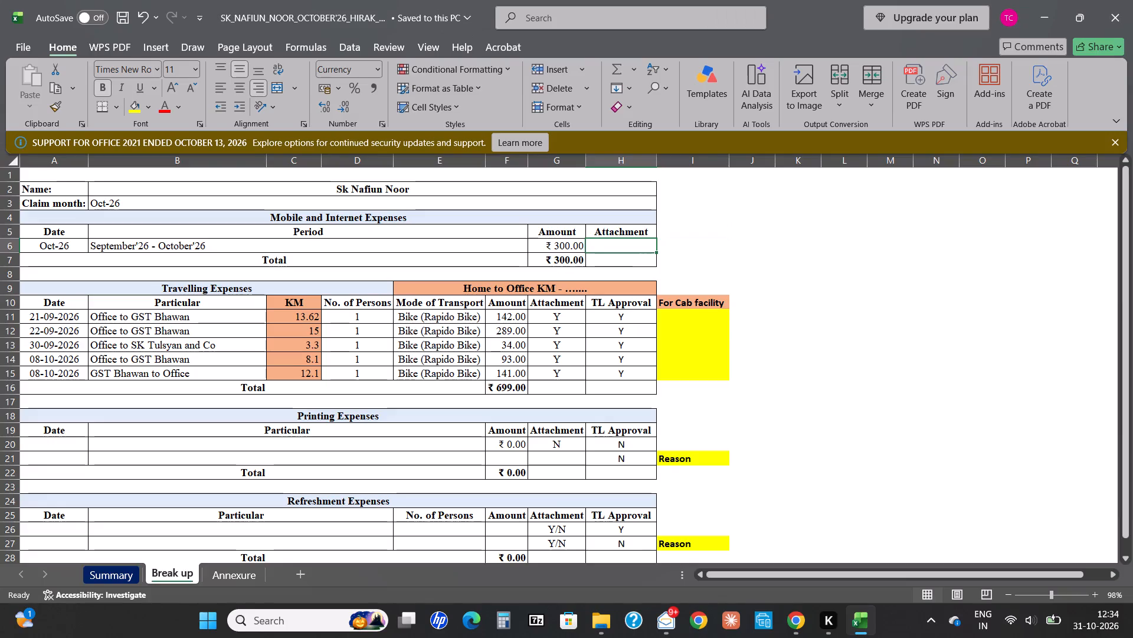
key("ctrl+Page_Down")
Switch to File Explorer and open the 9. October-26 folder inside REIMBURSEMENT.
key("alt+Tab")
key("alt+Tab")
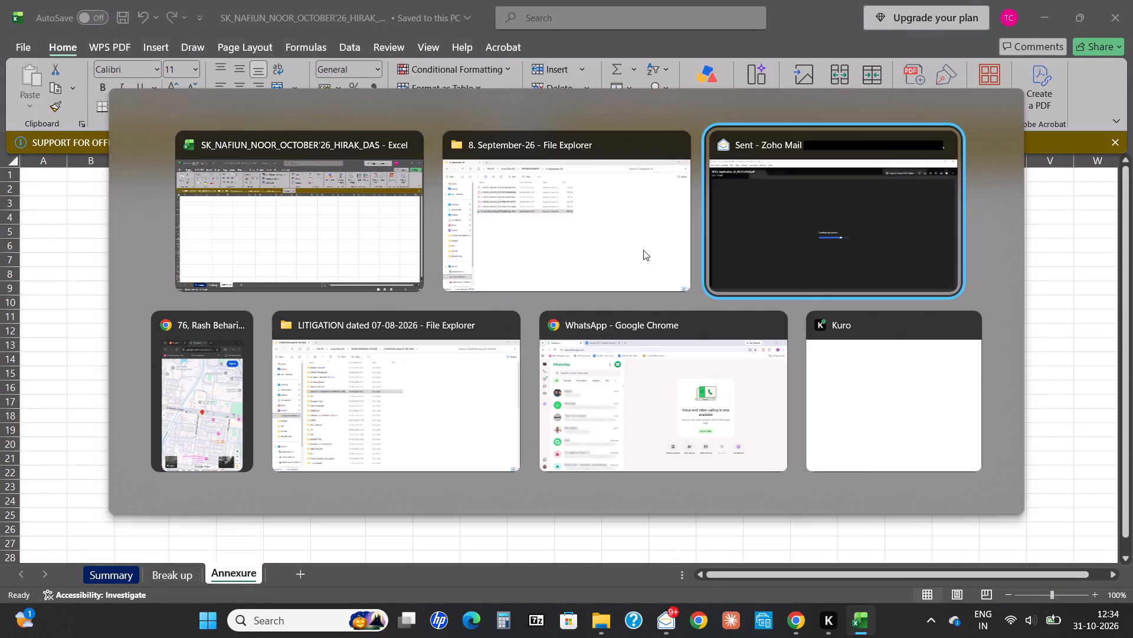
key("alt+Left")
key("alt+Left")
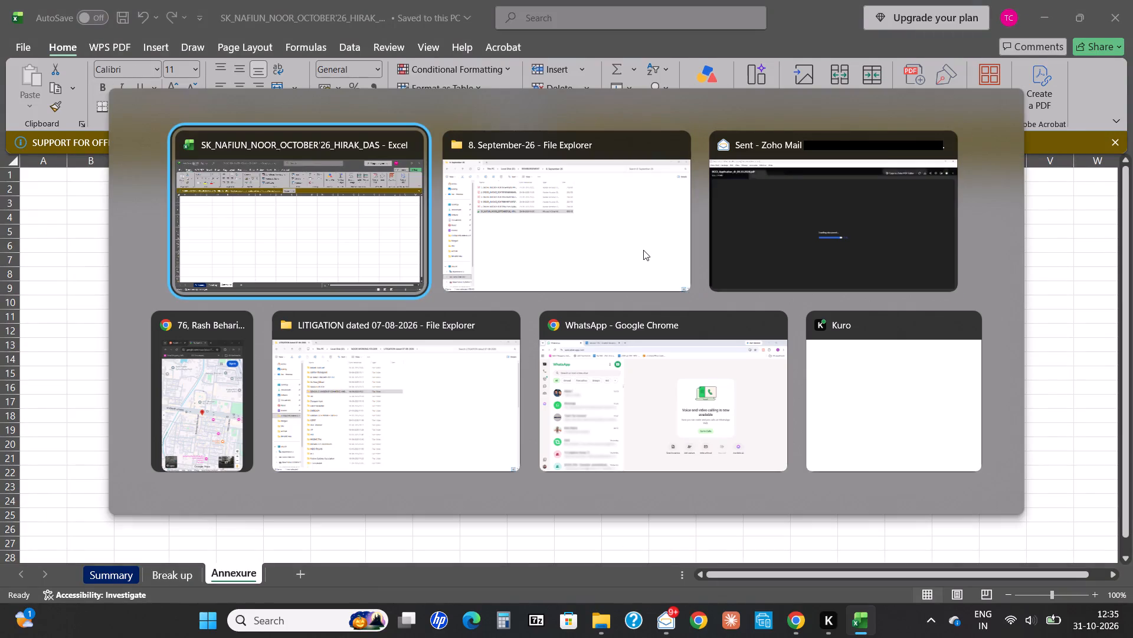
key("BackSpace")
key("alt+Tab")
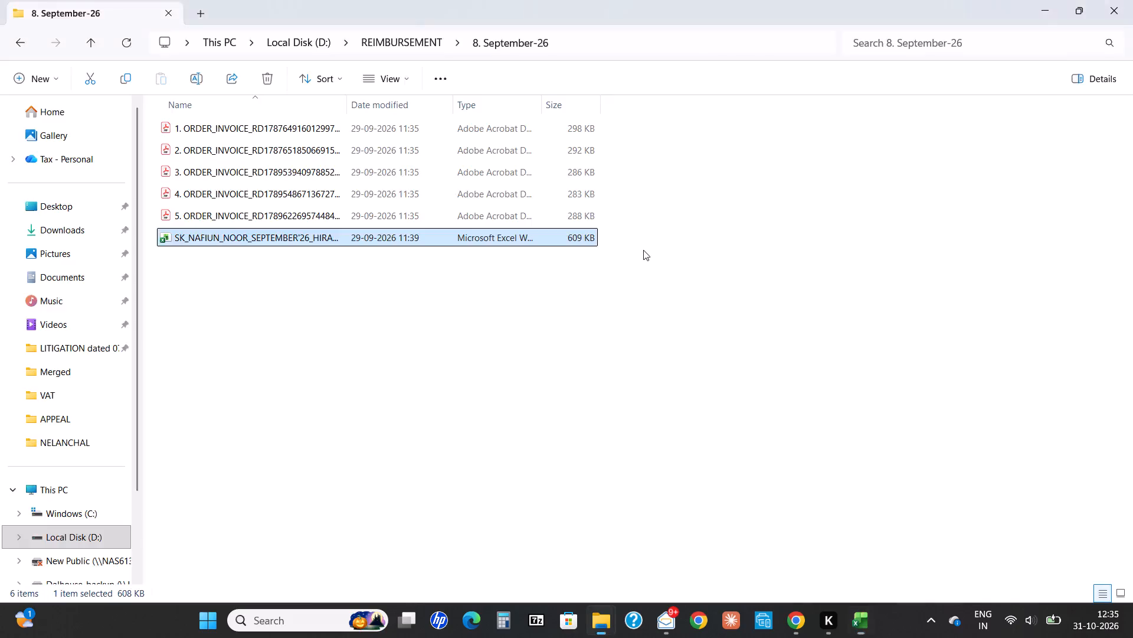
key("alt+Tab")
key("Escape")
key("alt+Tab")
key("BackSpace")
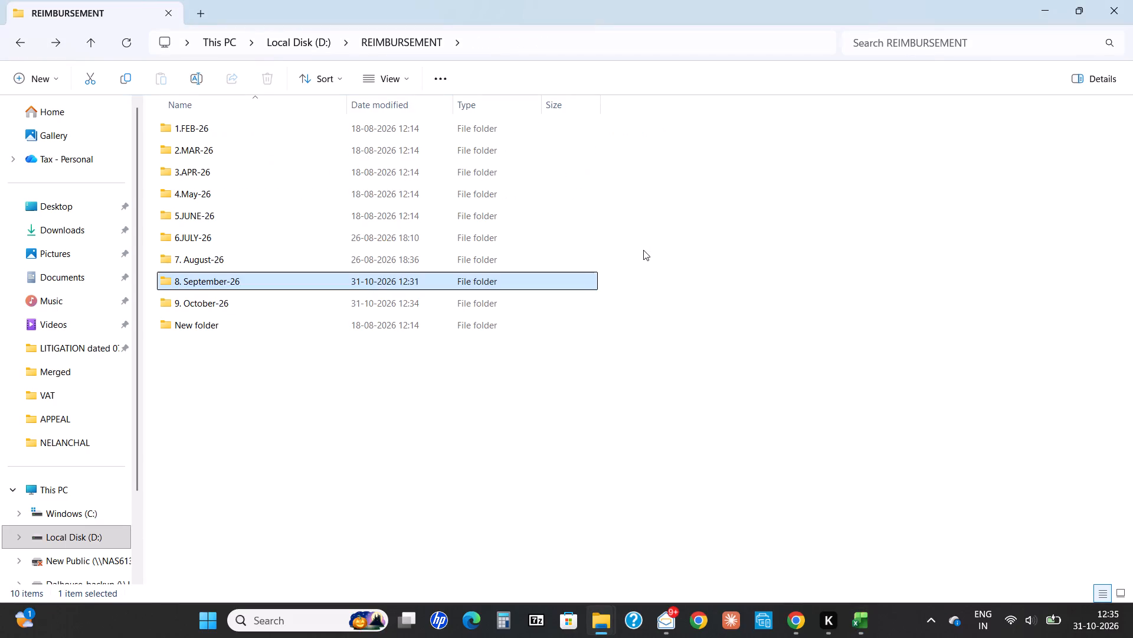
key("Down")
key("Return")
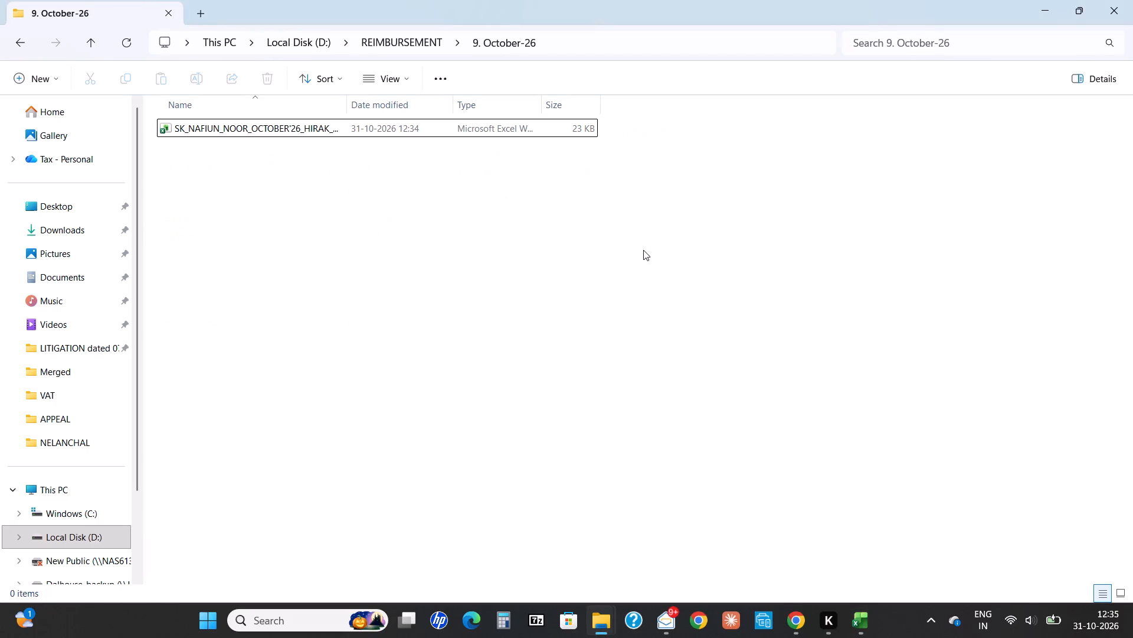
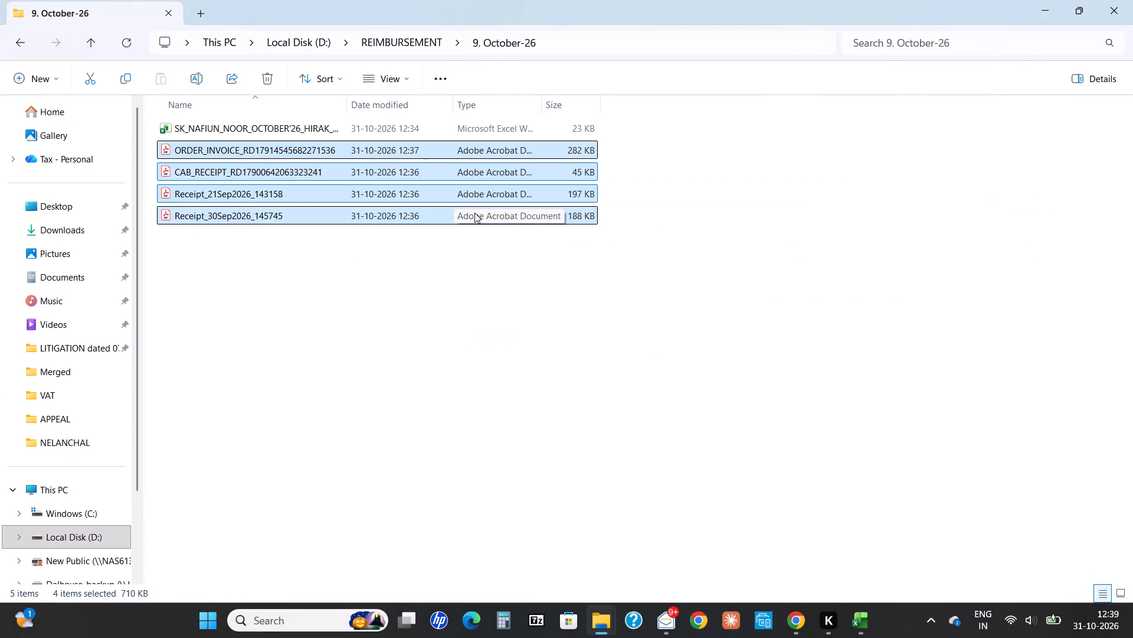
Prefix the 21 September receipt's file name with "1.", making it 1.Receipt_21Sep2026_143158.
key("Down")
key("Down")
key("Down")
key("Up")
key("F2")
key("Left")
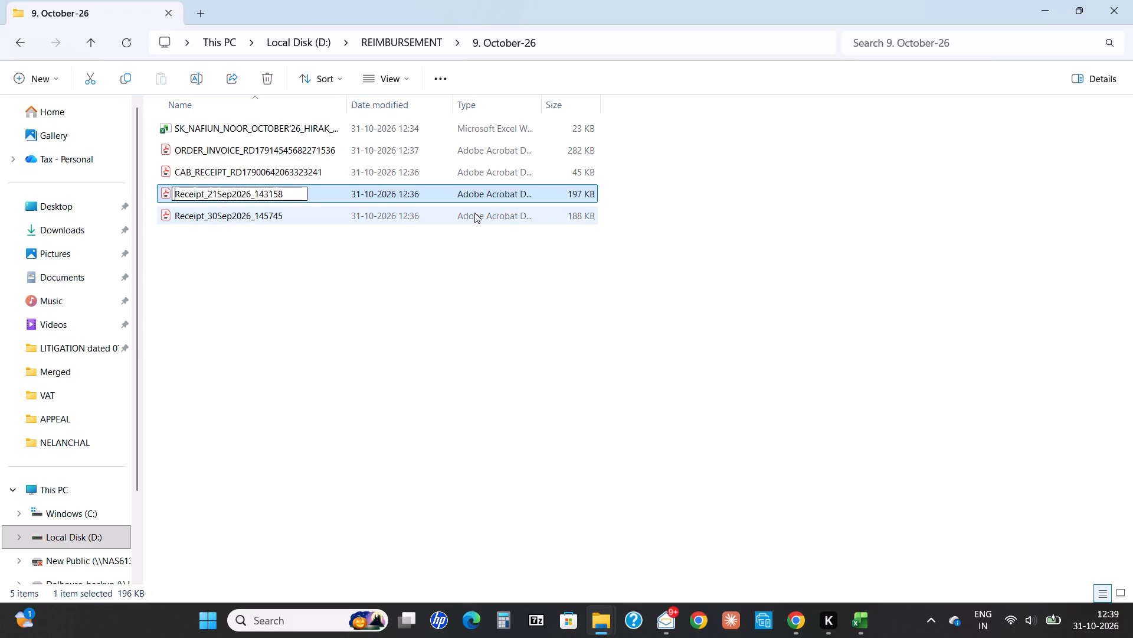
type("1.")
key("Return")
Select the Receipt_30Sep2026_145745 PDF in the October folder.
key("Down")
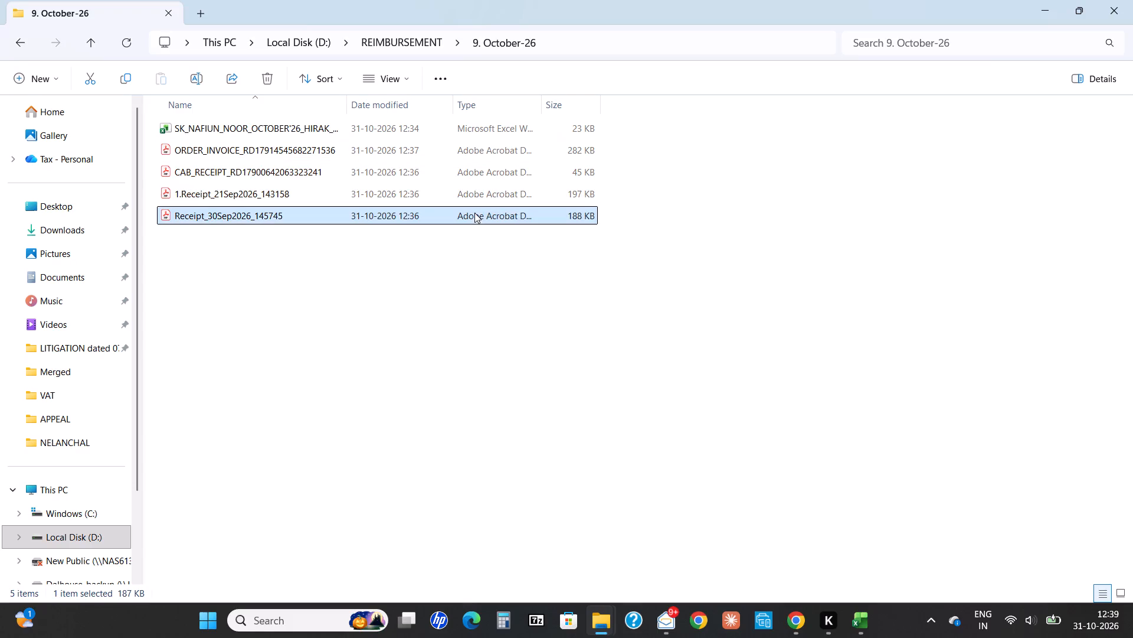
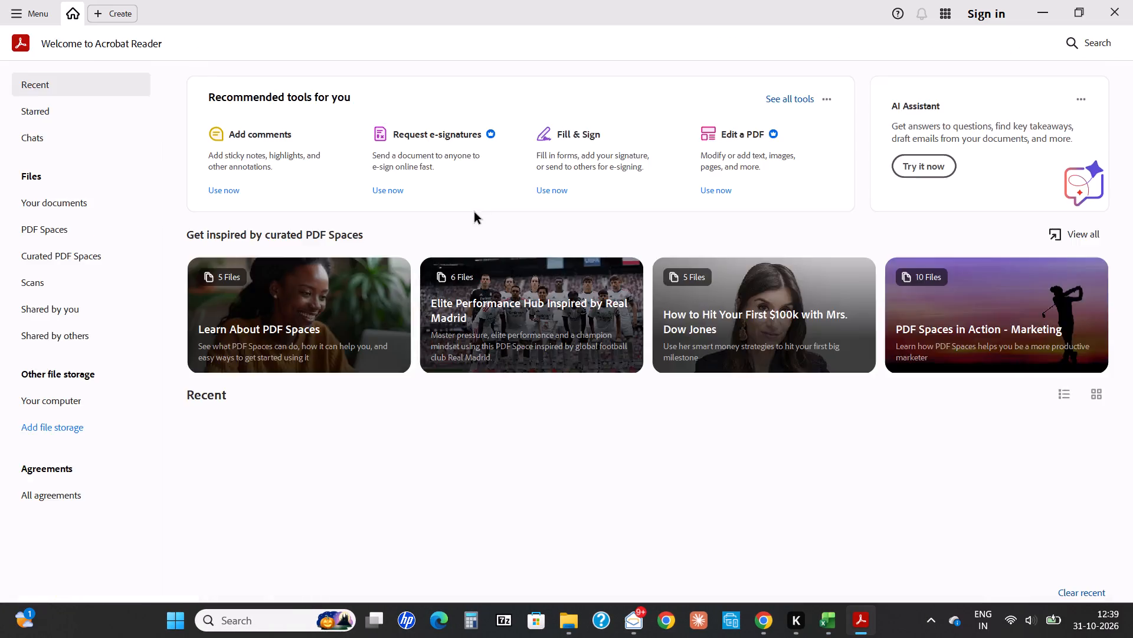
Check the ride date on the CAB_RECEIPT PDF, prefix its file name with "2." and refresh the October folder.
key("alt+Tab")
key("Down")
key("Return")
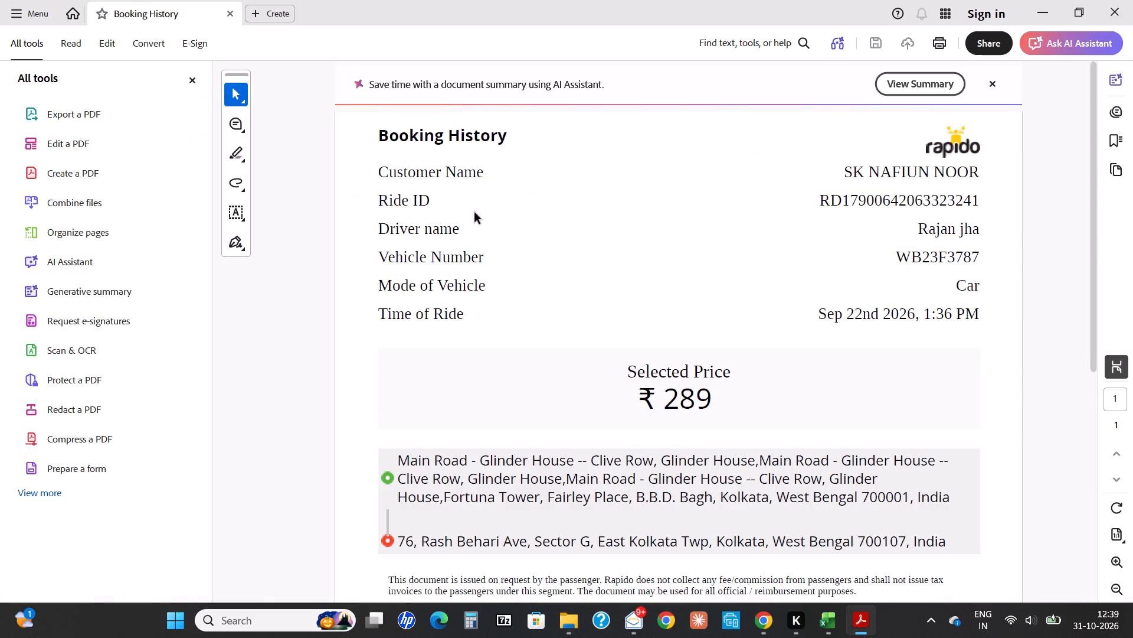
key("ctrl+q")
key("Left")
key("F2")
key("2")
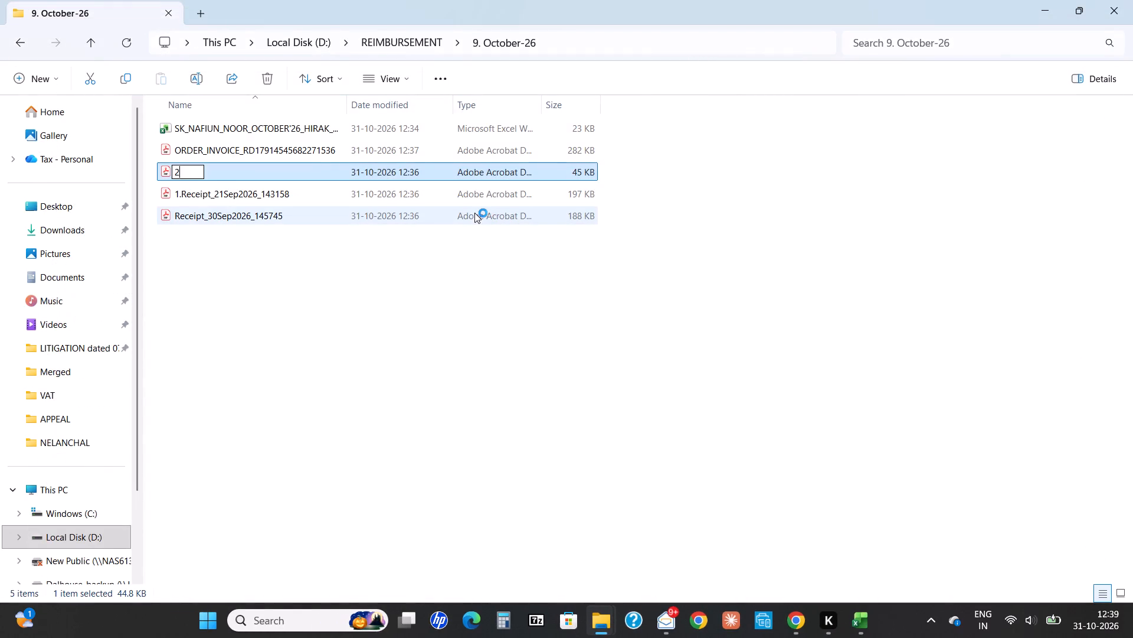
key("Escape")
key("F2")
key("Left")
type("2.")
key("Return")
key("ctrl+r")
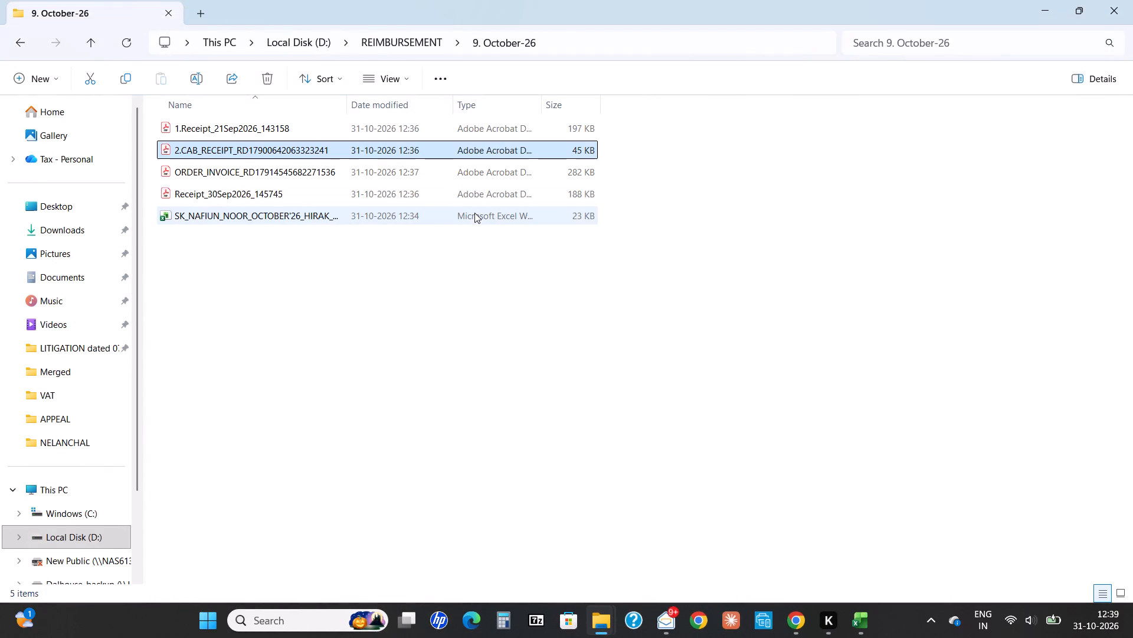
Check the 30 September Uber receipt and prefix its file name with "3.", making it 3.Receipt_30Sep2026_145745.
key("alt+Tab")
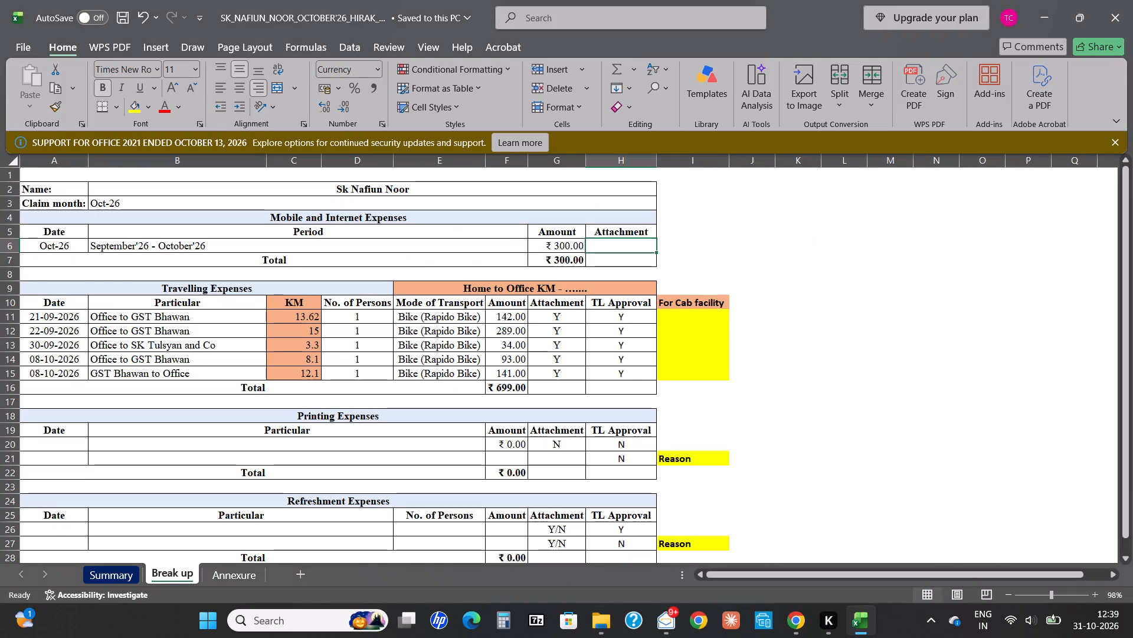
key("alt+Tab")
key("Down")
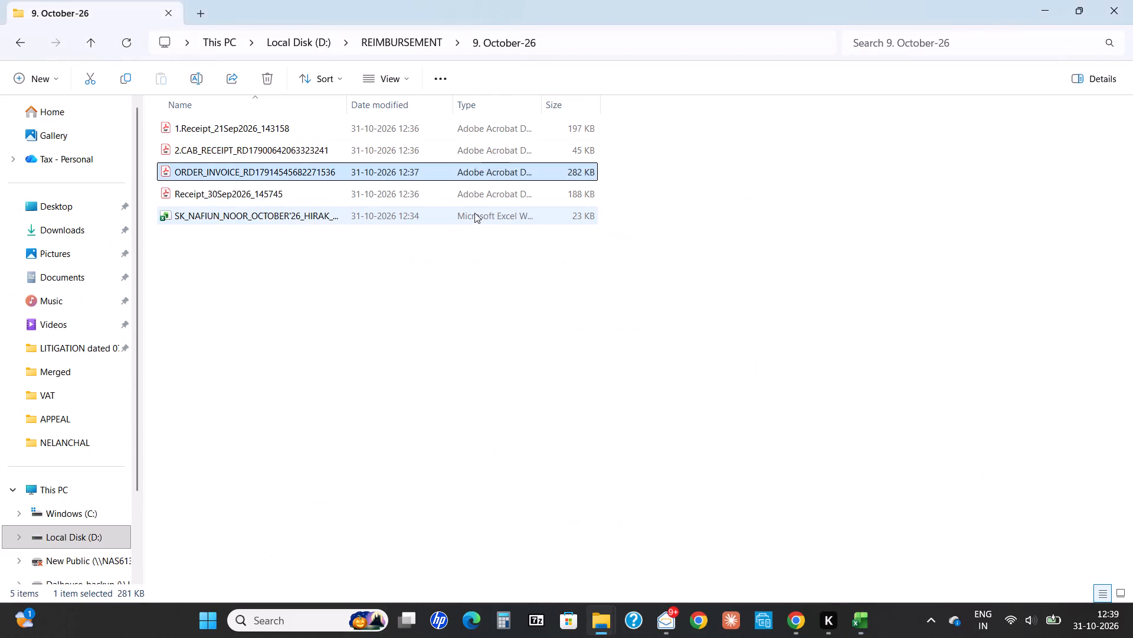
key("alt+Tab")
key("alt+Tab")
key("Down")
key("Return")
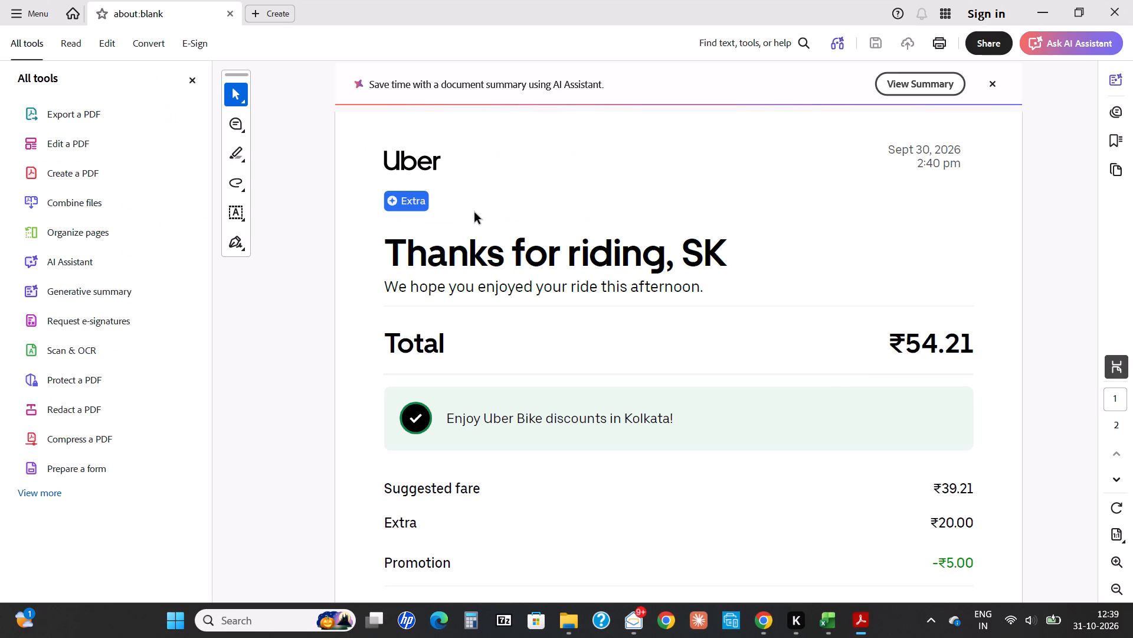
key("ctrl+q")
key("F2")
key("Left")
type("3.")
key("Return")
Compare the 30 September travelling amount on the Break up sheet with the total on the Uber receipt.
key("alt+Tab")
key("Down")
key("Down")
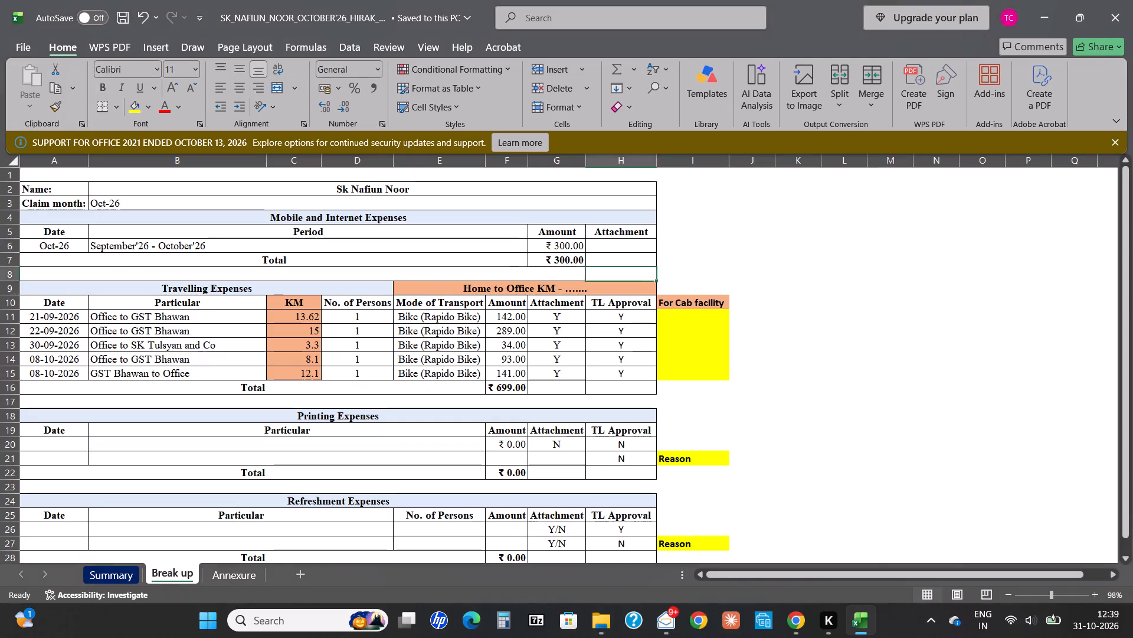
key("Down")
key("Down")
key("Down")
key("Down")
key("Left")
key("Left")
key("Down")
key("alt+Tab")
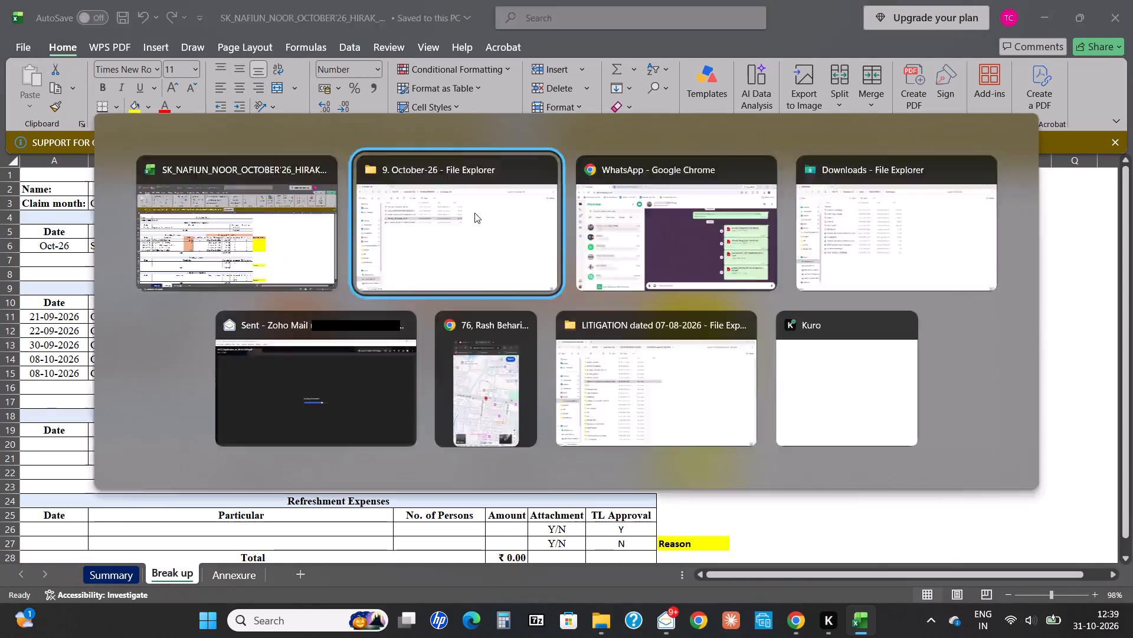
key("Return")
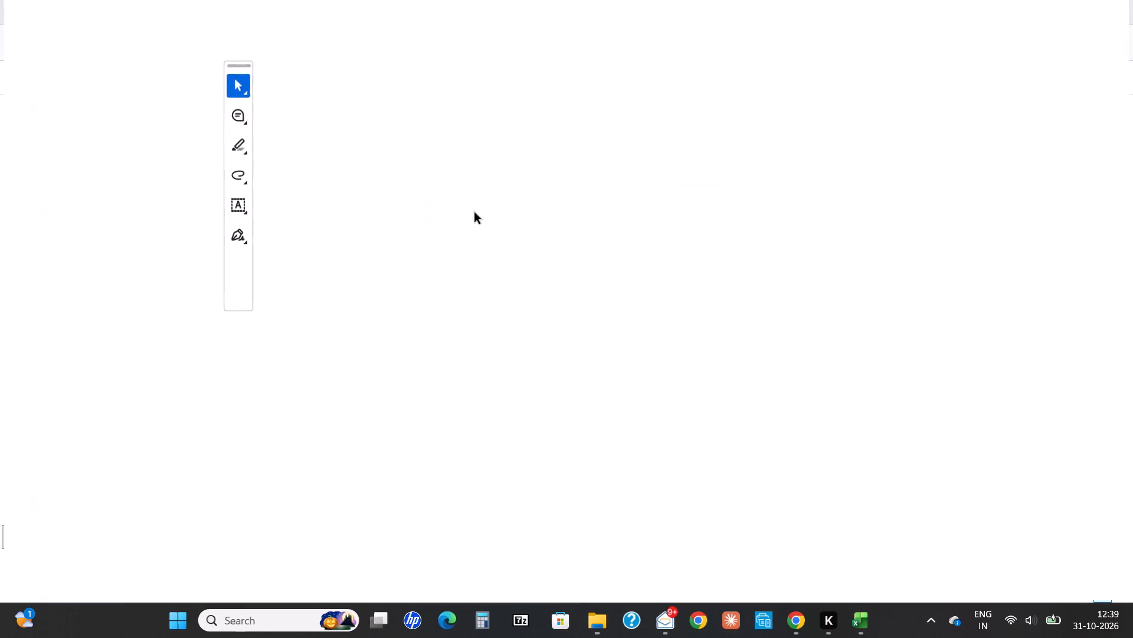
scroll(474, 213, "down", 1)
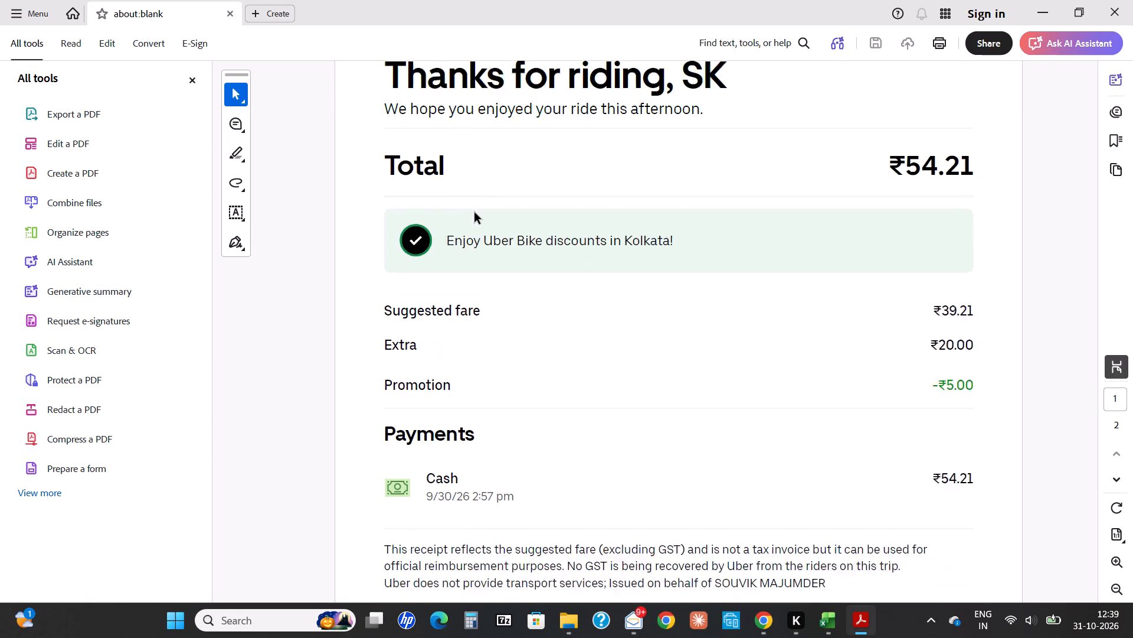
scroll(474, 213, "down", 1)
scroll(474, 213, "up", 2)
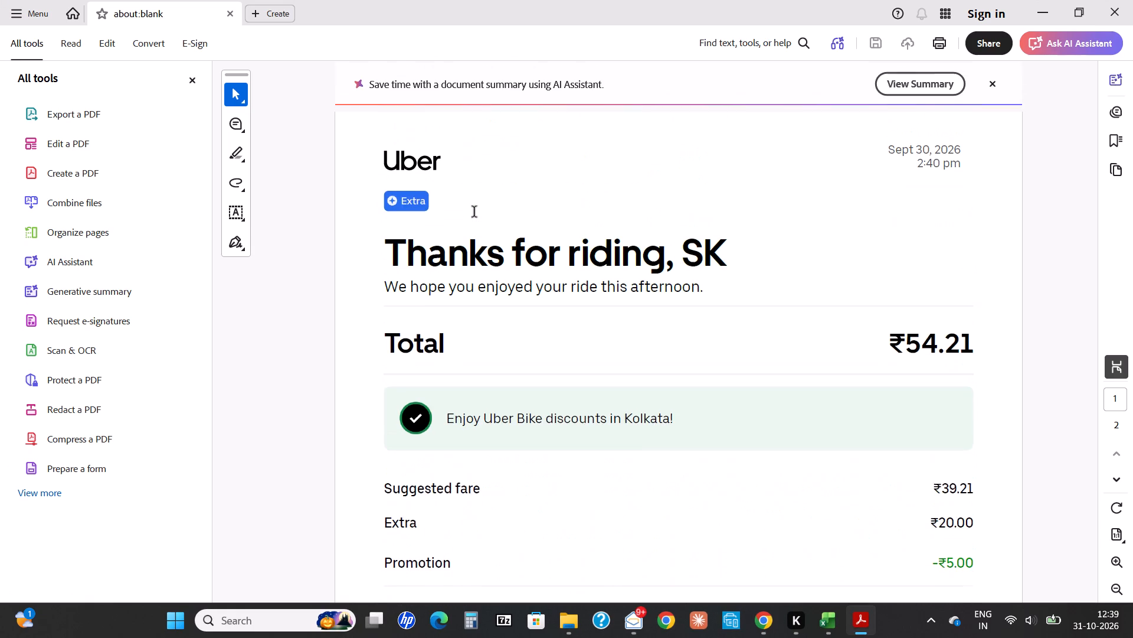
scroll(474, 213, "down", 1)
key("ctrl+q")
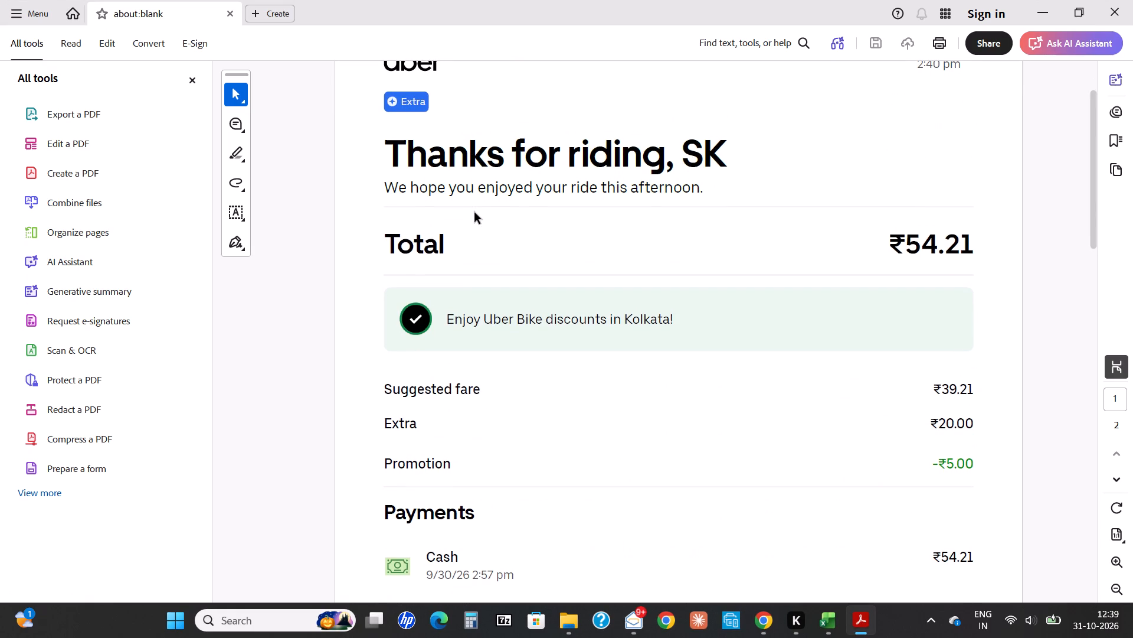
Set the basic amount of the 30 September travelling entry on the Summary sheet to 54.
key("alt+Tab")
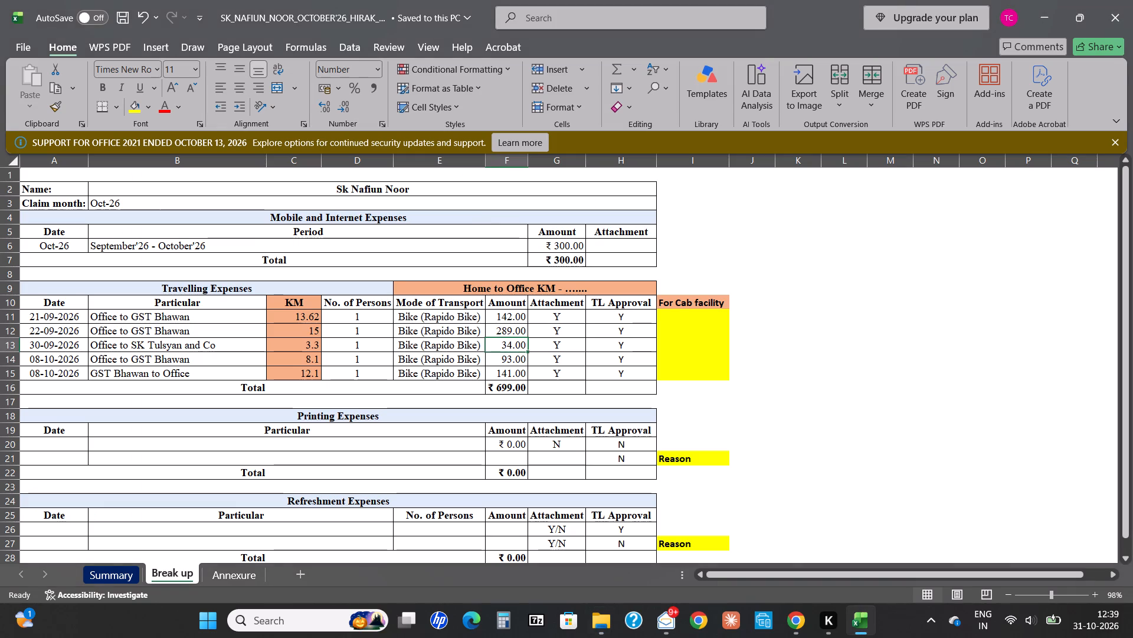
key("ctrl+Page_Up")
key("Down")
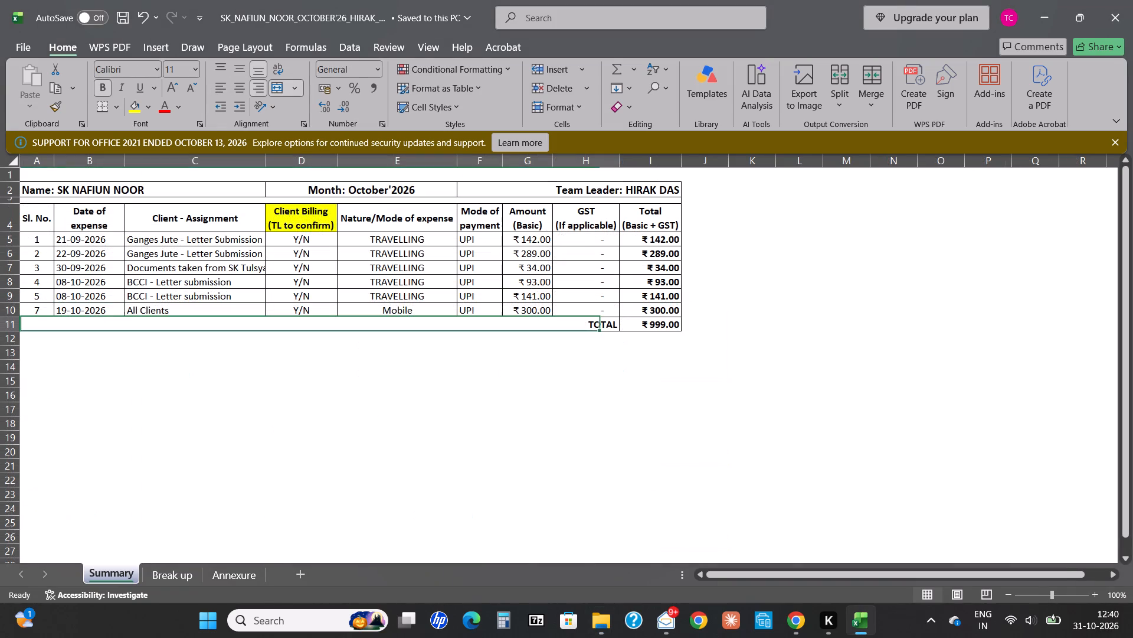
key("Up")
key("Up")
key("Up")
key("Up")
key("Right")
key("Right")
key("Right")
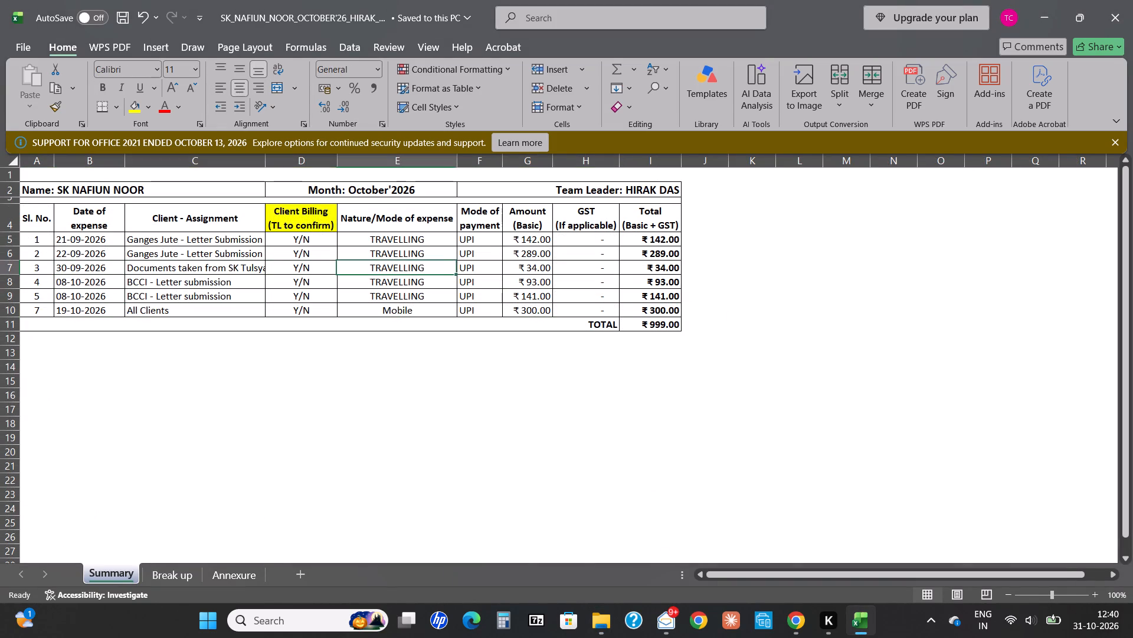
key("Right")
key("Right")
type("54")
key("Return")
Set the 30 September travelling amount on the Break up sheet to 54 and return to the Summary sheet.
key("ctrl+Page_Down")
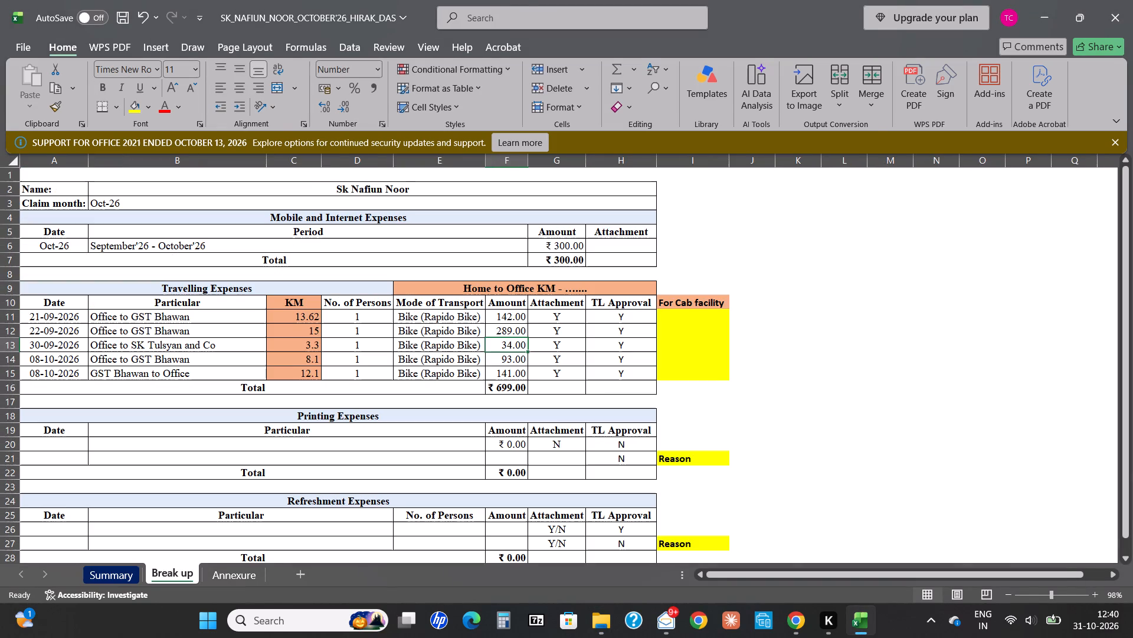
type("54")
key("Return")
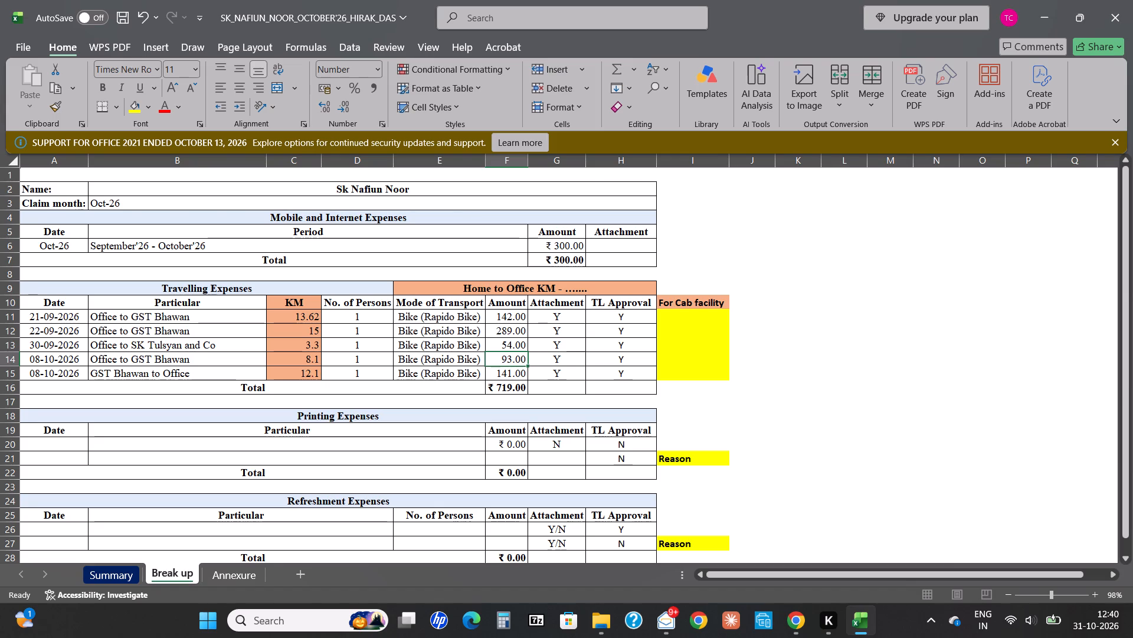
key("ctrl+Page_Up")
Review the trip distance and route on the 30 September Uber receipt against the Break up sheet's travelling entry.
key("alt+Tab")
key("Return")
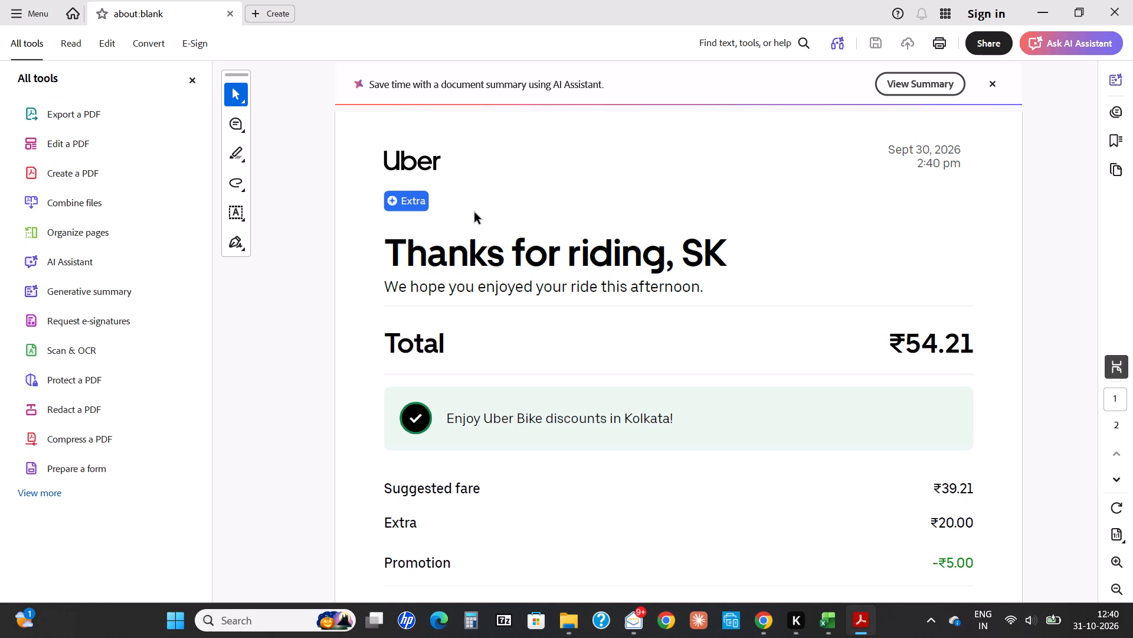
scroll(474, 213, "down", 7)
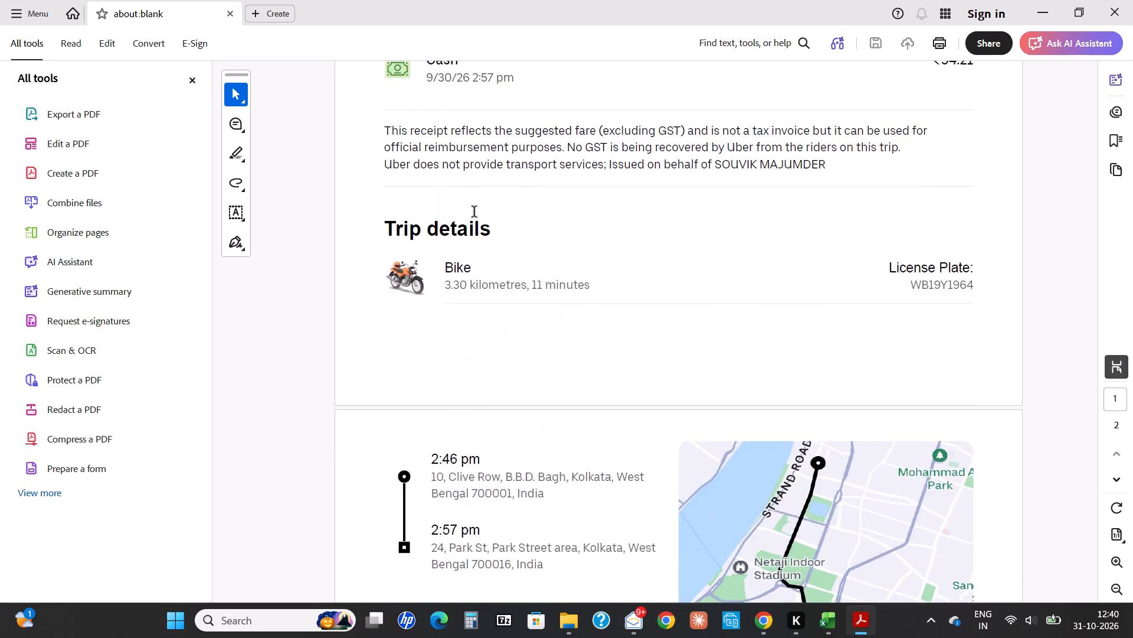
scroll(474, 213, "down", 3)
scroll(474, 213, "up", 5)
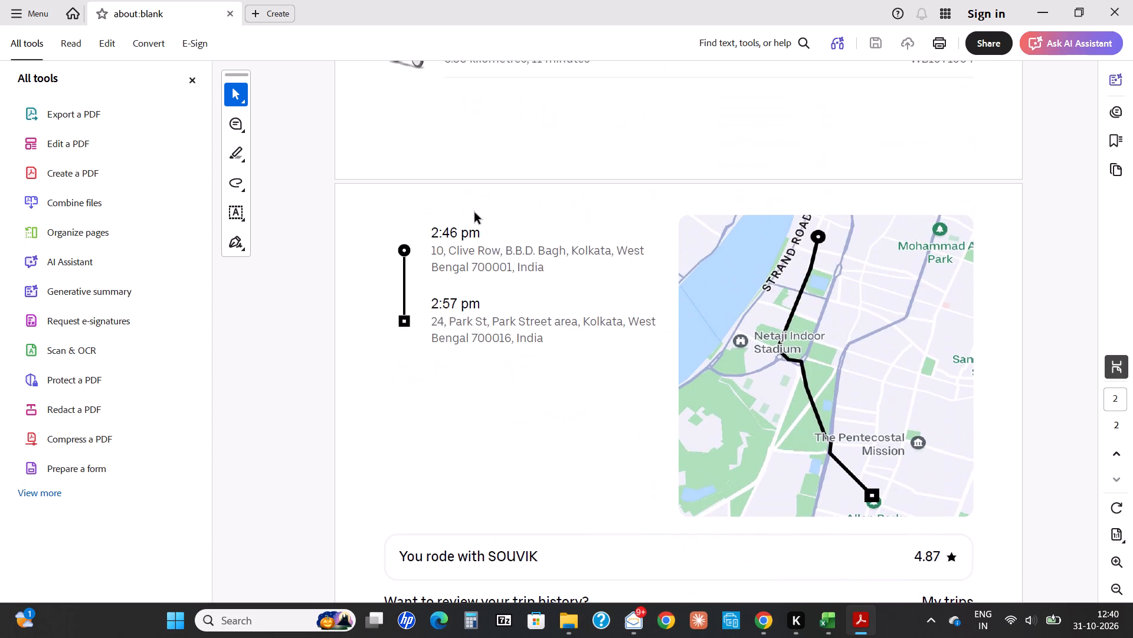
scroll(474, 213, "up", 1)
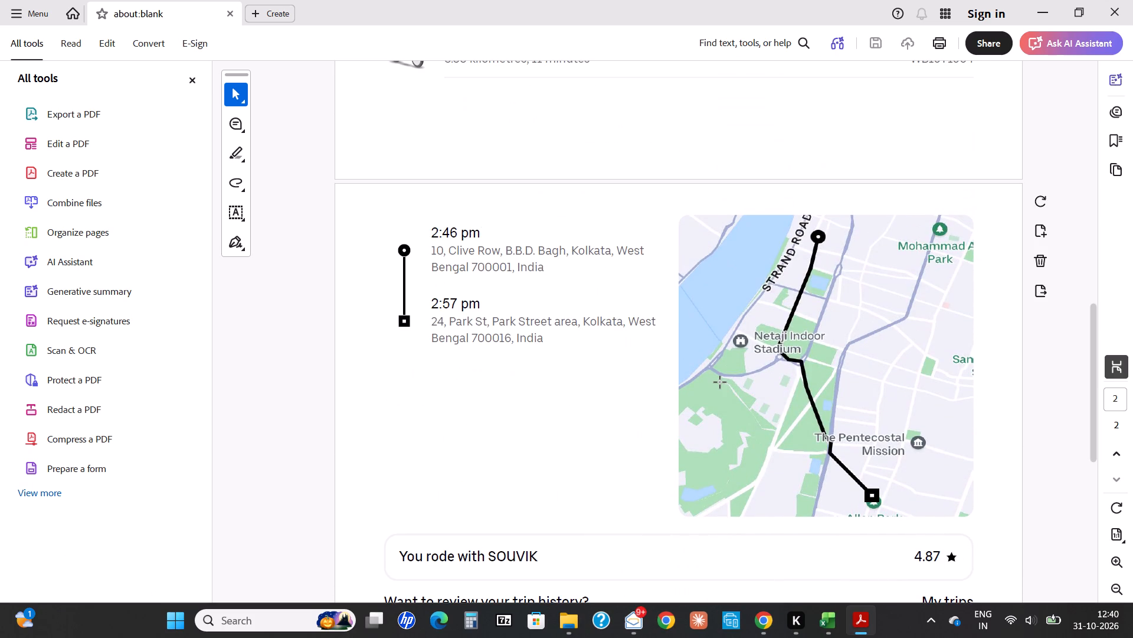
scroll(721, 383, "up", 1)
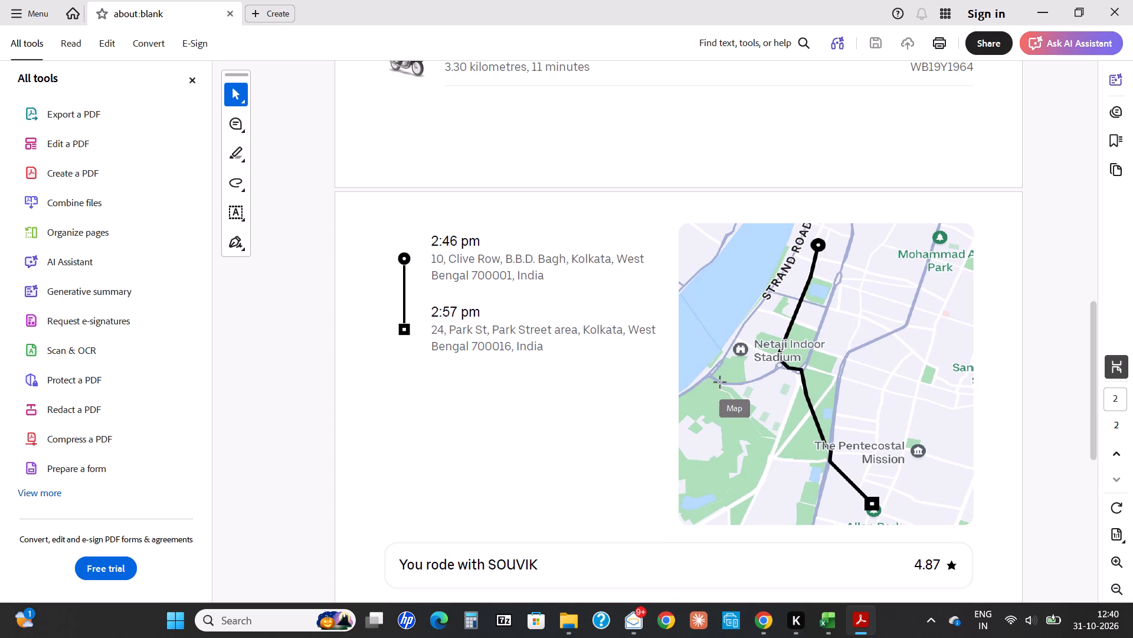
scroll(721, 383, "up", 1)
scroll(721, 383, "down", 3)
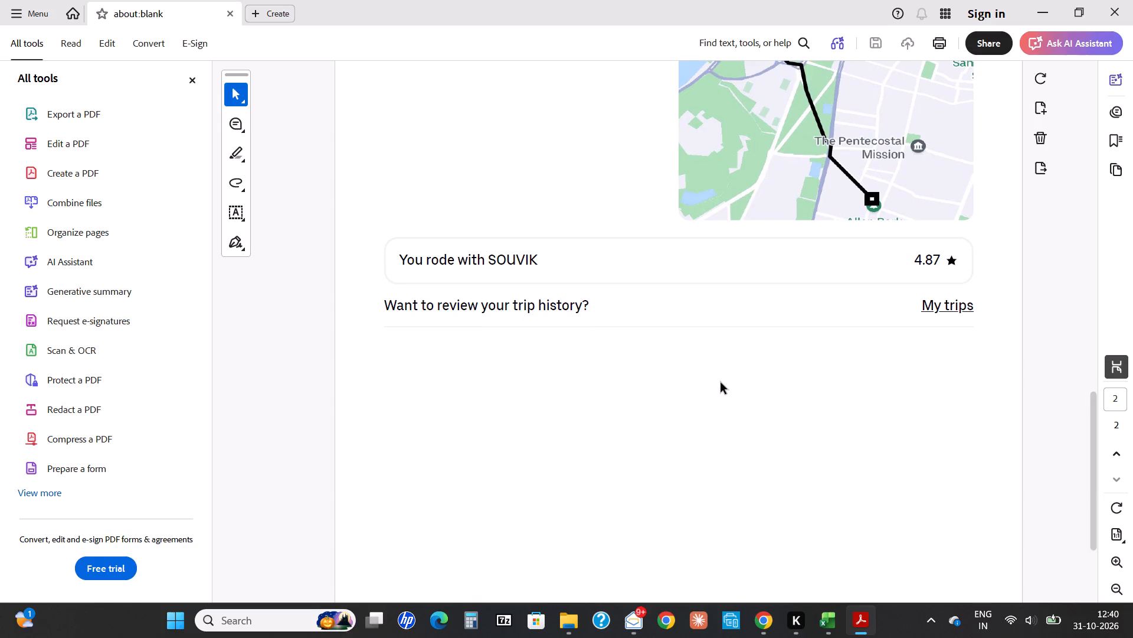
left_click(1132, 0)
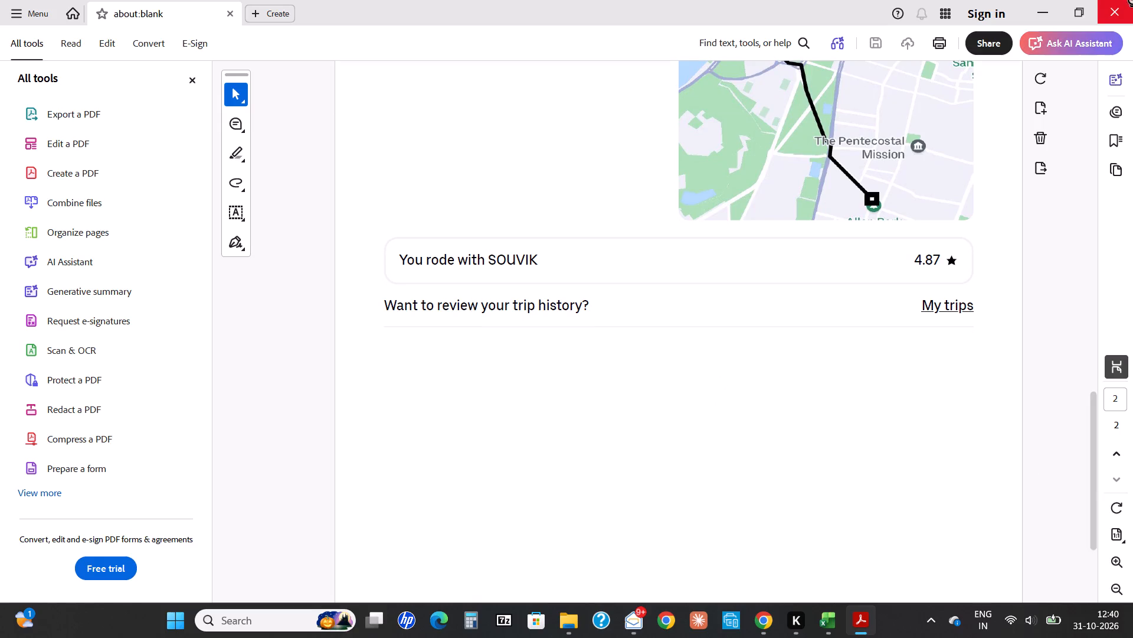
key("alt+Tab")
key("ctrl+Page_Down")
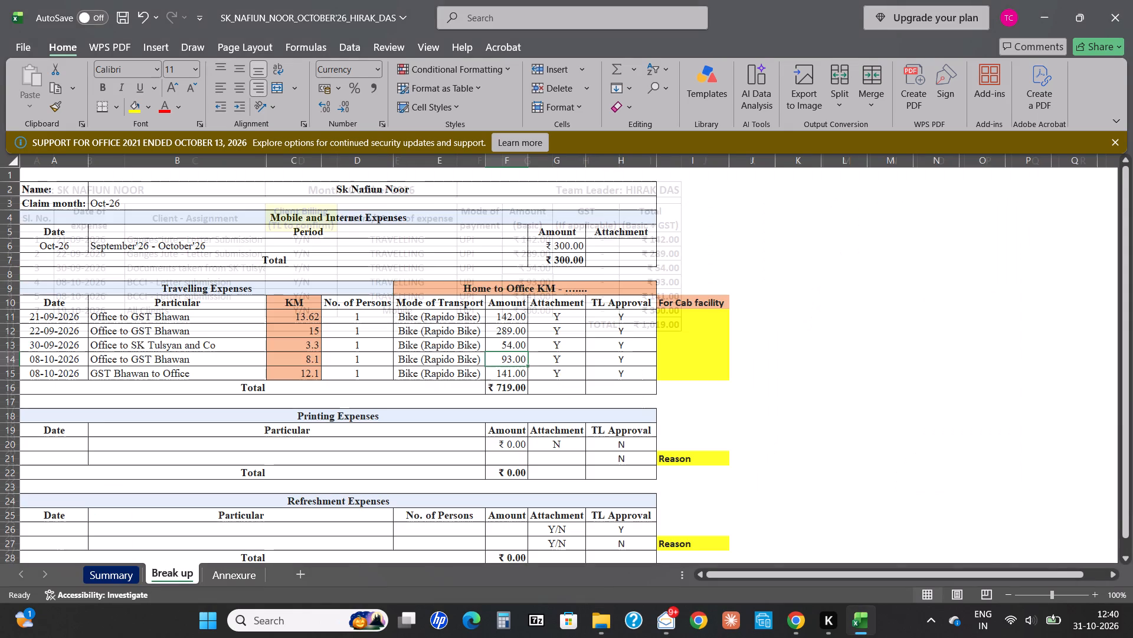
key("ctrl+Page_Up")
Open and close the ORDER_INVOICE PDF, prefix its file name with "4." and refresh the October folder.
key("alt+Tab")
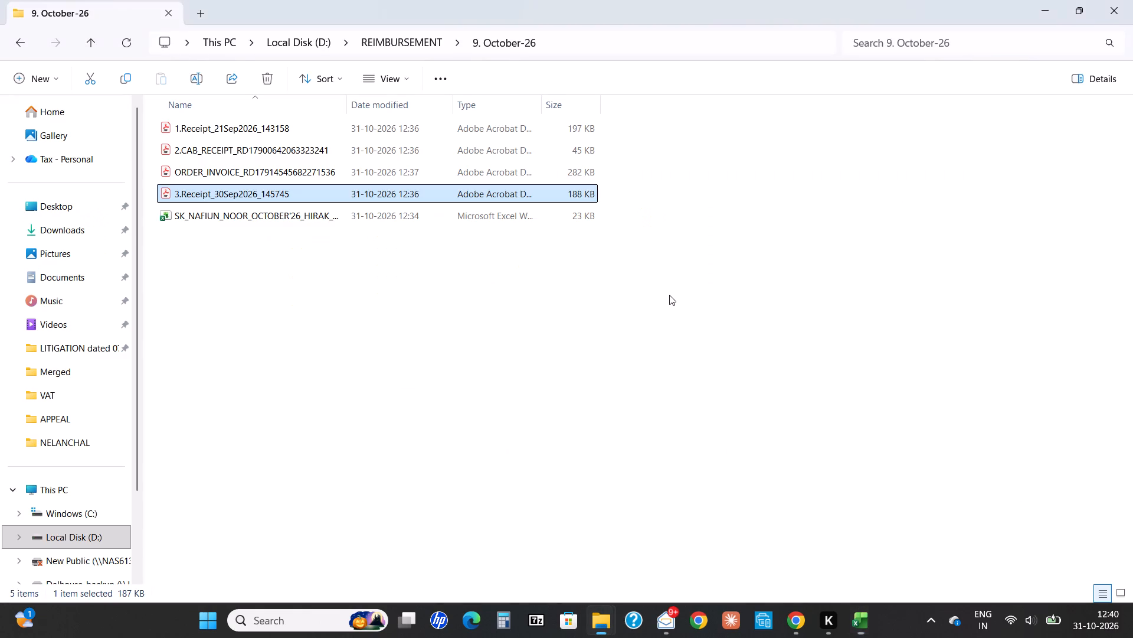
key("alt+Tab")
key("alt+Tab")
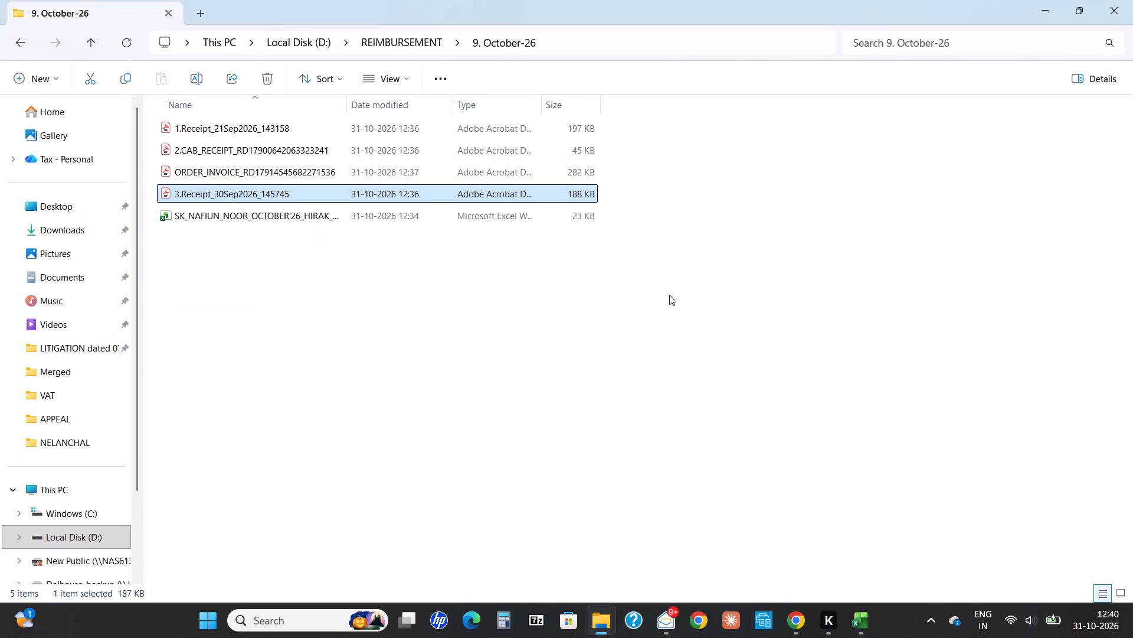
key("Up")
key("Return")
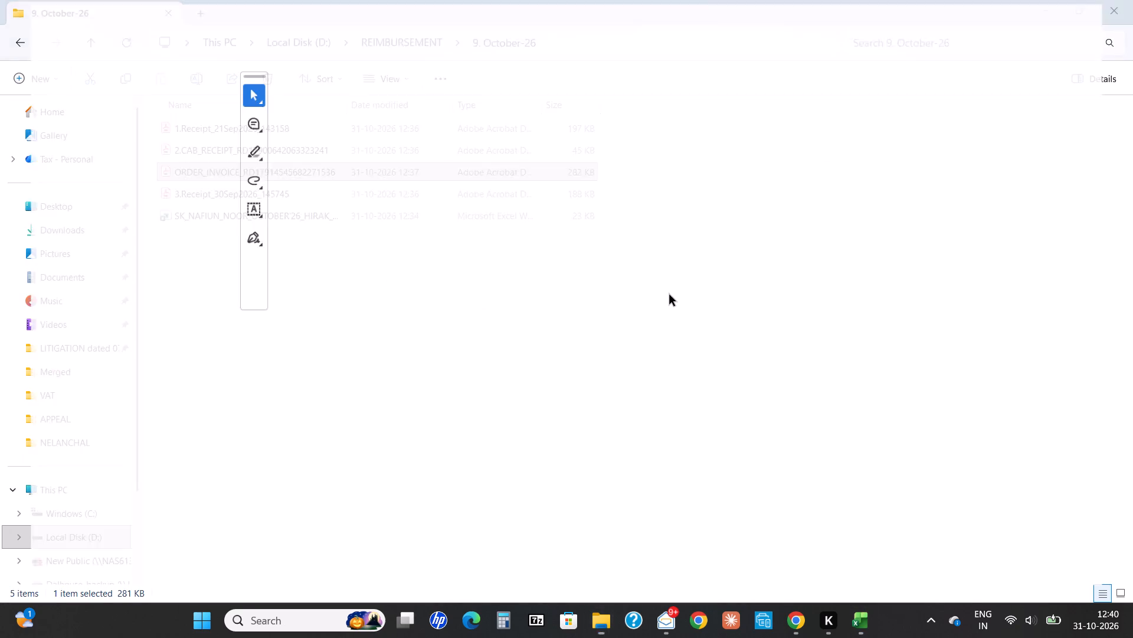
key("ctrl+q")
key("Left")
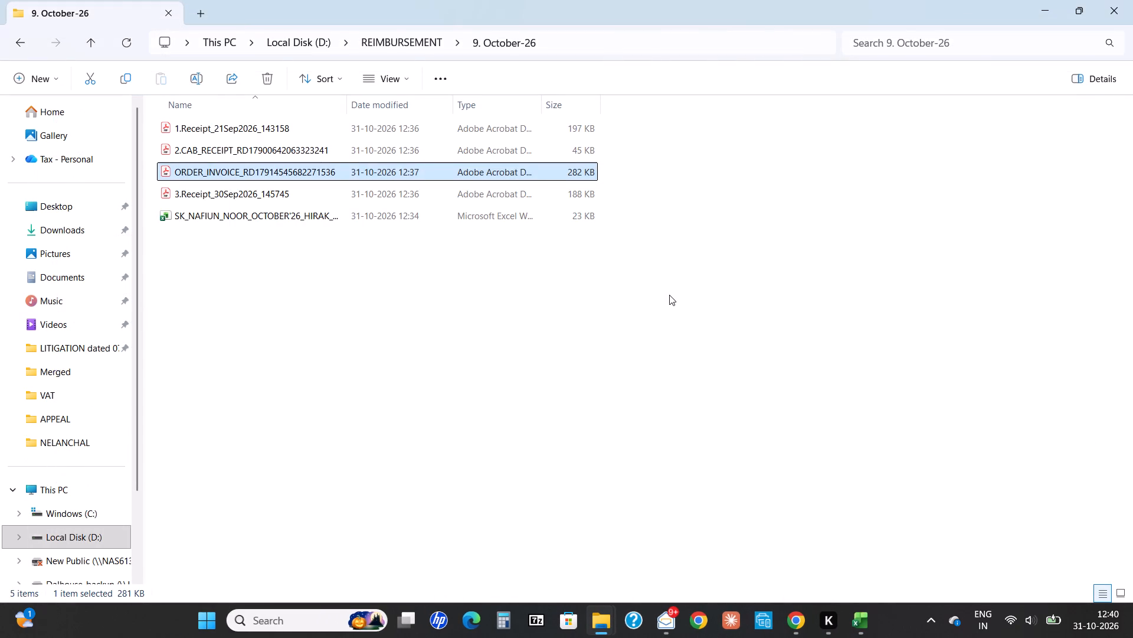
key("F2")
key("4")
key("F2")
key("Escape")
key("F2")
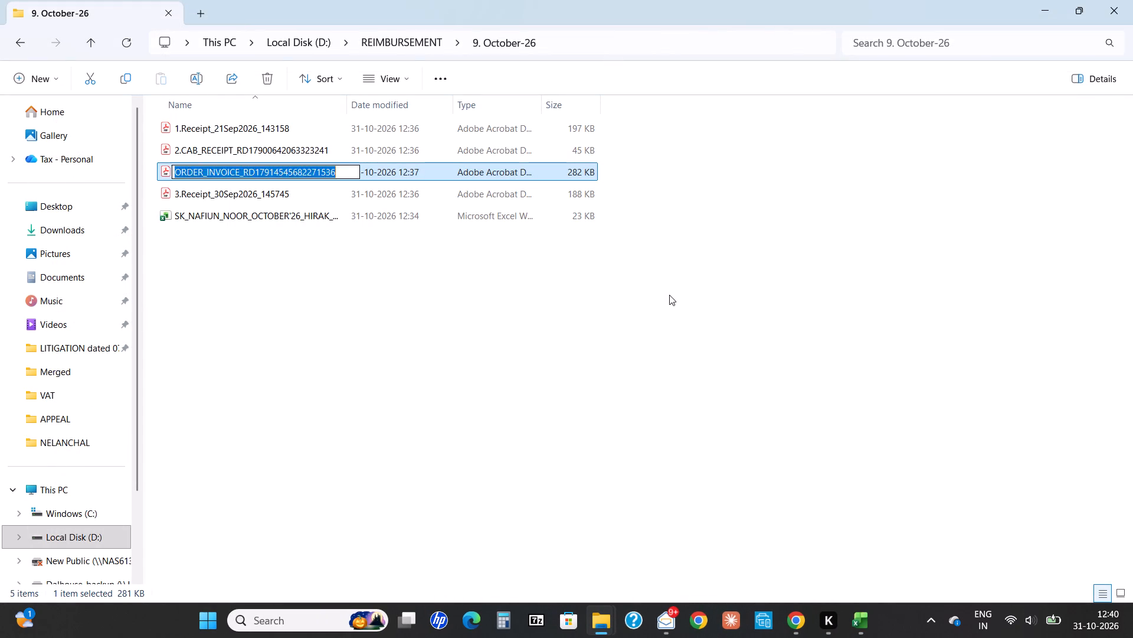
key("Left")
type("4.")
key("Return")
key("ctrl+r")
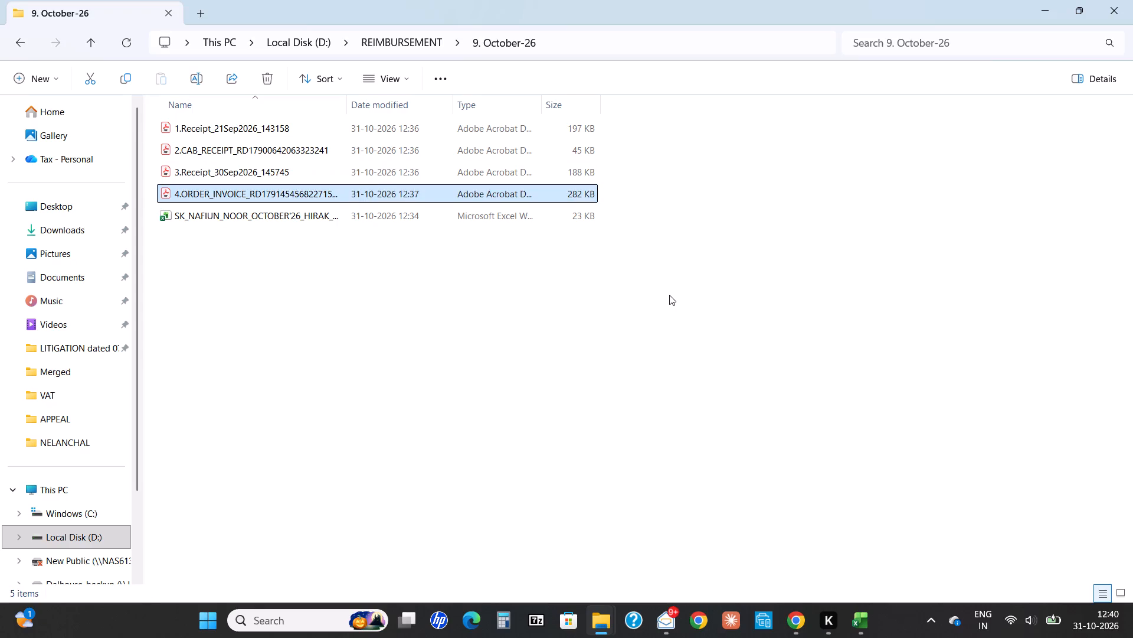
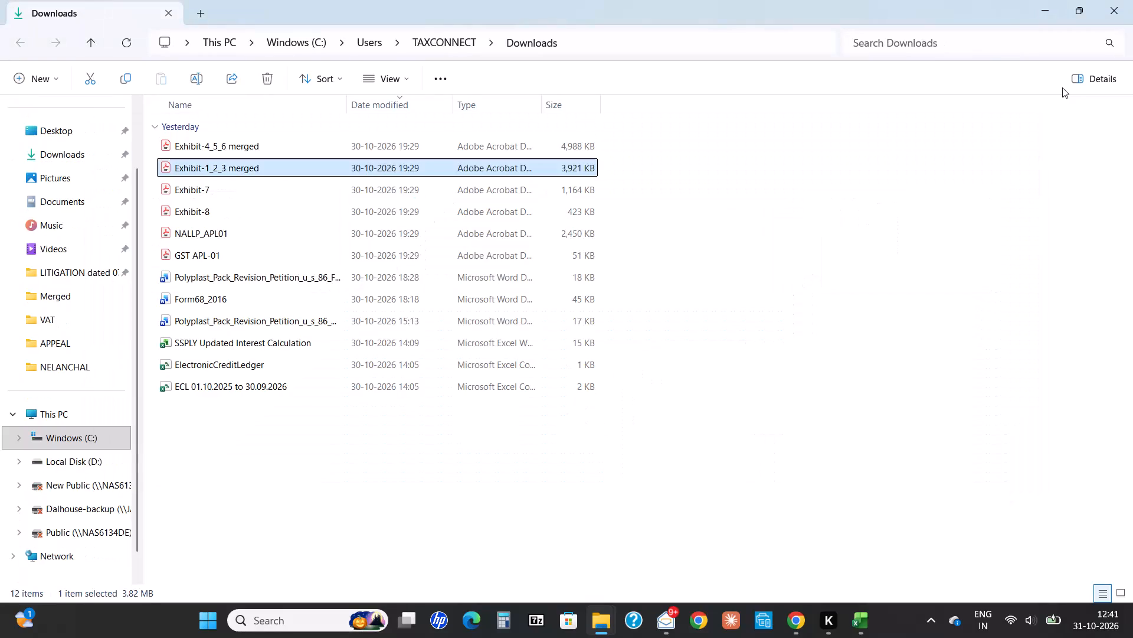
Move the newly downloaded ORDER_INVOICE PDF from Downloads into the 9. October-26 reimbursement folder.
key("ctrl+r")
key("Up")
key("Up")
key("Up")
key("ctrl+x")
key("alt+Tab")
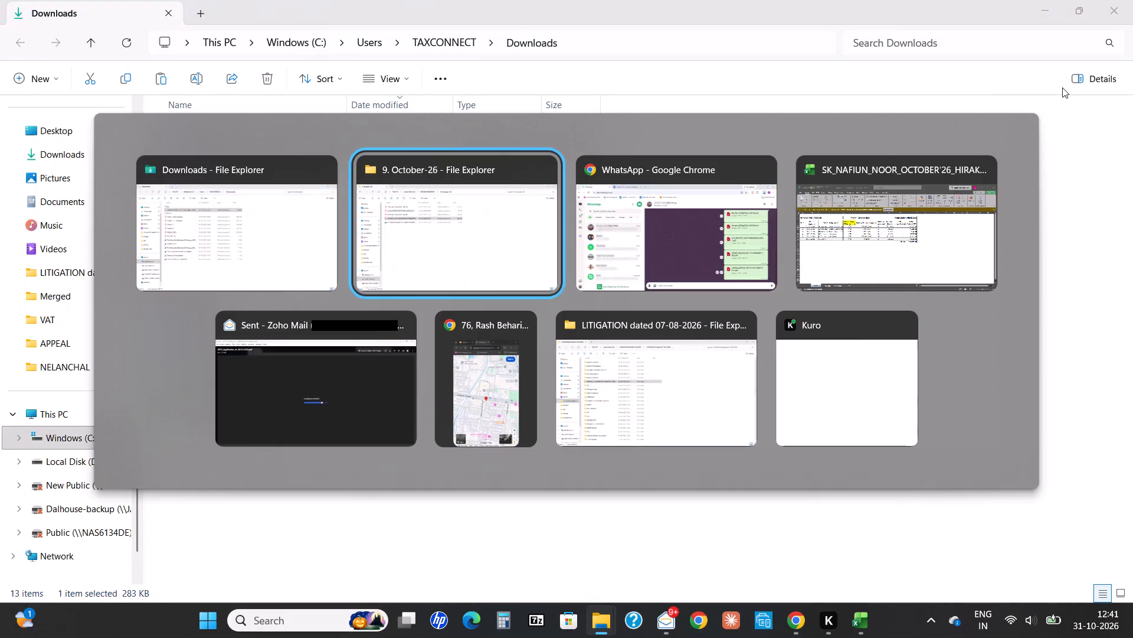
key("ctrl+v")
Prefix the moved ORDER_INVOICE PDF's file name with "5." and refresh the folder.
key("F2")
key("Left")
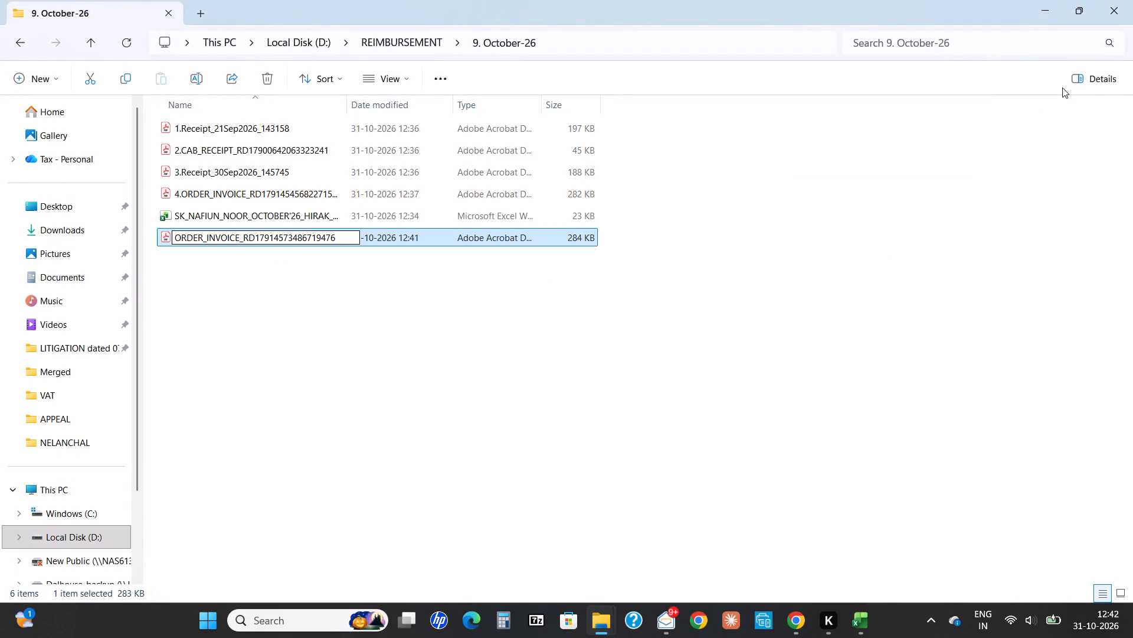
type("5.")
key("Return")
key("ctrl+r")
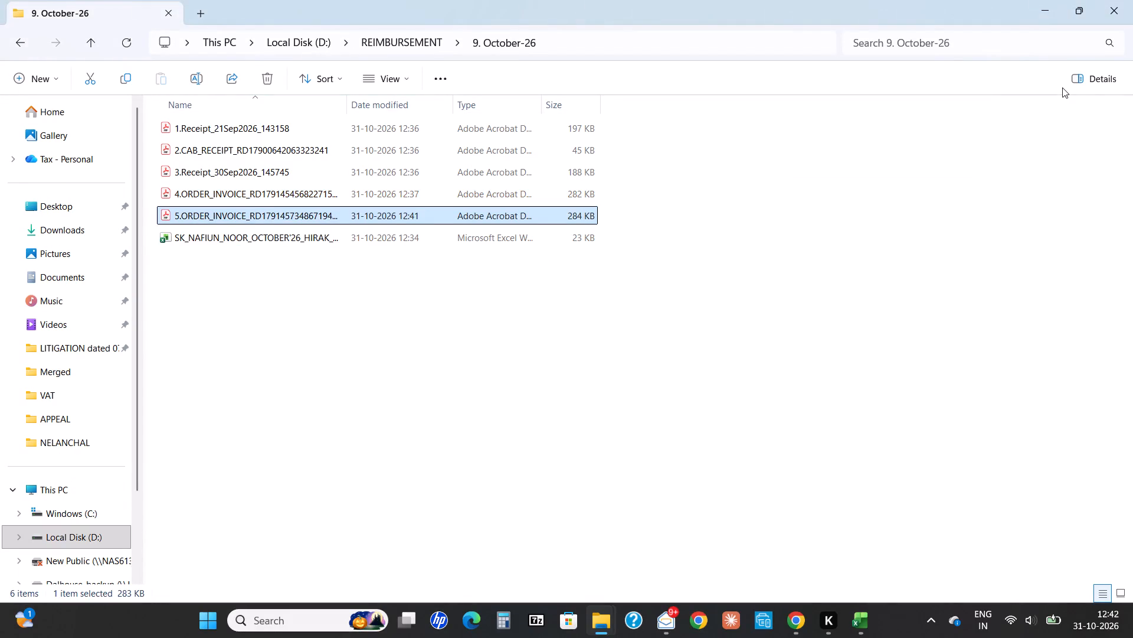
Switch to the expense workbook in Excel, select cell A3 on the Annexure sheet and open its page header for editing.
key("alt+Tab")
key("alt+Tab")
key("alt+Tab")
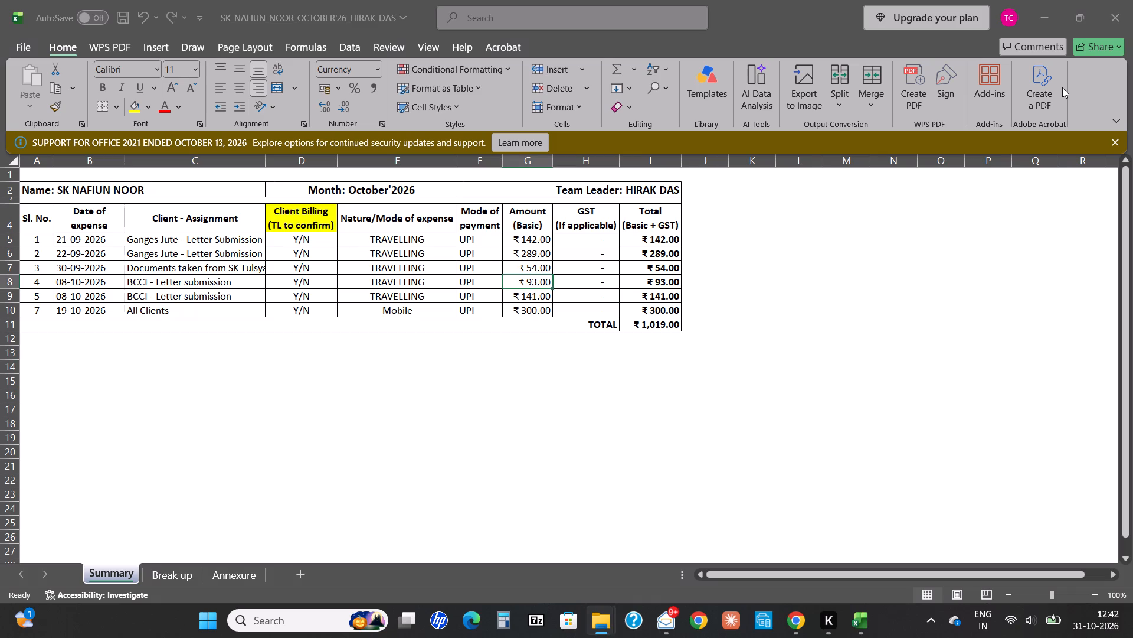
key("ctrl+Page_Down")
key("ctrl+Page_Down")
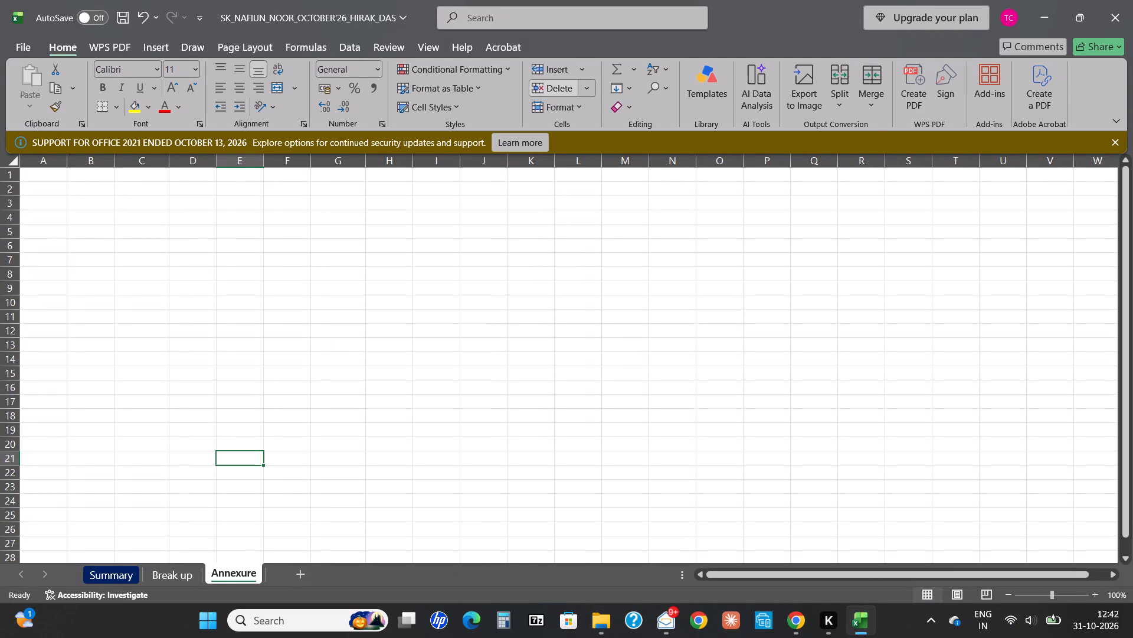
left_click(60, 205)
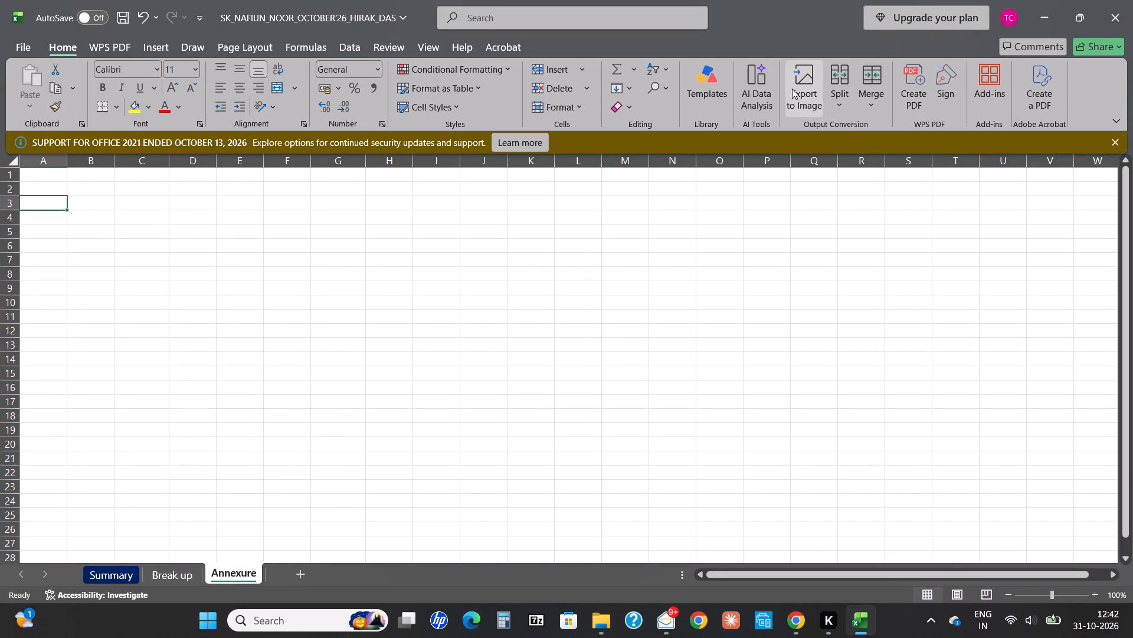
left_click(161, 52)
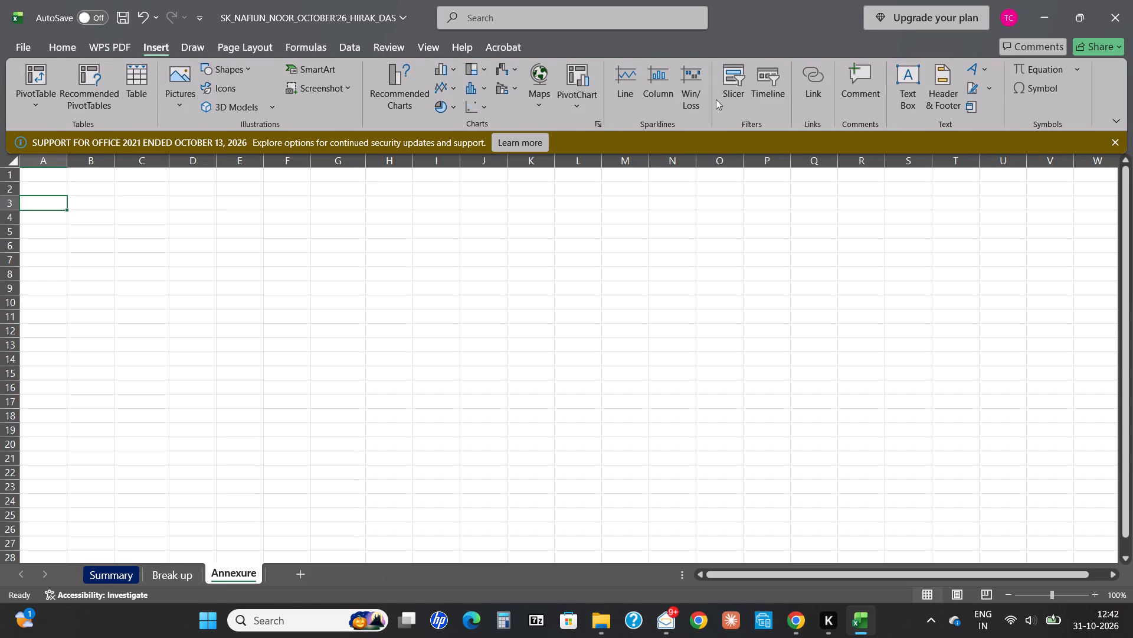
left_click(944, 83)
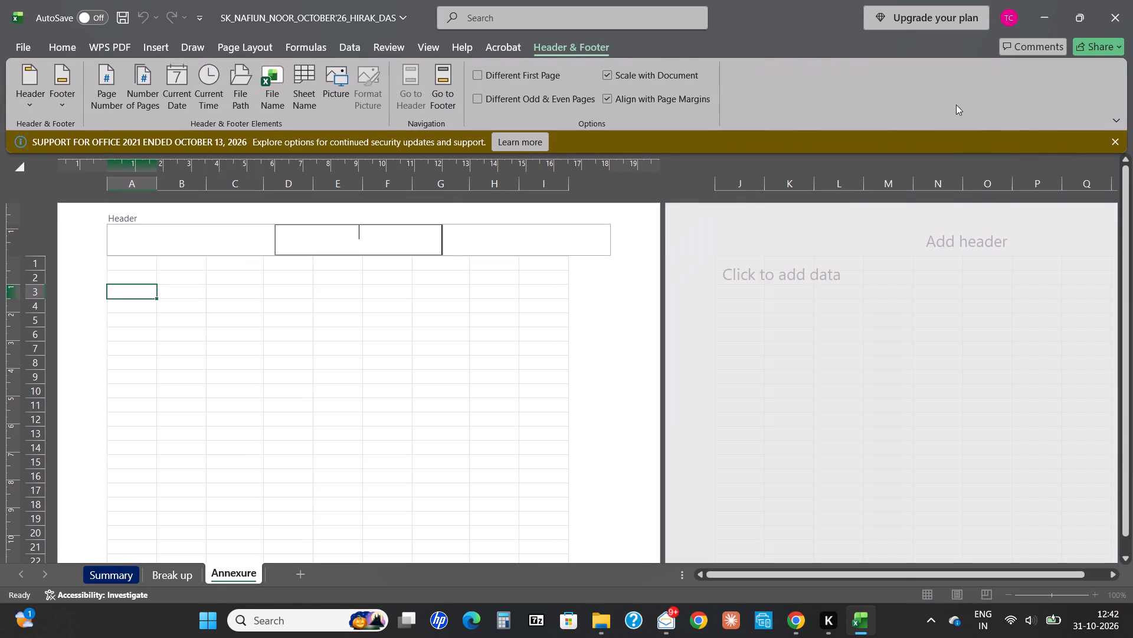
Dismiss the Office support notice, leave header editing and undo the header insertion on the Annexure sheet.
key("ctrl+z")
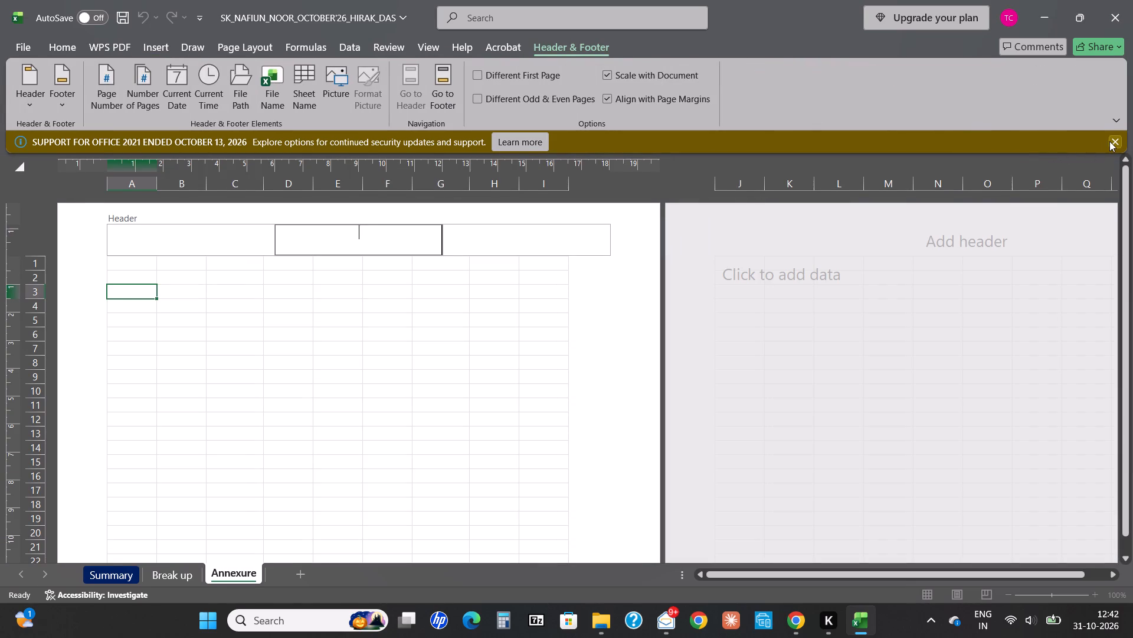
left_click(1109, 141)
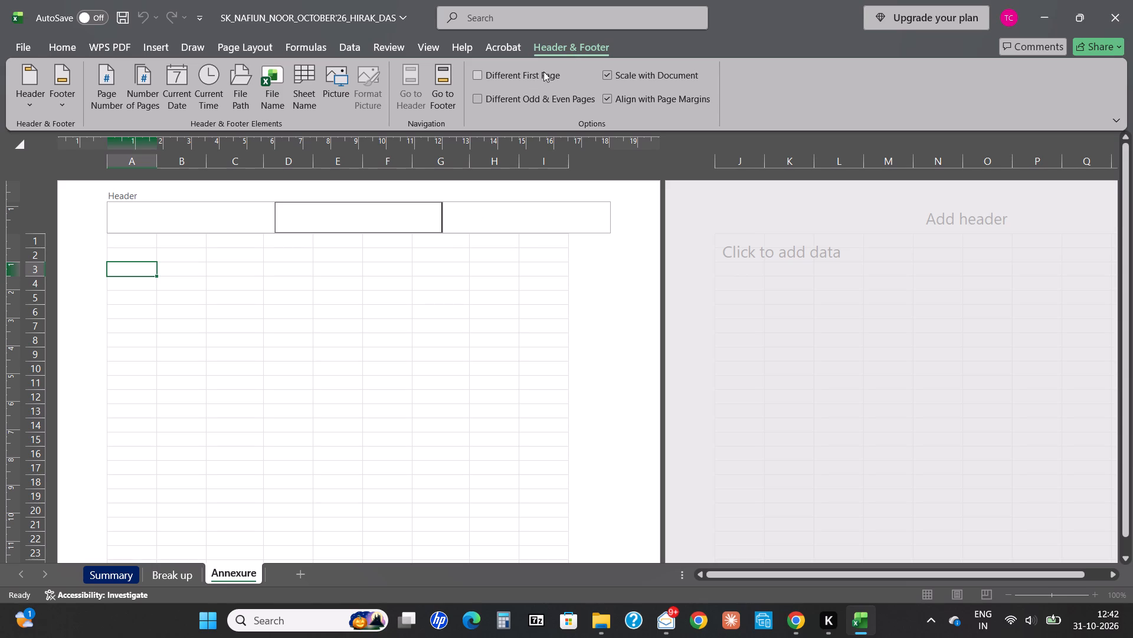
left_click(569, 51)
left_click(158, 41)
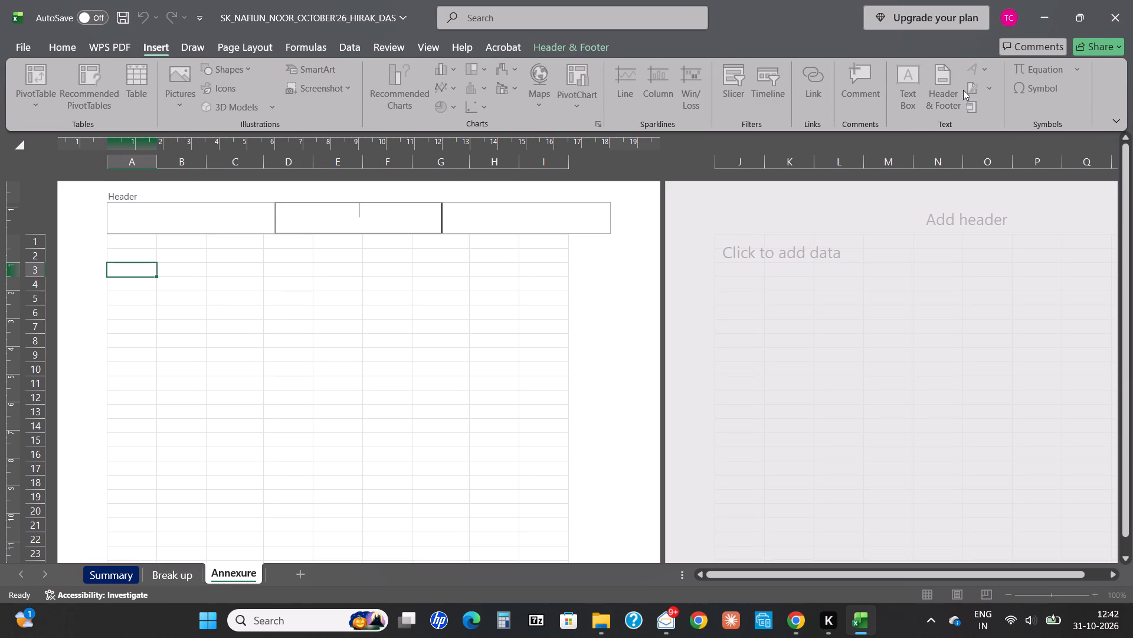
left_click(963, 90)
key("Escape")
key("Escape")
key("Escape")
key("ctrl+z")
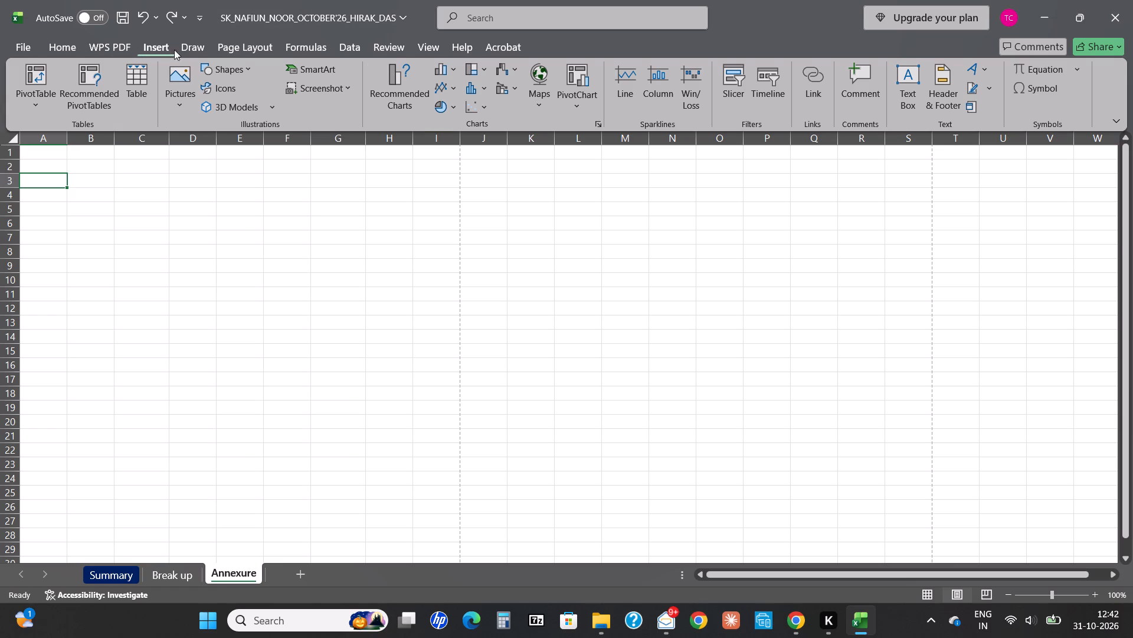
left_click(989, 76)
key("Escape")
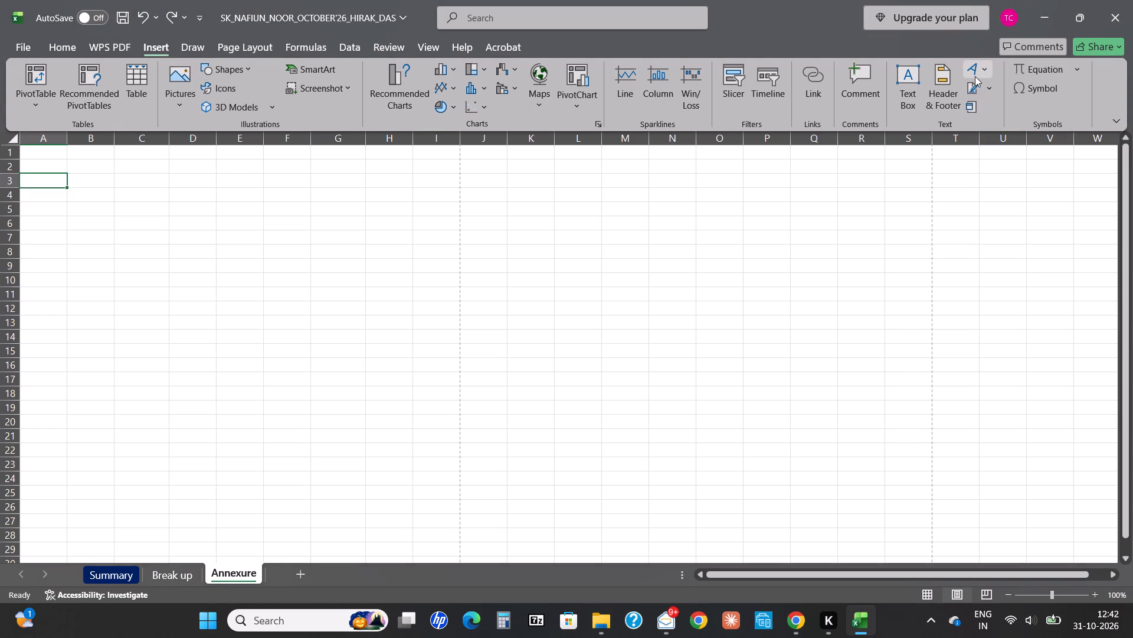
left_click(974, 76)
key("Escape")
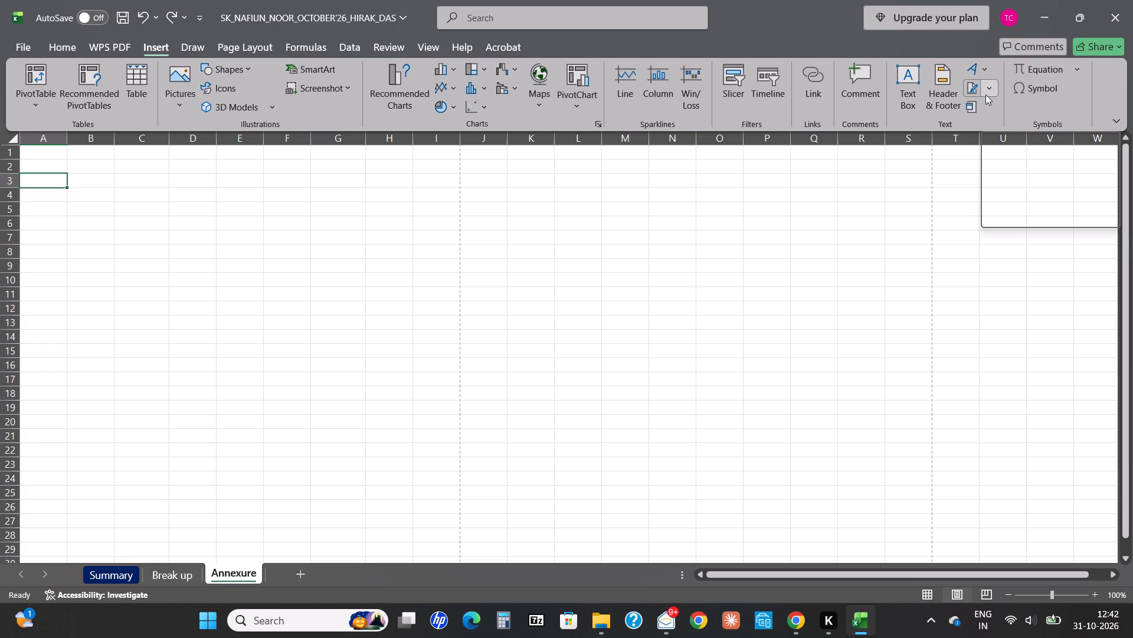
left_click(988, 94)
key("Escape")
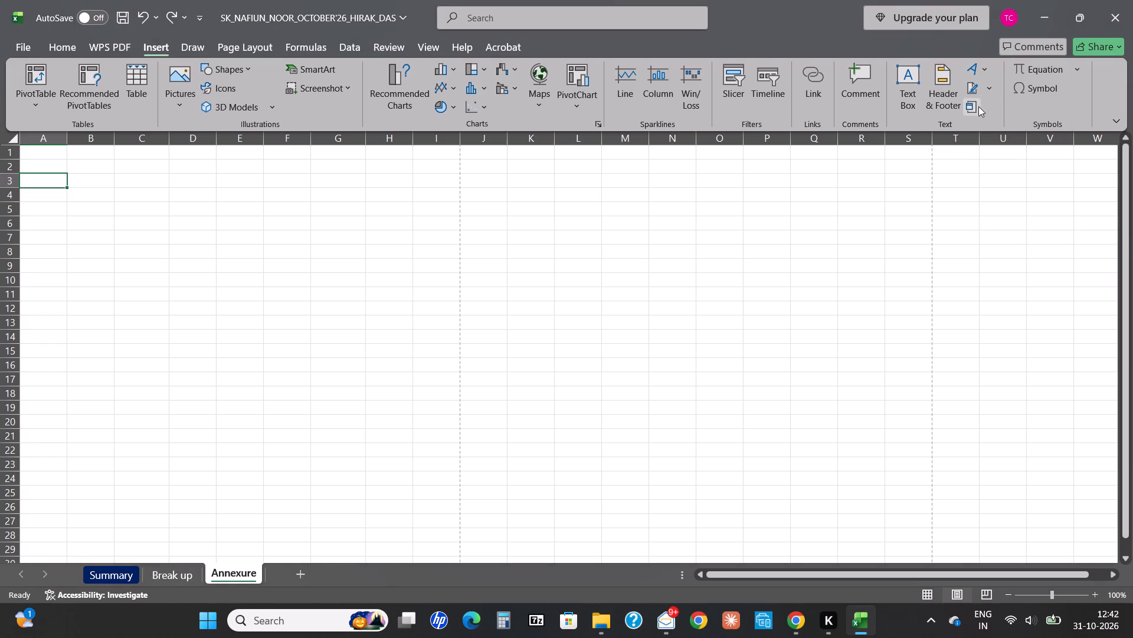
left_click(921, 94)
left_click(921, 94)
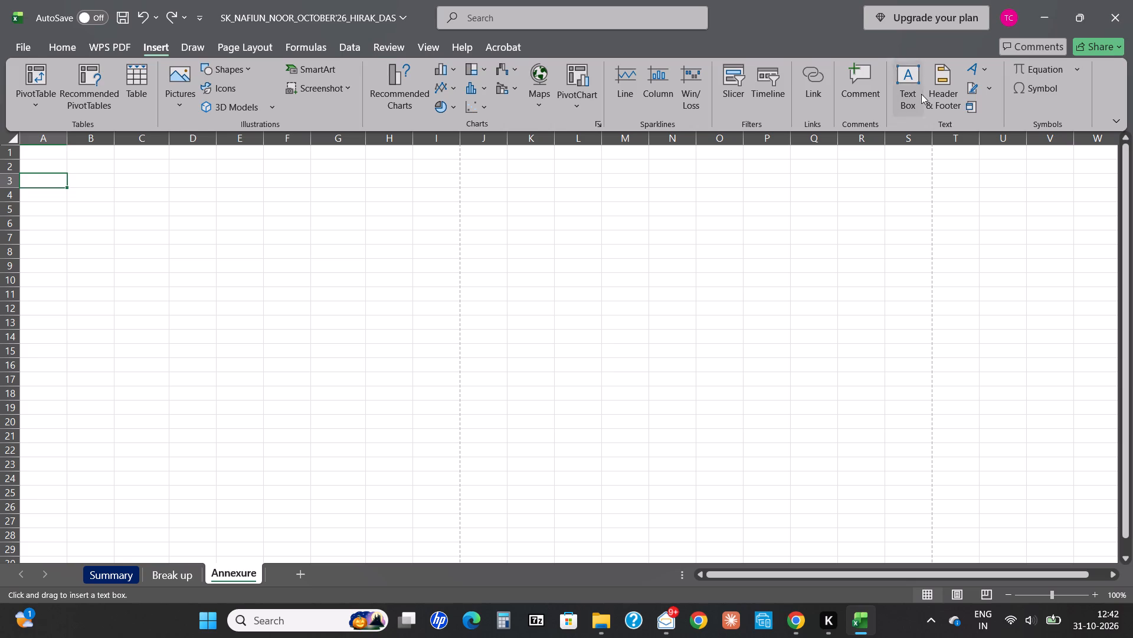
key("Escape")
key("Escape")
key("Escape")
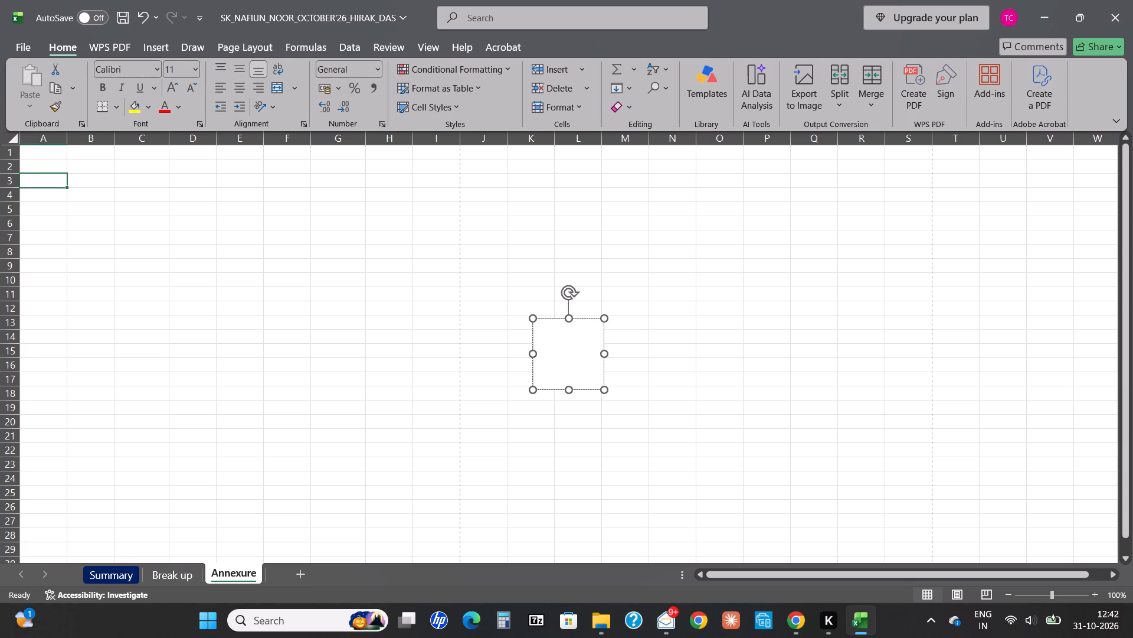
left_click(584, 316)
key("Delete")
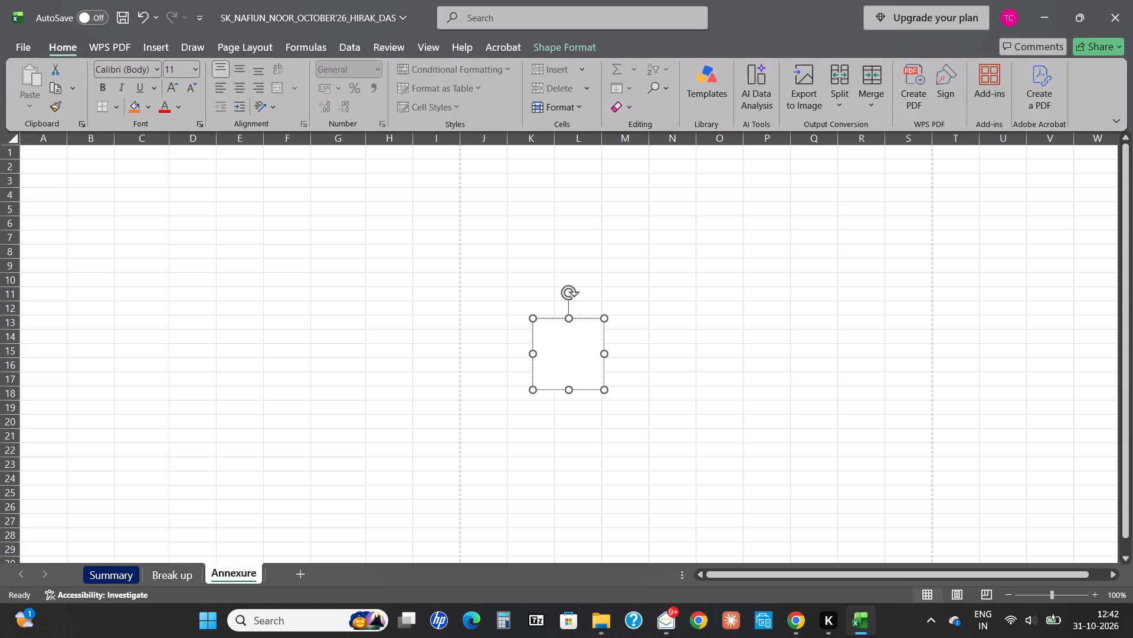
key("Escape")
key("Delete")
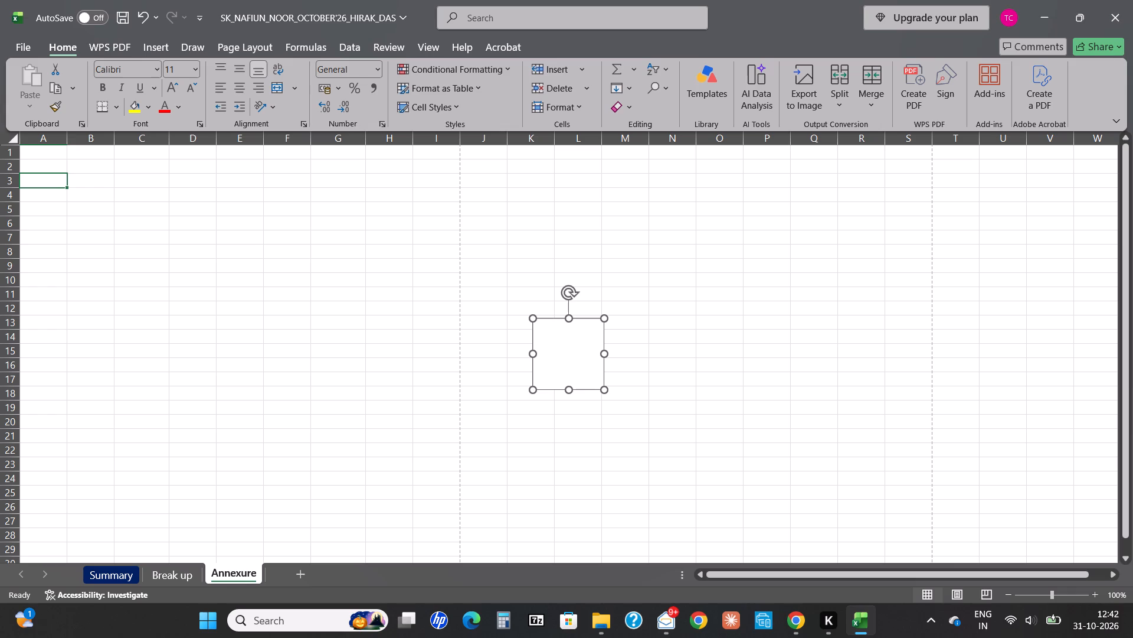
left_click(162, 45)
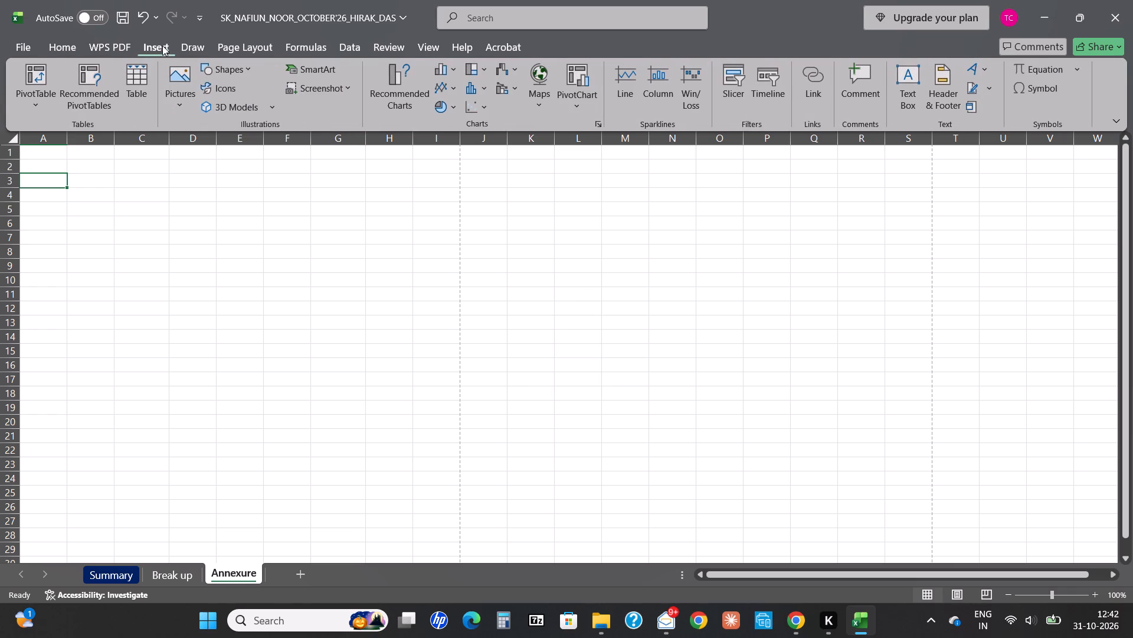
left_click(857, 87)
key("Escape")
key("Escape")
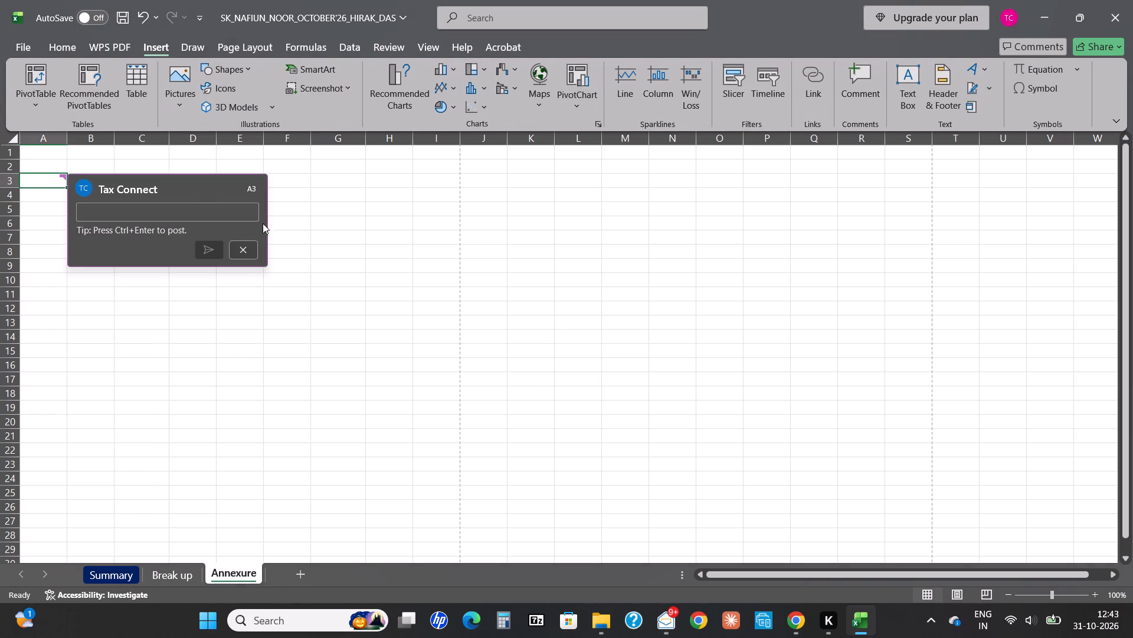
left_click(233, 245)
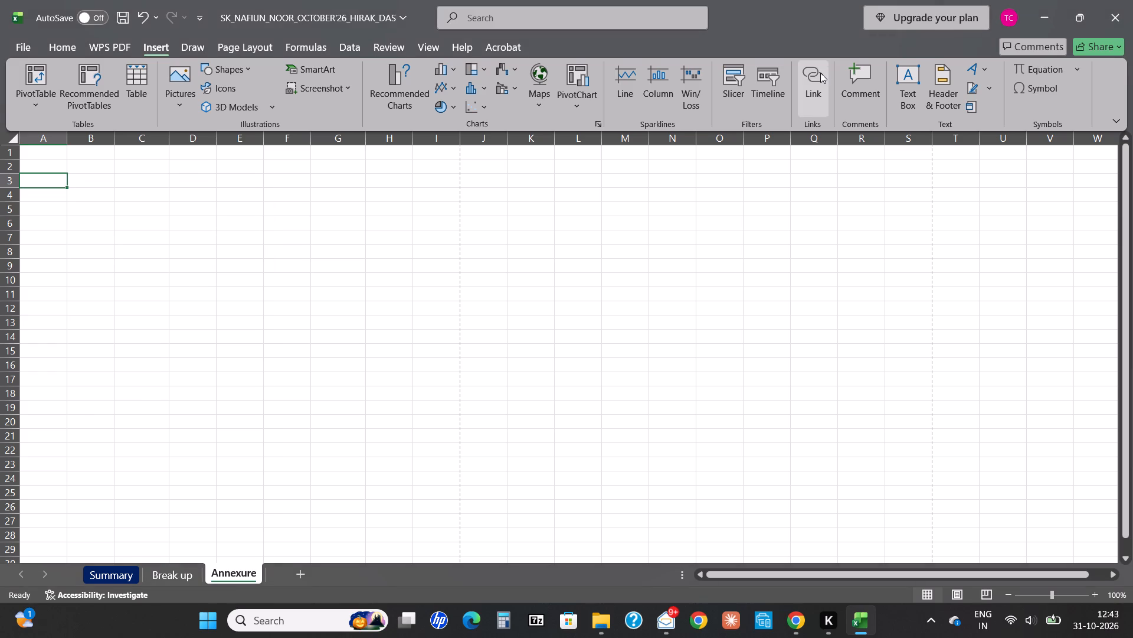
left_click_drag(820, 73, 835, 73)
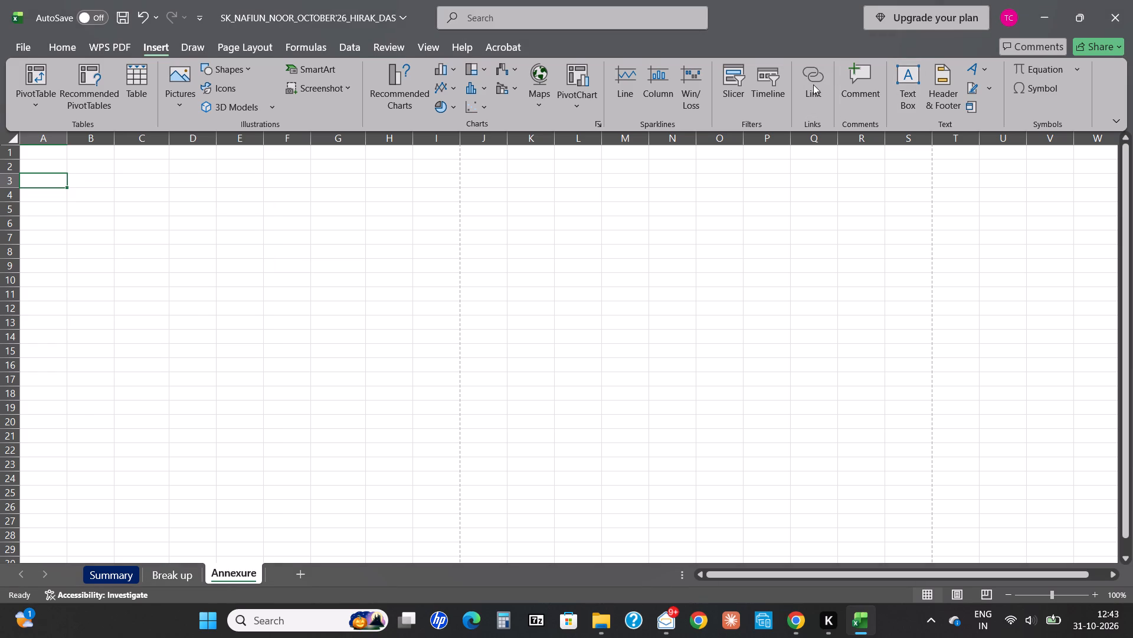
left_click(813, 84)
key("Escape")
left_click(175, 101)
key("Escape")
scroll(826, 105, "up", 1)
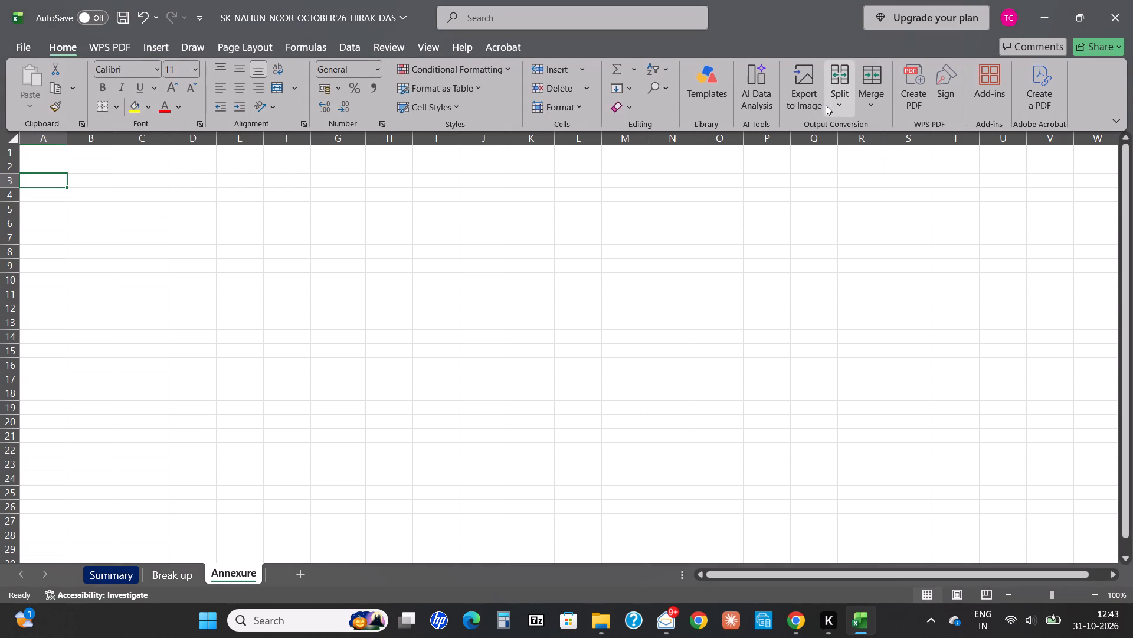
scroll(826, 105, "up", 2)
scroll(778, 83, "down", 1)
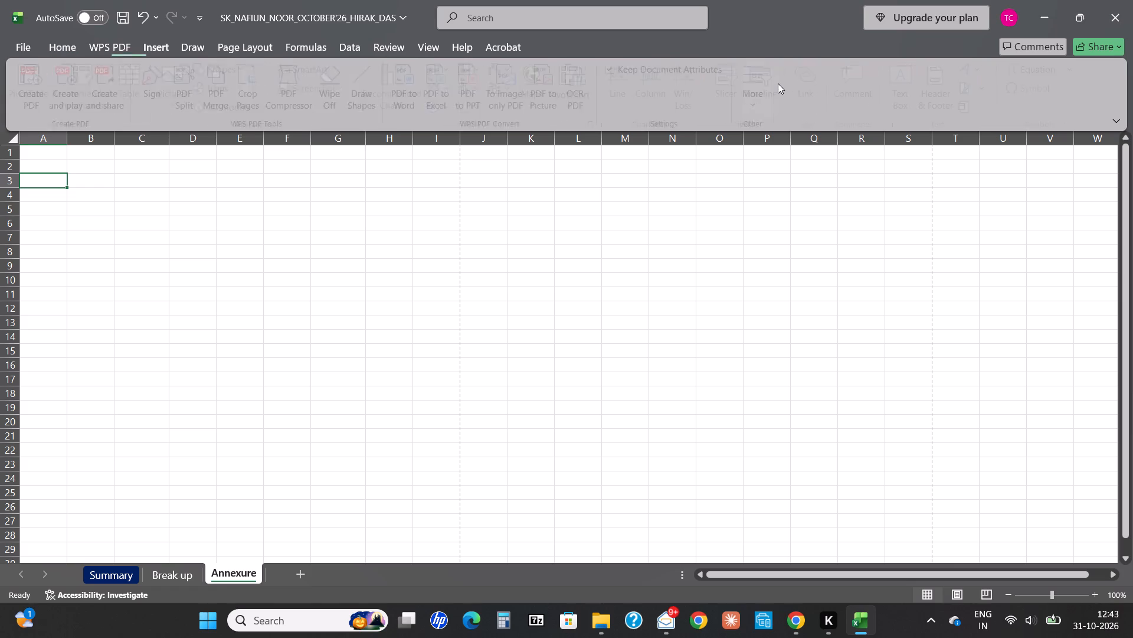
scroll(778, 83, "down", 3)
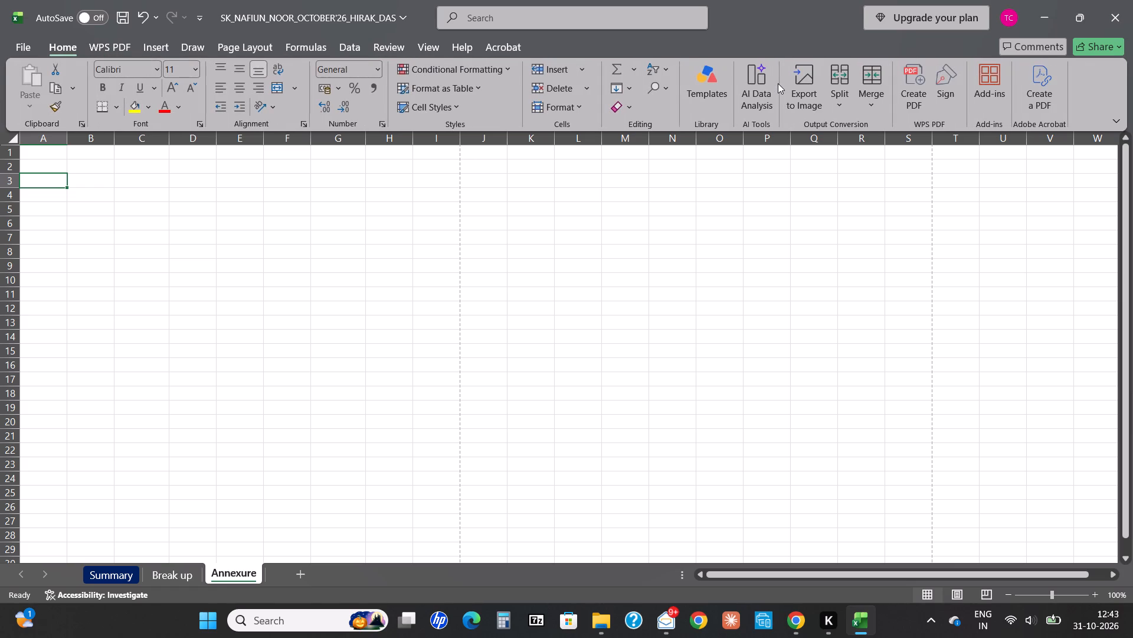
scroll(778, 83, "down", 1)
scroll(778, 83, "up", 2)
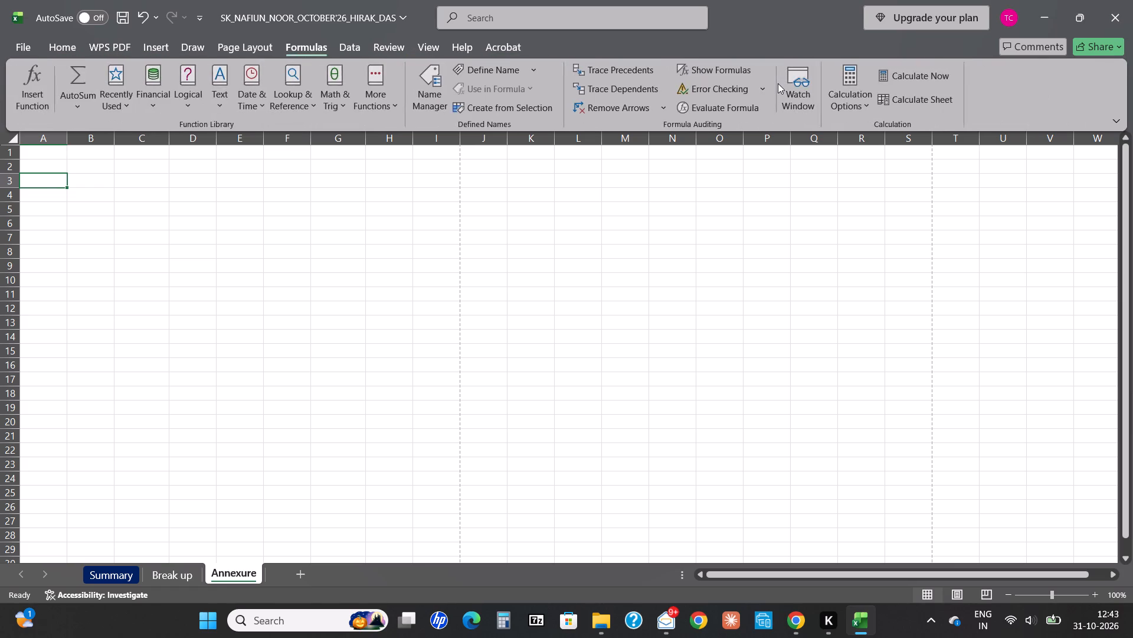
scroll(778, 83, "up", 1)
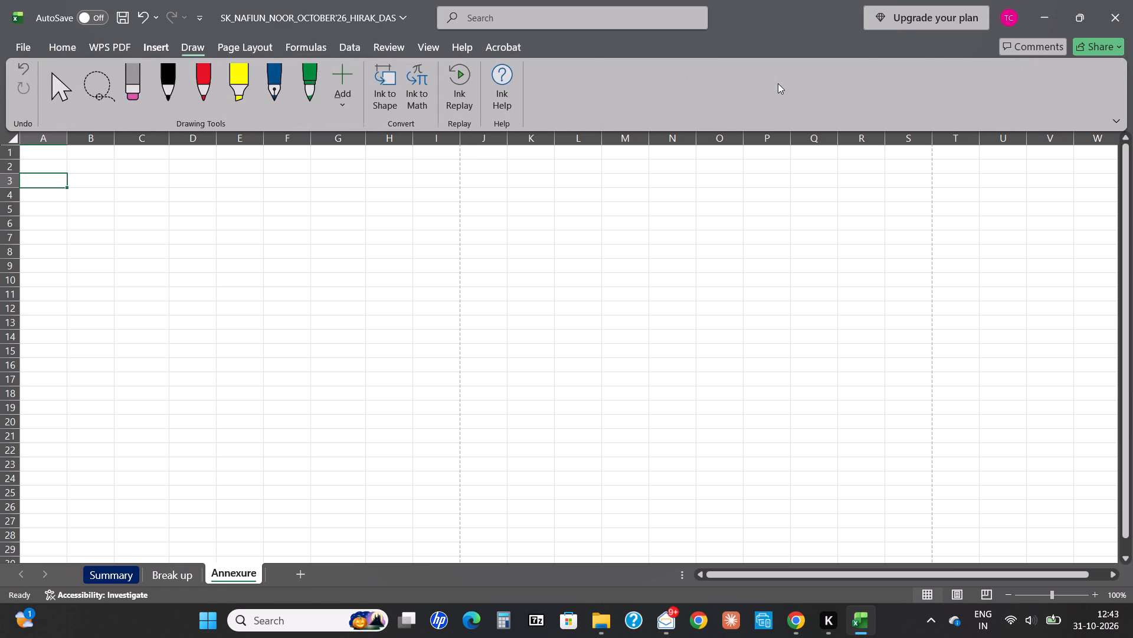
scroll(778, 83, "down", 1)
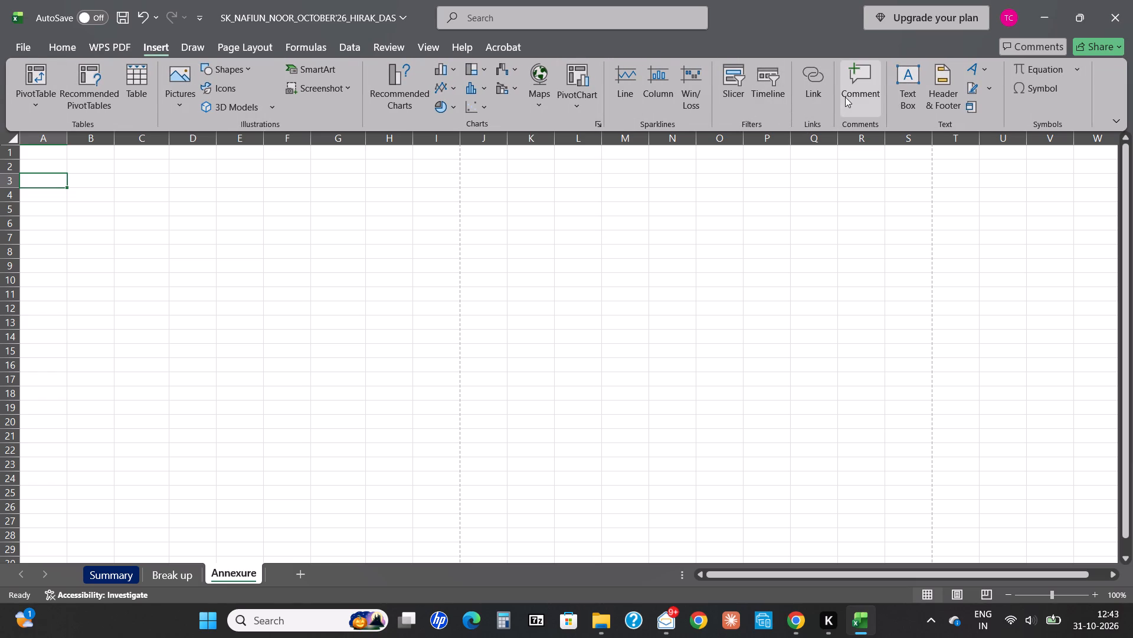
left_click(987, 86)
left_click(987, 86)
Insert a new Adobe Acrobat Document object, displayed as an icon, at cell A3 of the Annexure sheet.
left_click(662, 5)
left_click(659, 13)
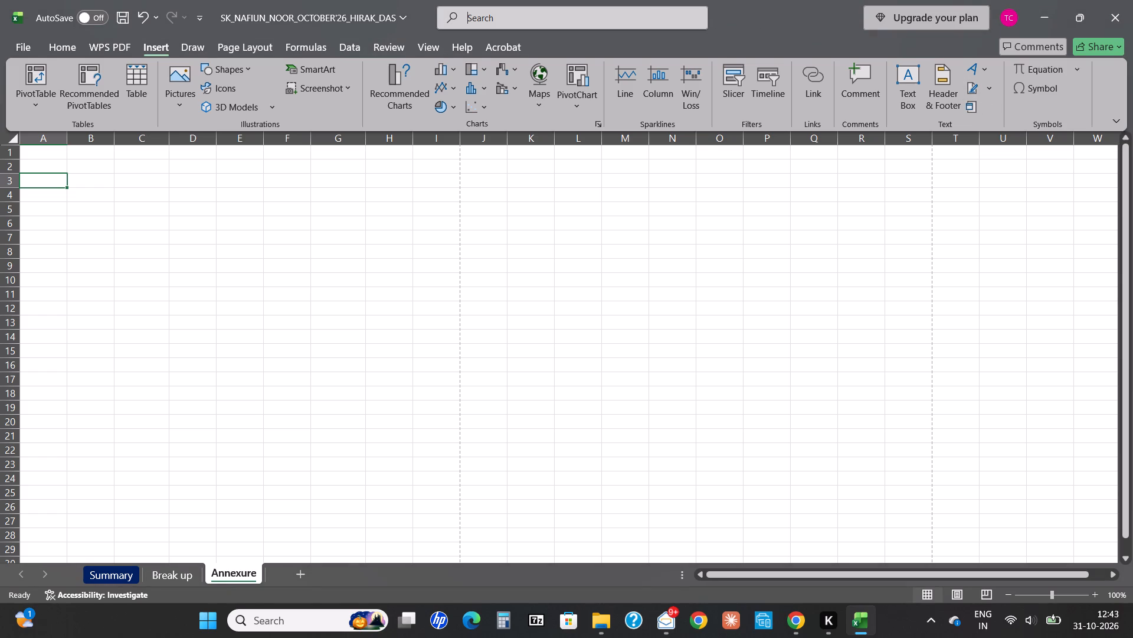
type("insert")
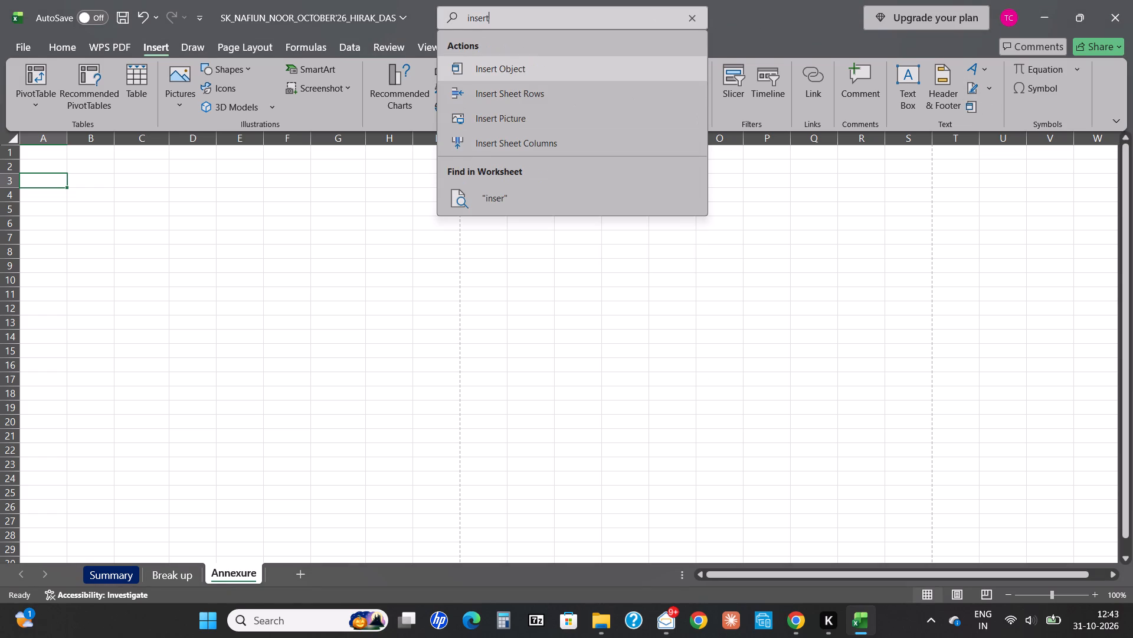
key("Down")
key("Down")
key("Return")
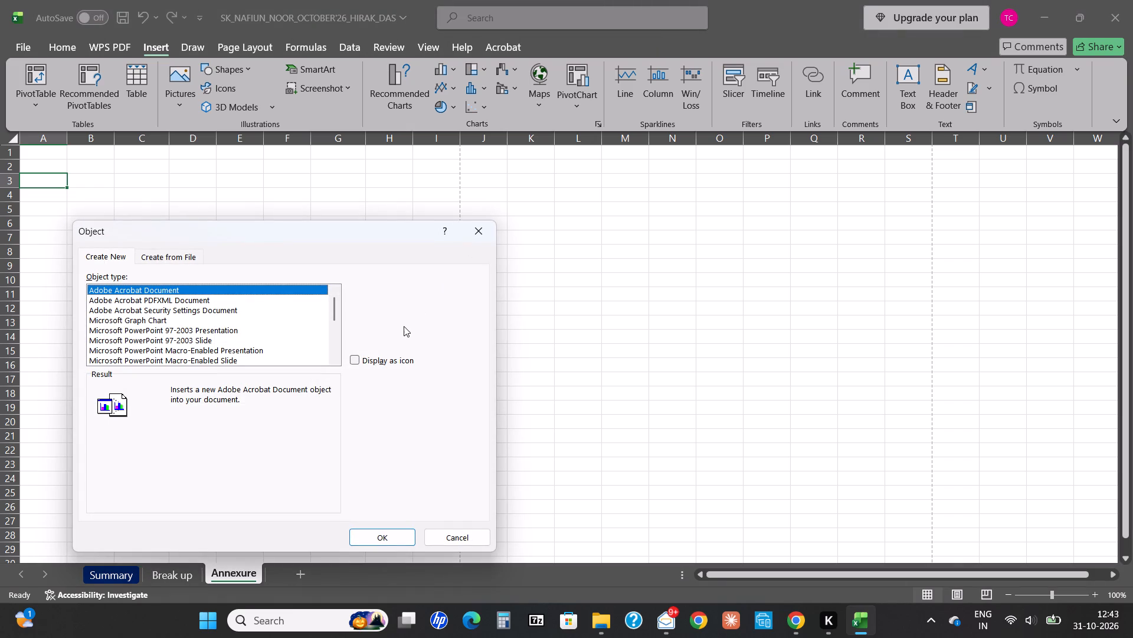
left_click(352, 360)
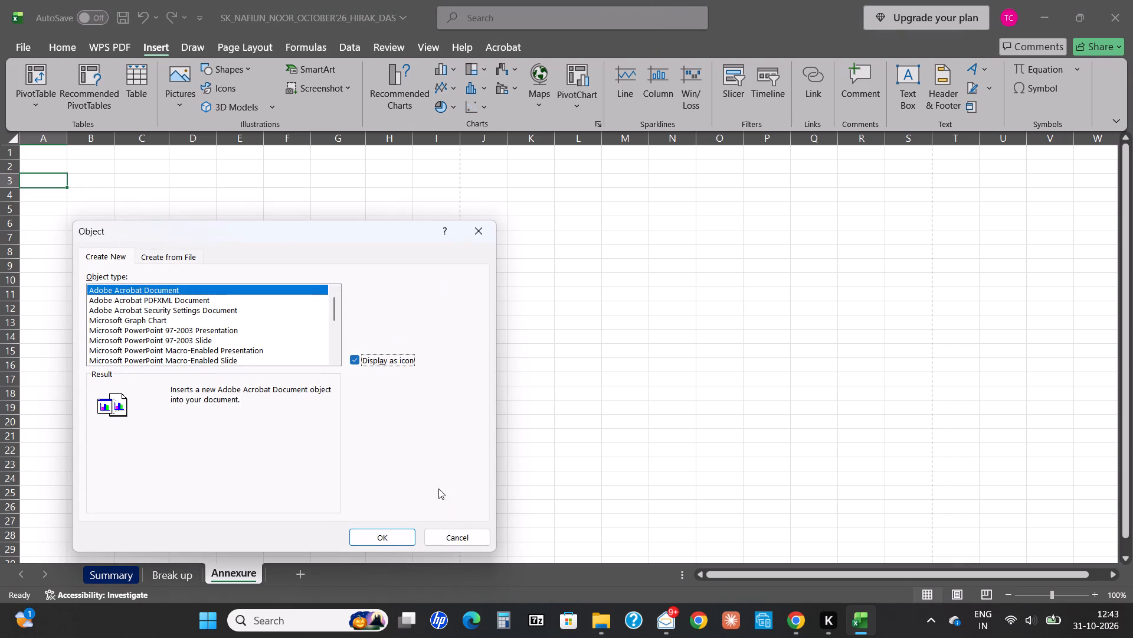
left_click(400, 534)
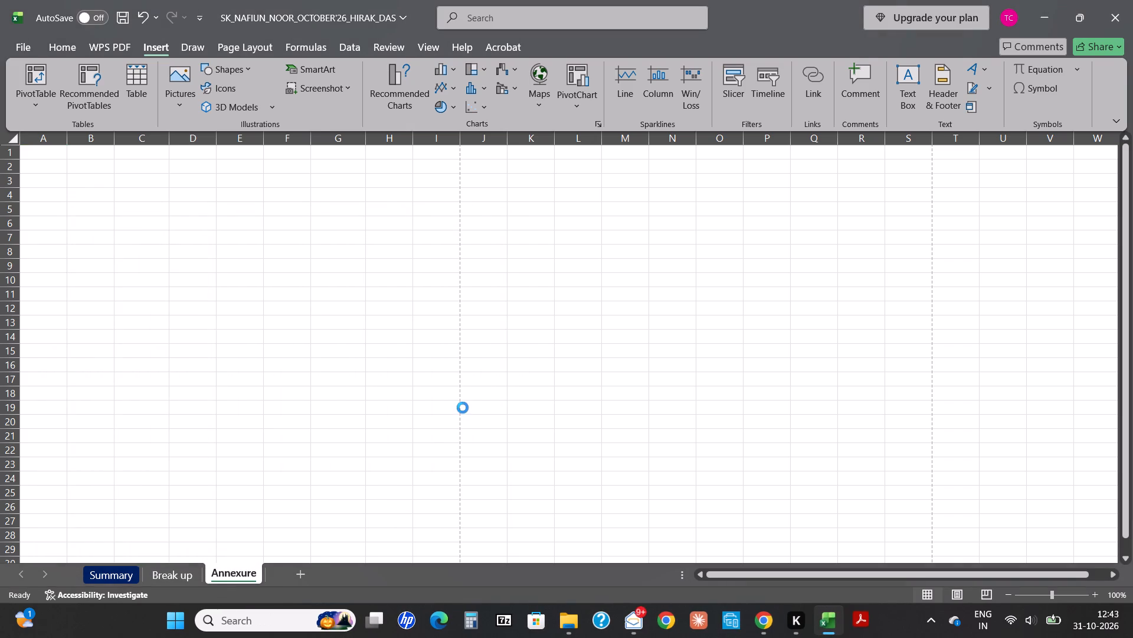
Embed 1.Receipt_21Sep2026_143158 from the 9. October-26 folder in the new object, close the PDF and select cell C4 on the Annexure sheet.
left_click(846, 612)
key("alt+Tab")
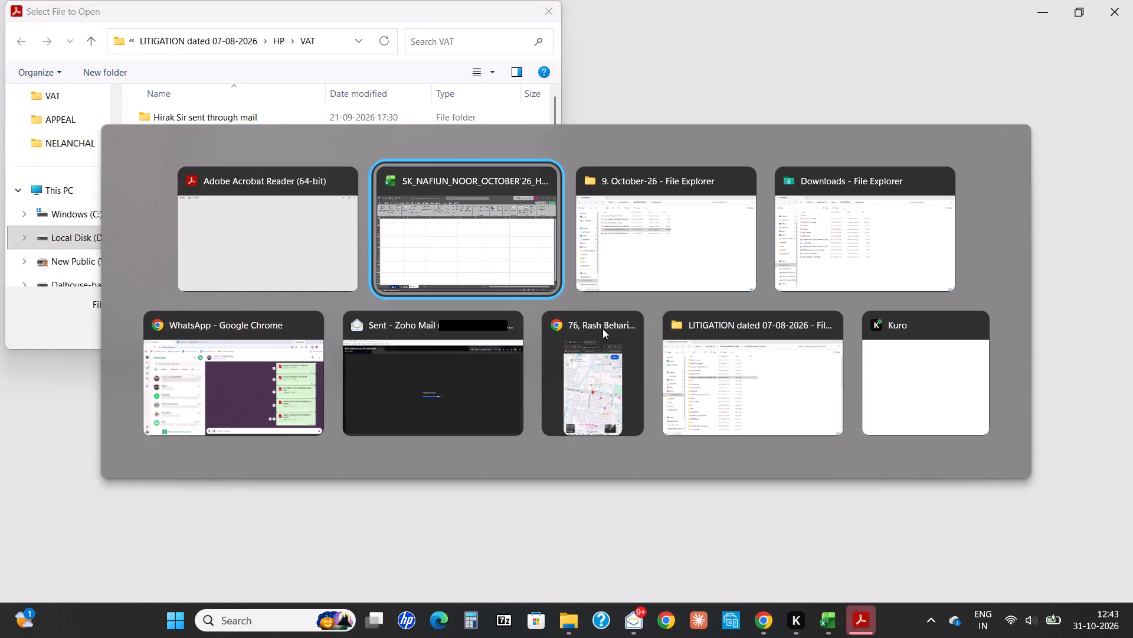
key("alt+Tab")
key("alt+d")
key("ctrl+c")
key("ctrl+c")
key("alt+Tab")
key("alt+d")
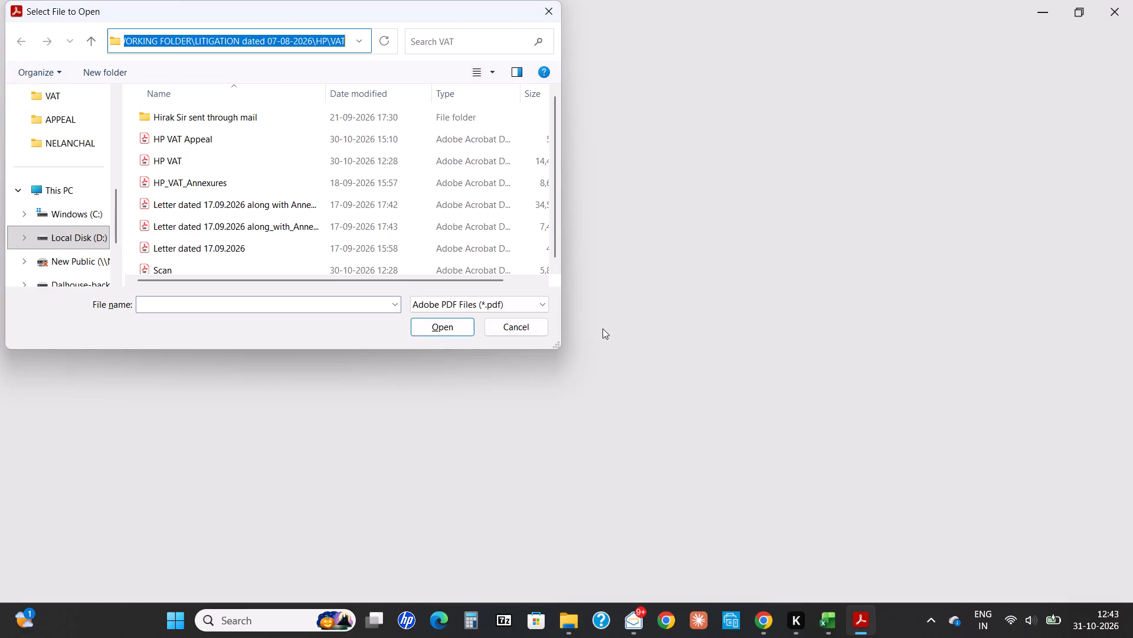
key("ctrl+v")
key("Return")
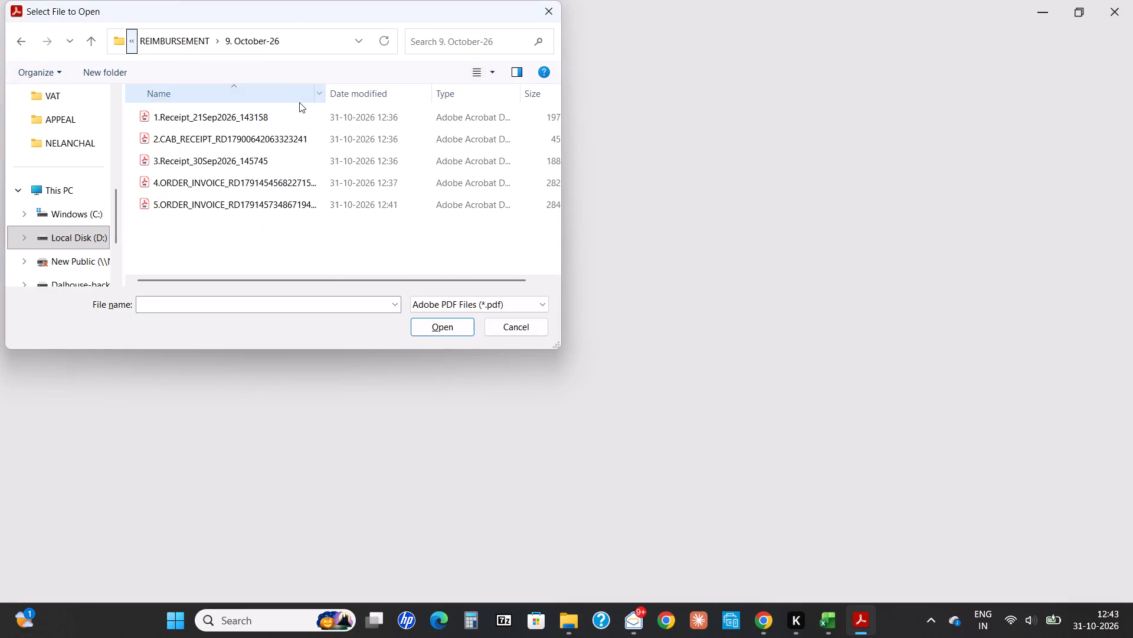
double_click(299, 108)
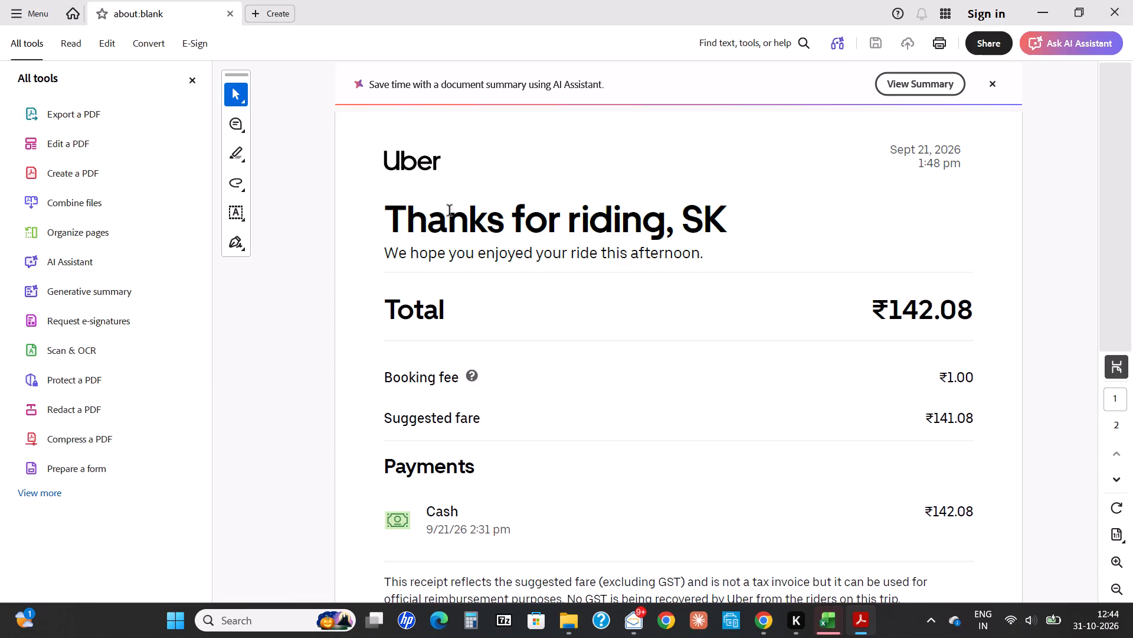
left_click(1132, 1)
key("alt+Tab")
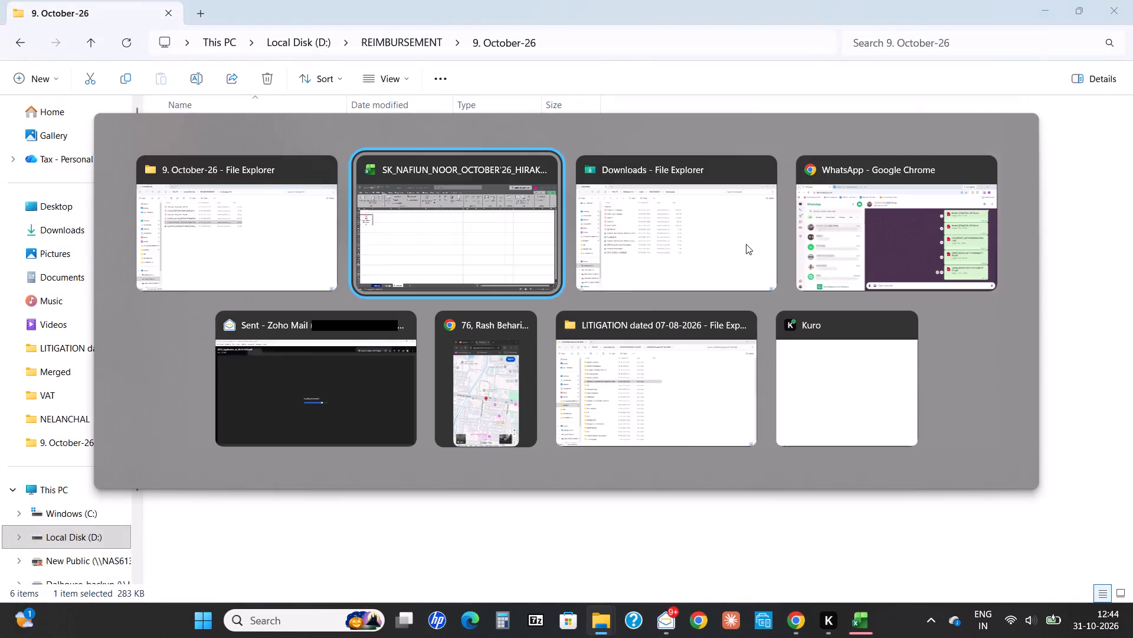
left_click(58, 189)
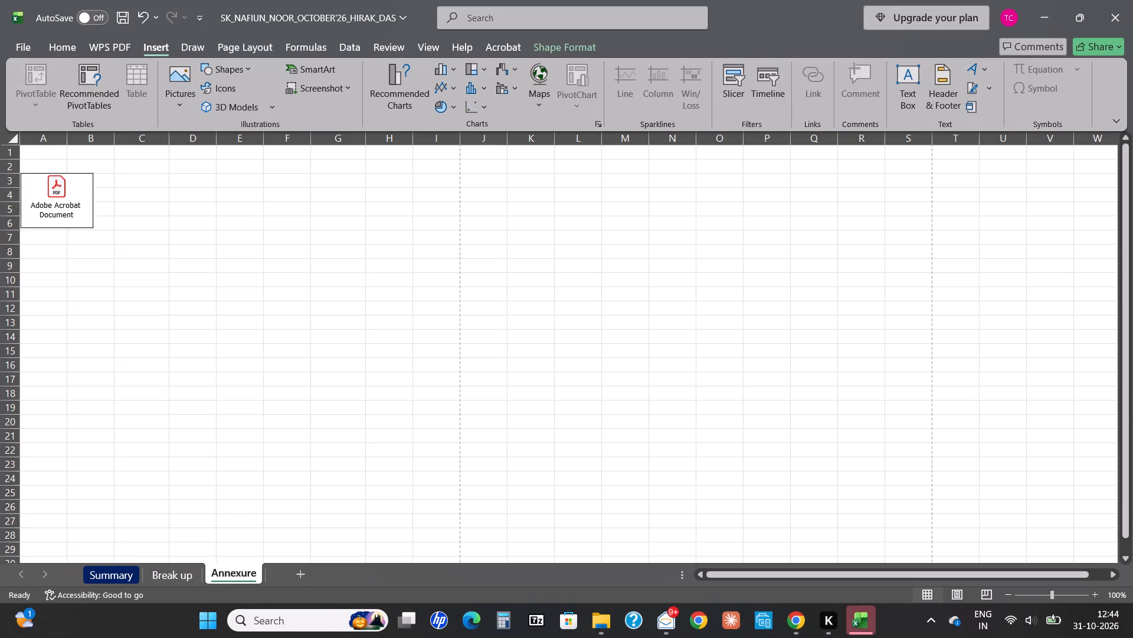
left_click(122, 197)
View the Break up sheet, then examine 1.Receipt_21Sep2026_143158 from the October folder and return to the workbook.
key("ctrl+Page_Up")
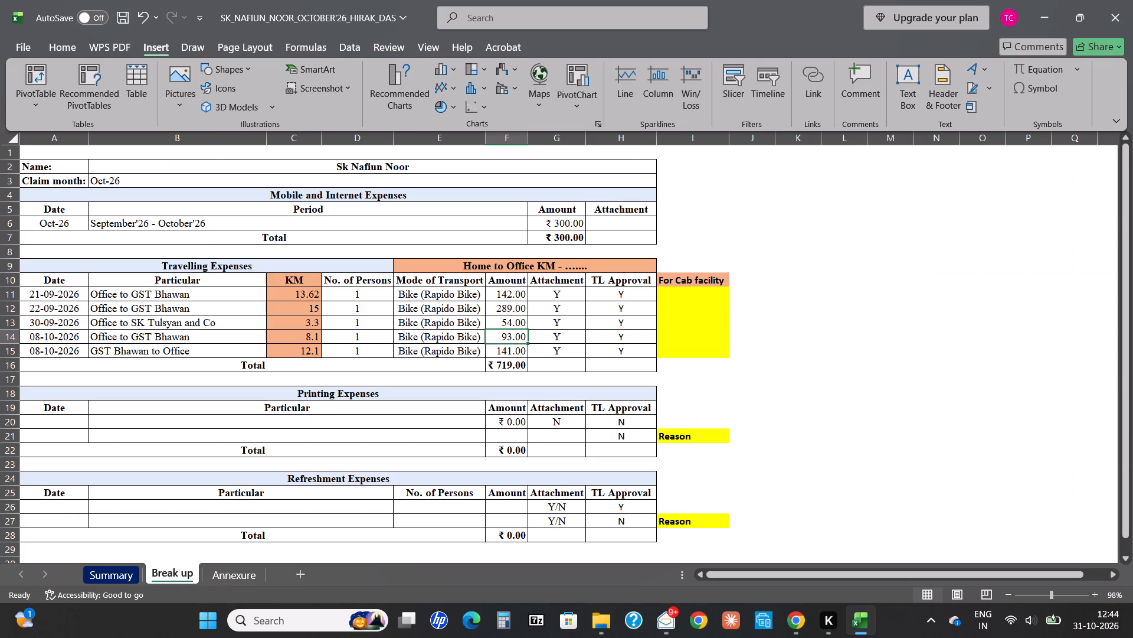
key("alt+Tab")
key("Right")
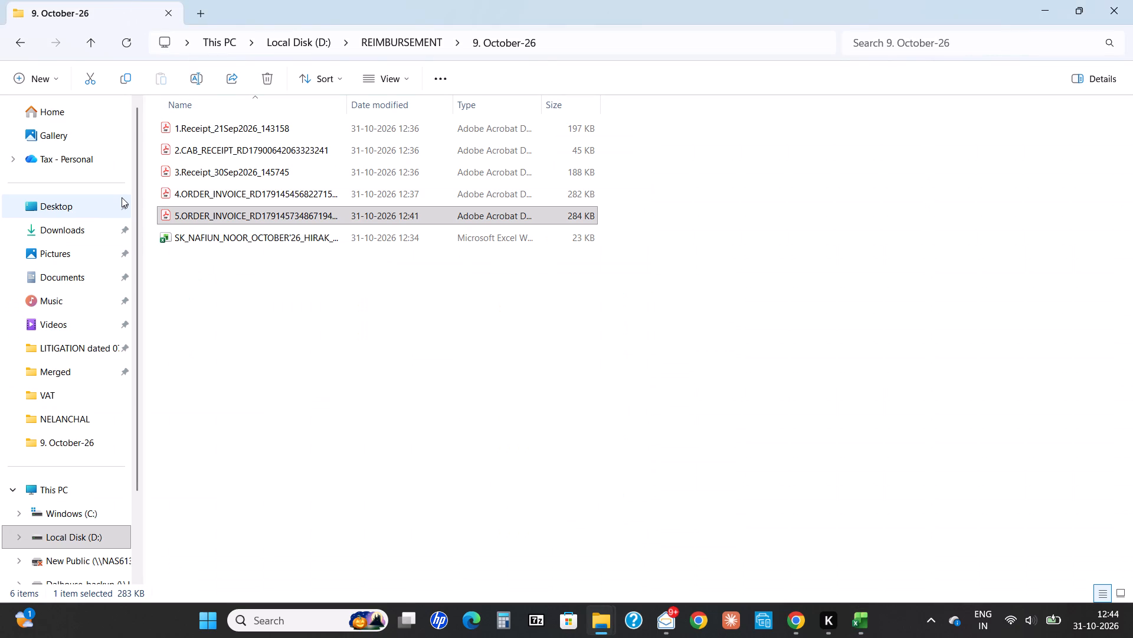
key("Up")
key("Right")
key("Up")
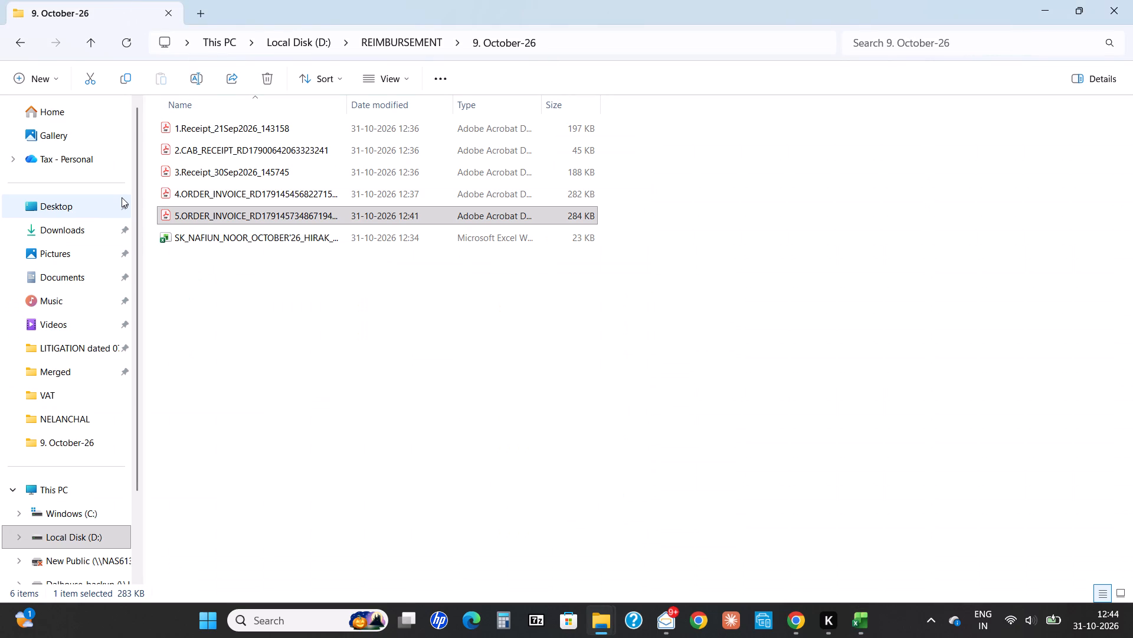
left_click(122, 197)
key("BackSpace")
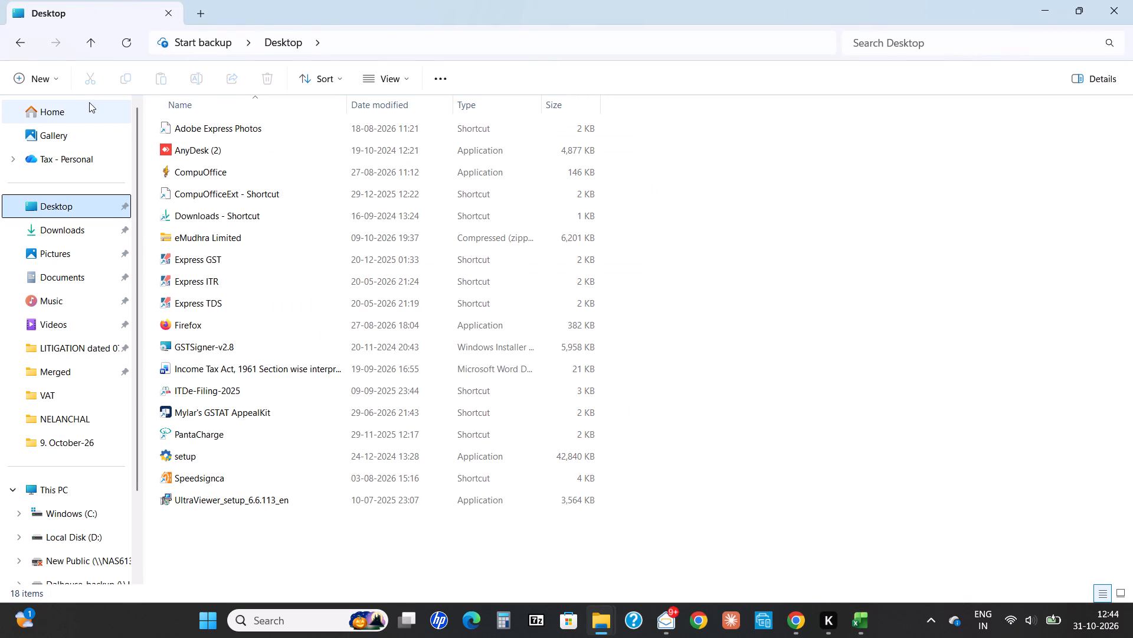
key("BackSpace")
key("BackSpace")
left_click(17, 50)
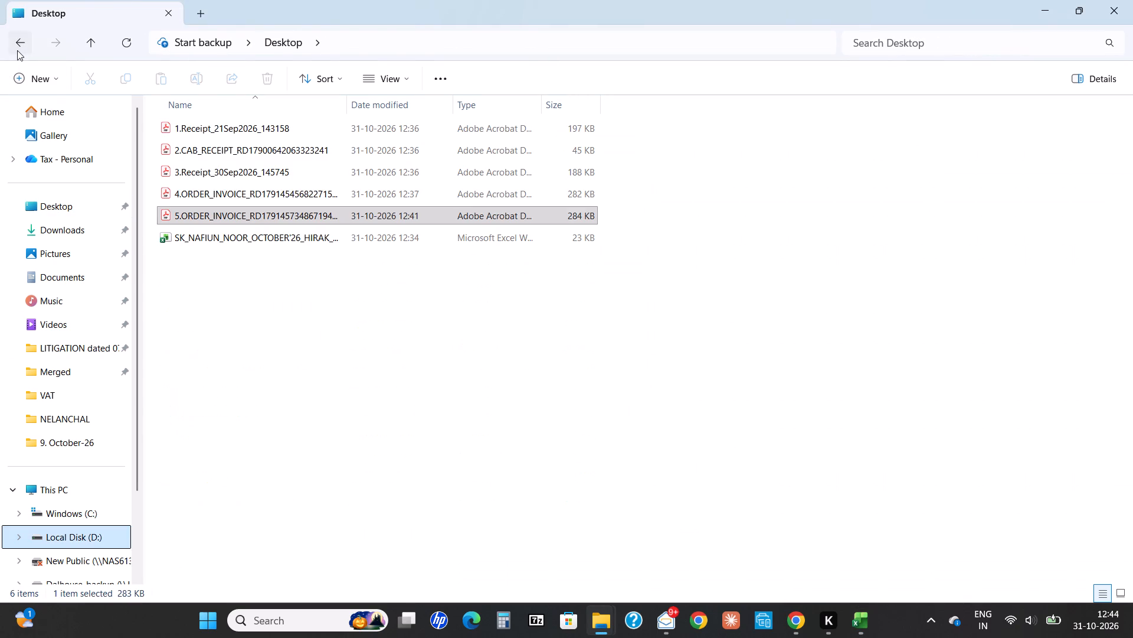
double_click(189, 129)
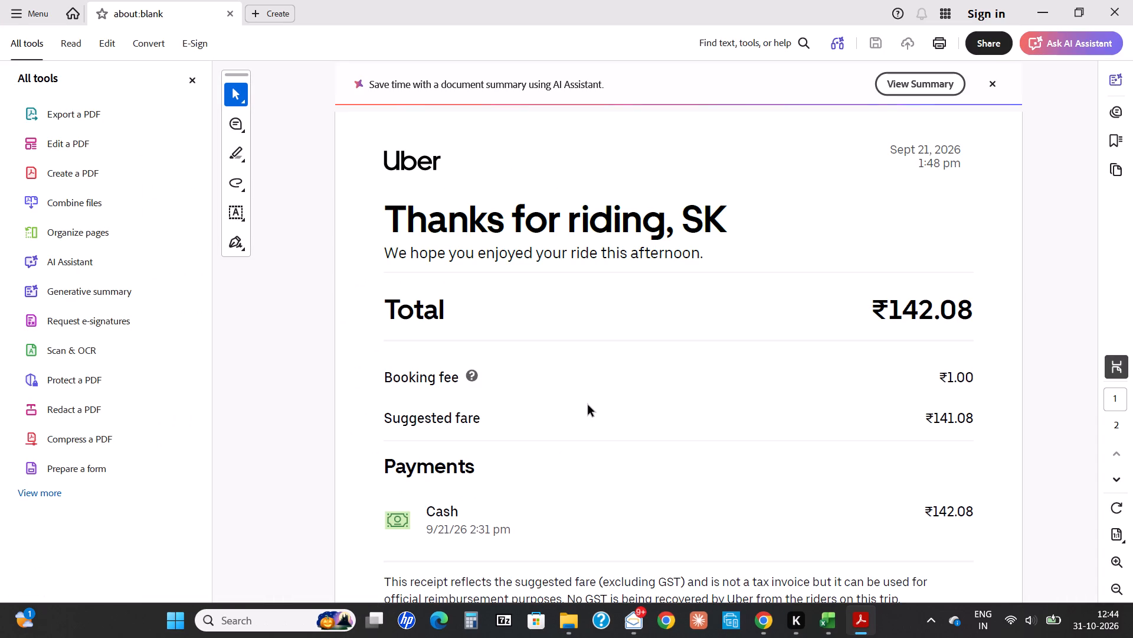
scroll(609, 422, "down", 1)
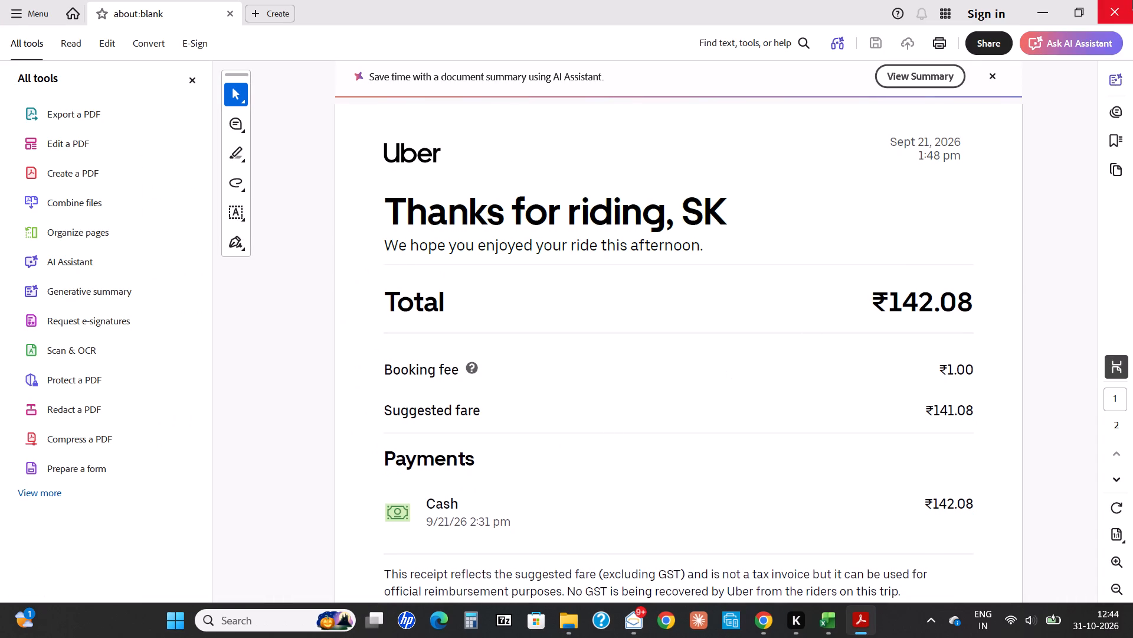
left_click(1132, 0)
key("alt+Tab")
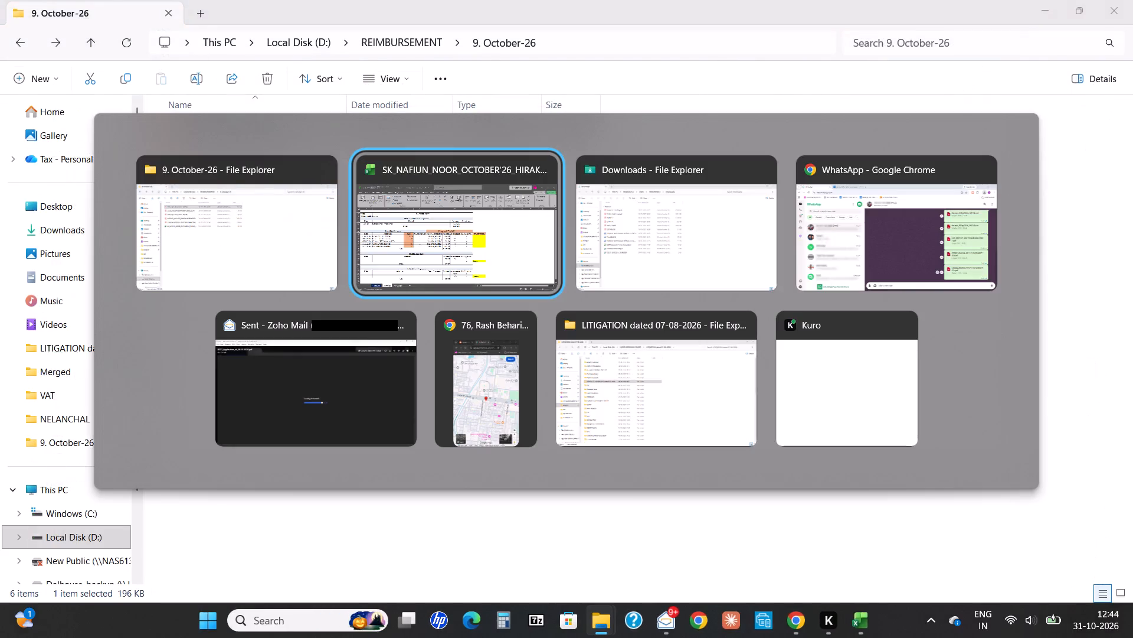
Check the 21 September entry on the Break up and Summary sheets, reopen its receipt briefly and return to the Annexure sheet.
key("Down")
key("Down")
key("Up")
key("Up")
key("Up")
key("Up")
key("Up")
key("Up")
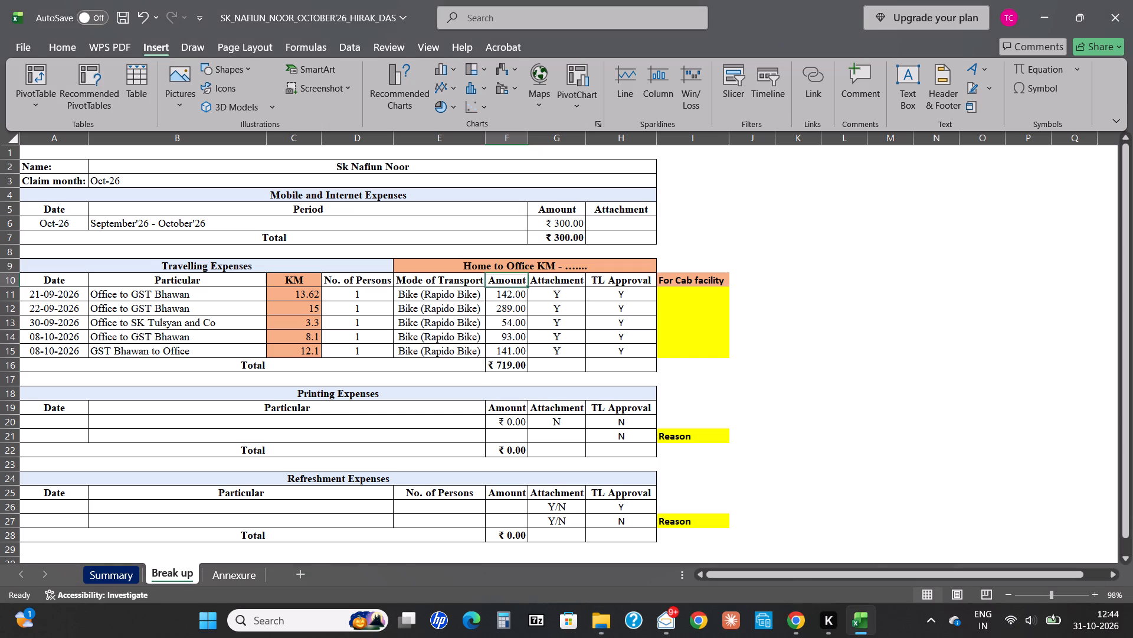
key("Down")
key("ctrl+Page_Up")
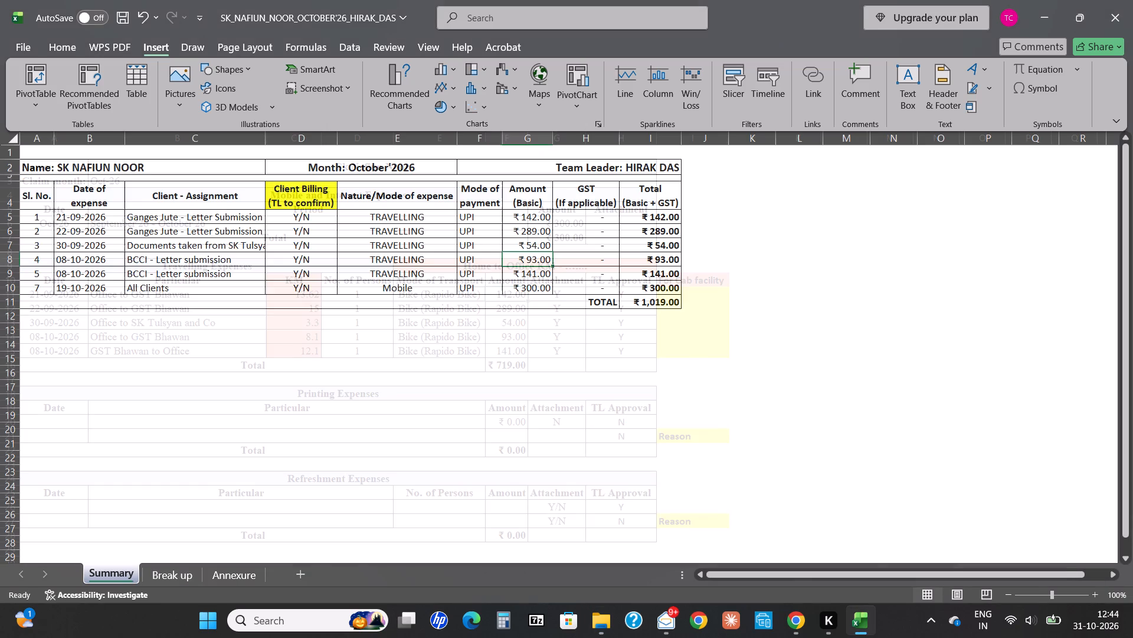
key("ctrl+Page_Down")
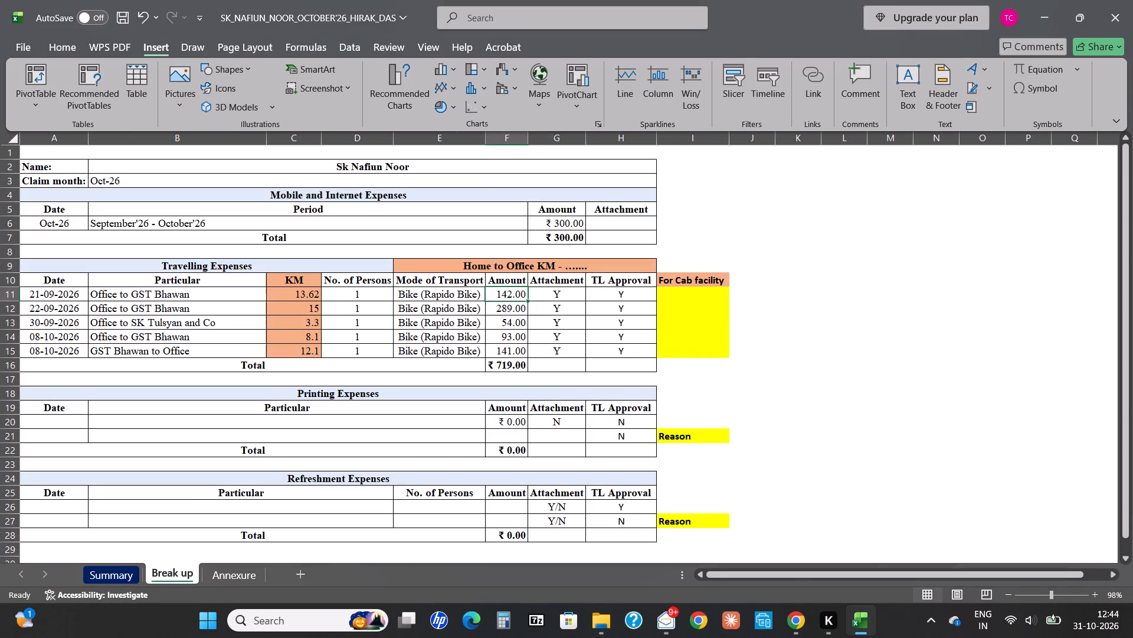
key("ctrl+Page_Down")
key("alt+Tab")
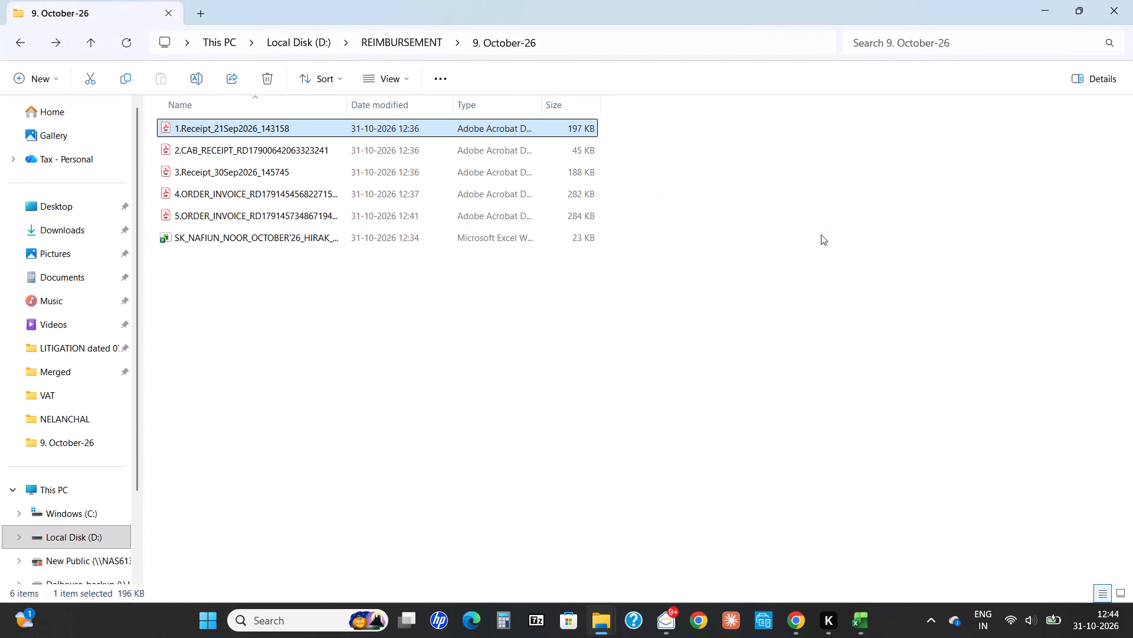
key("Return")
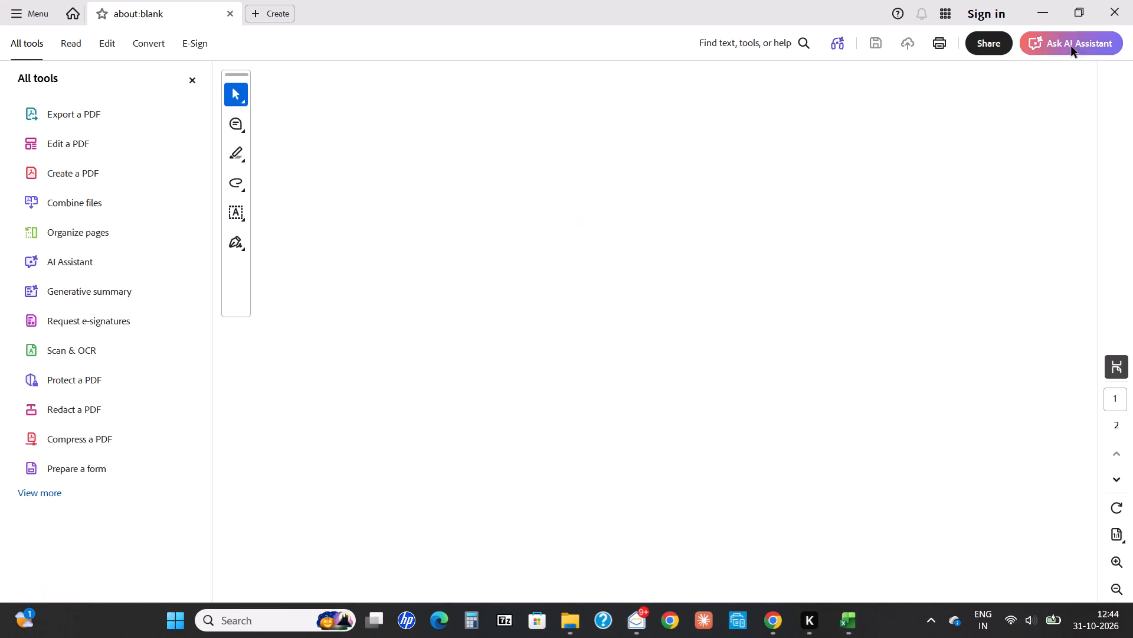
left_click(1105, 0)
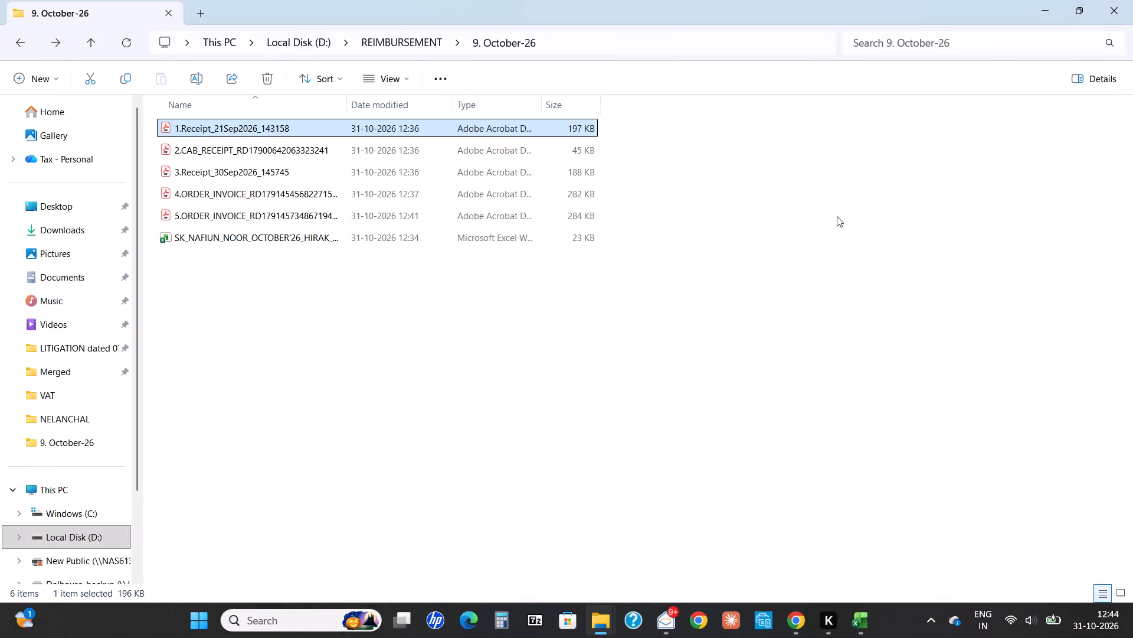
key("alt+Tab")
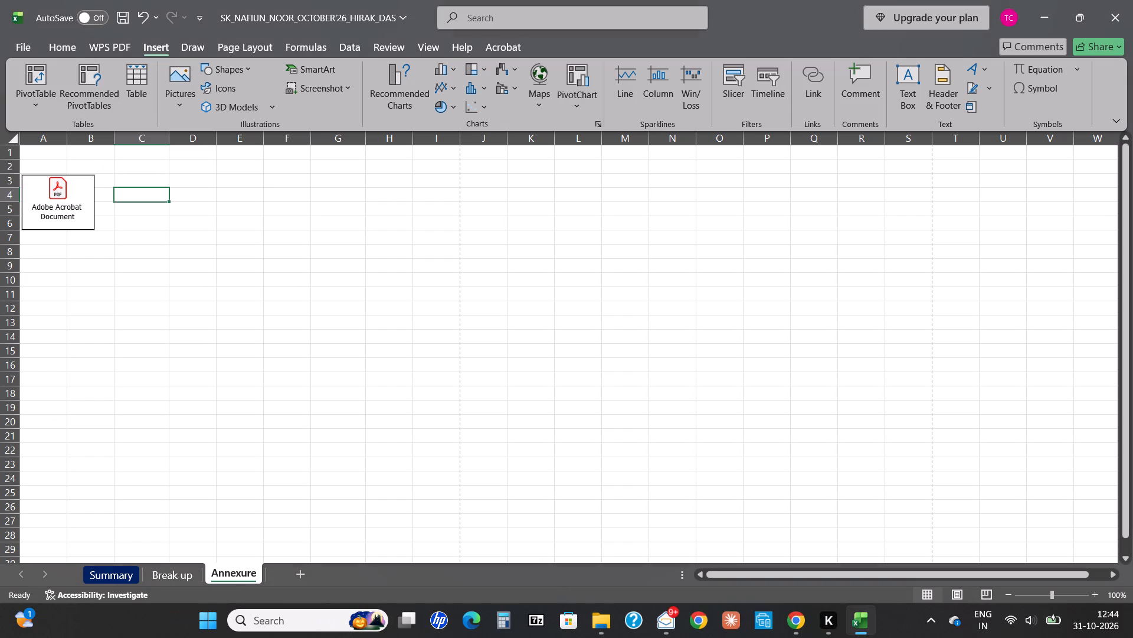
key("ctrl+Page_Up")
key("ctrl+Page_Down")
Enter the date 21/09/2026 in cell C4 beside the PDF icon and move to cell A9.
type("21/09/2026")
key("Return")
key("Return")
key("Return")
key("Return")
key("Return")
key("Left")
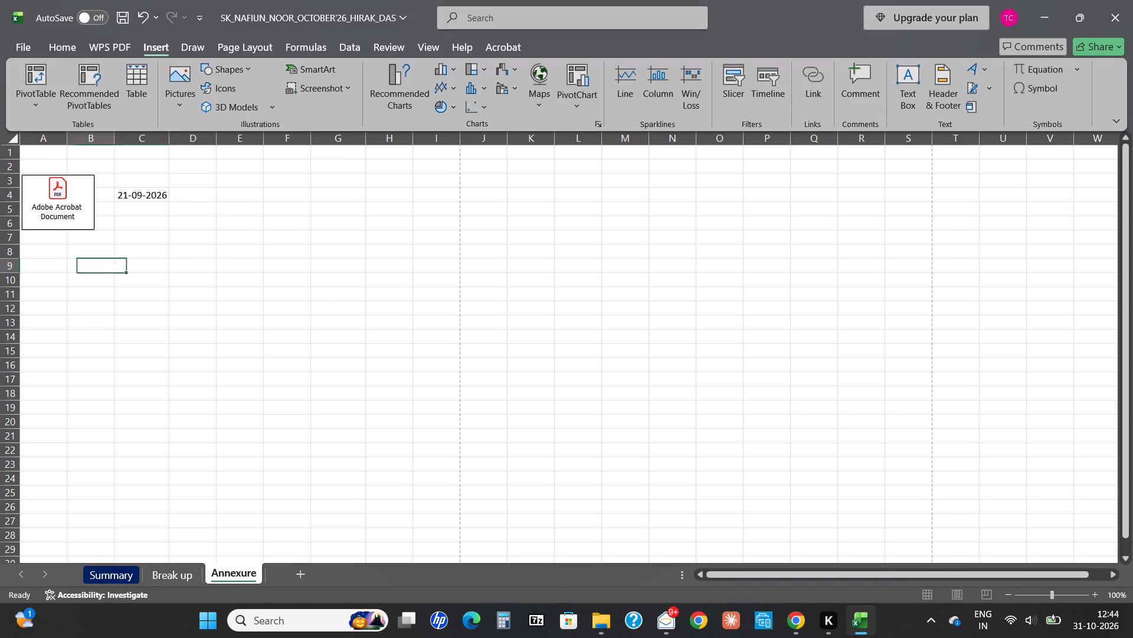
key("Left")
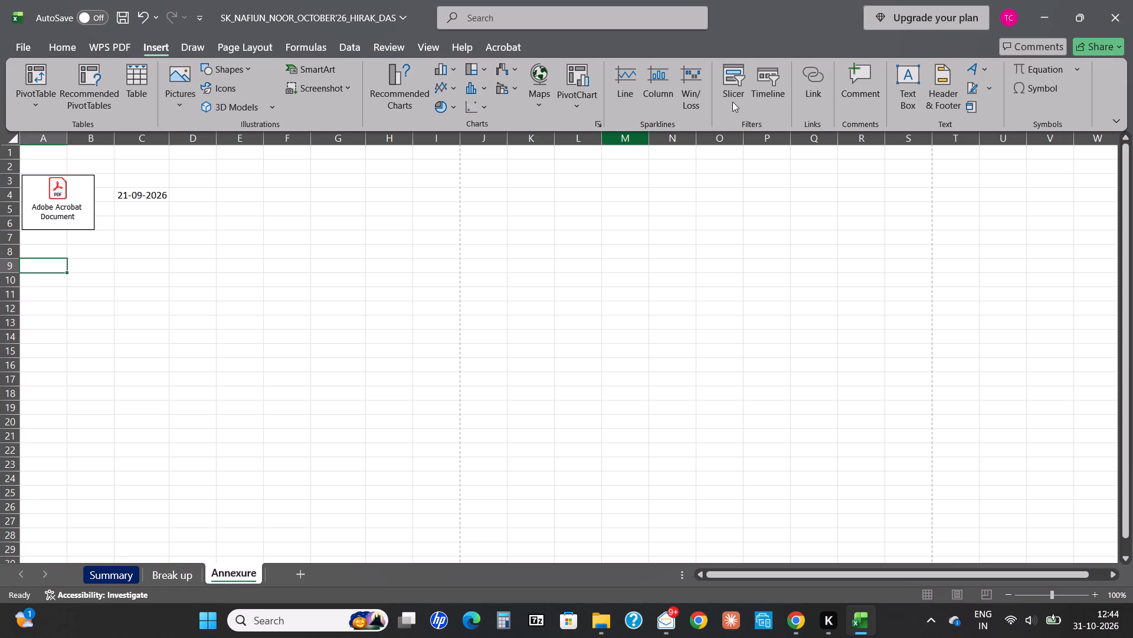
Add the Insert Object command to the Quick Access Toolbar.
left_click(592, 19)
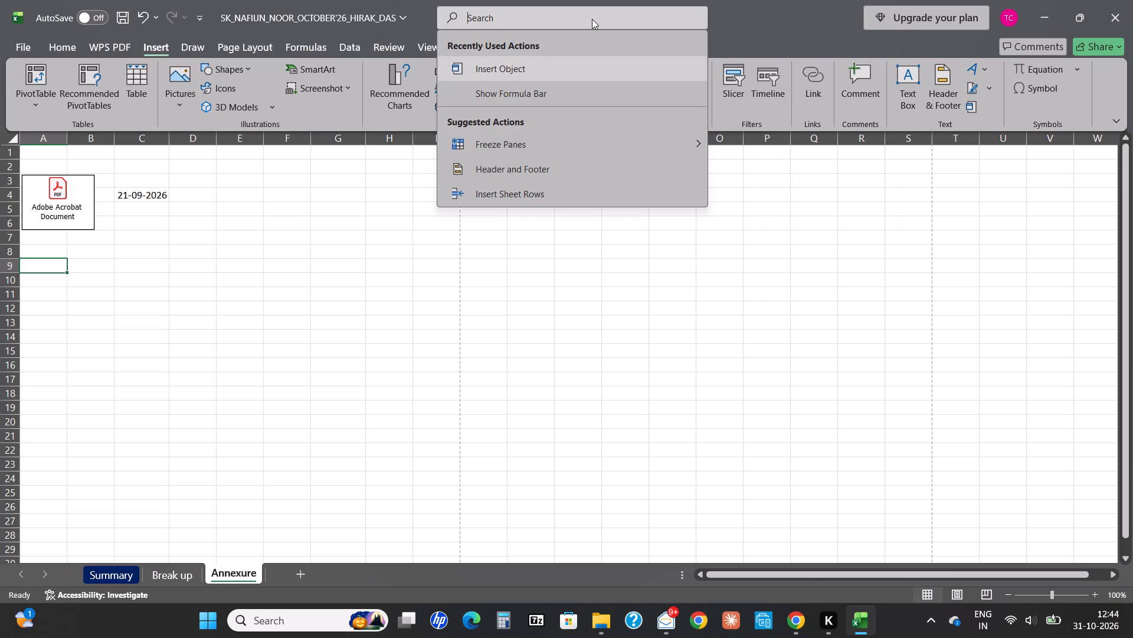
right_click(526, 69)
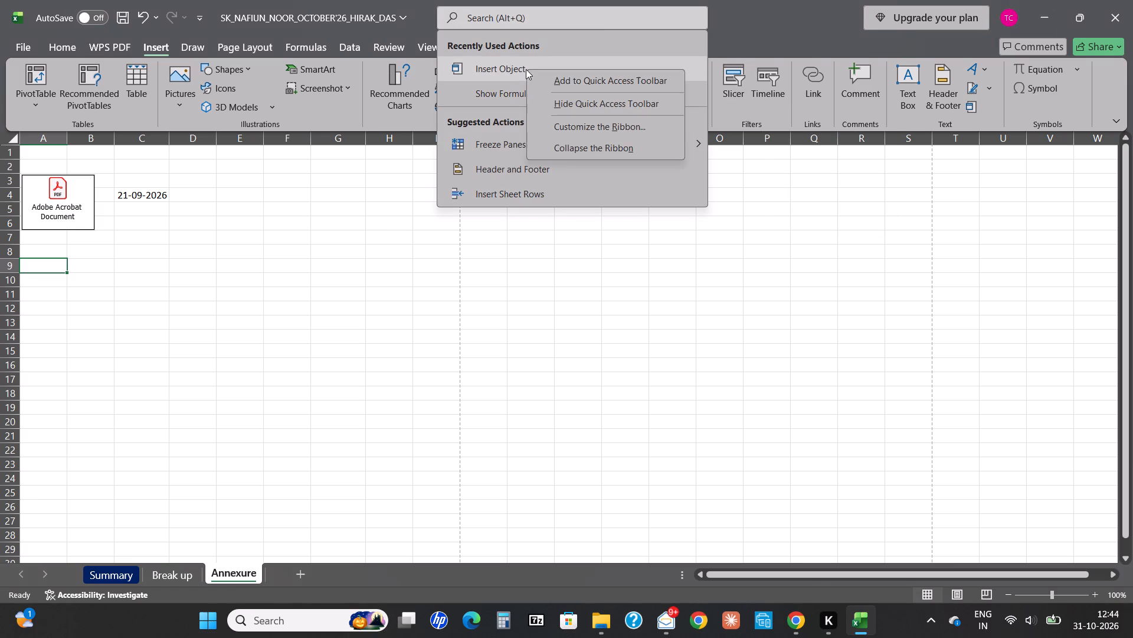
left_click(564, 79)
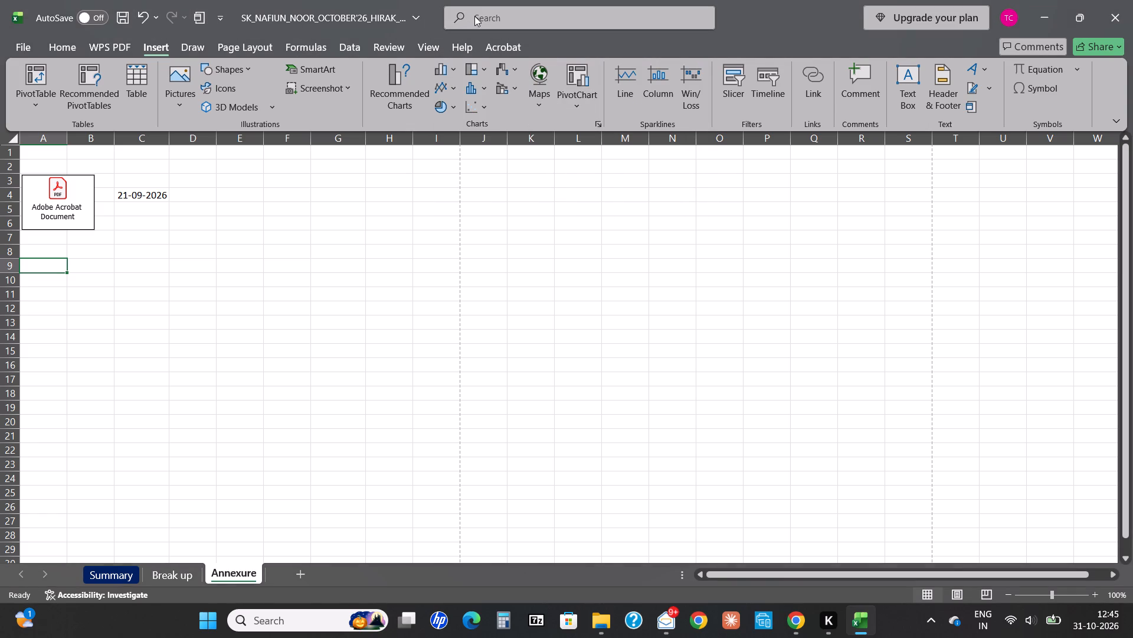
Hide the Quick Access Toolbar.
left_click(499, 17)
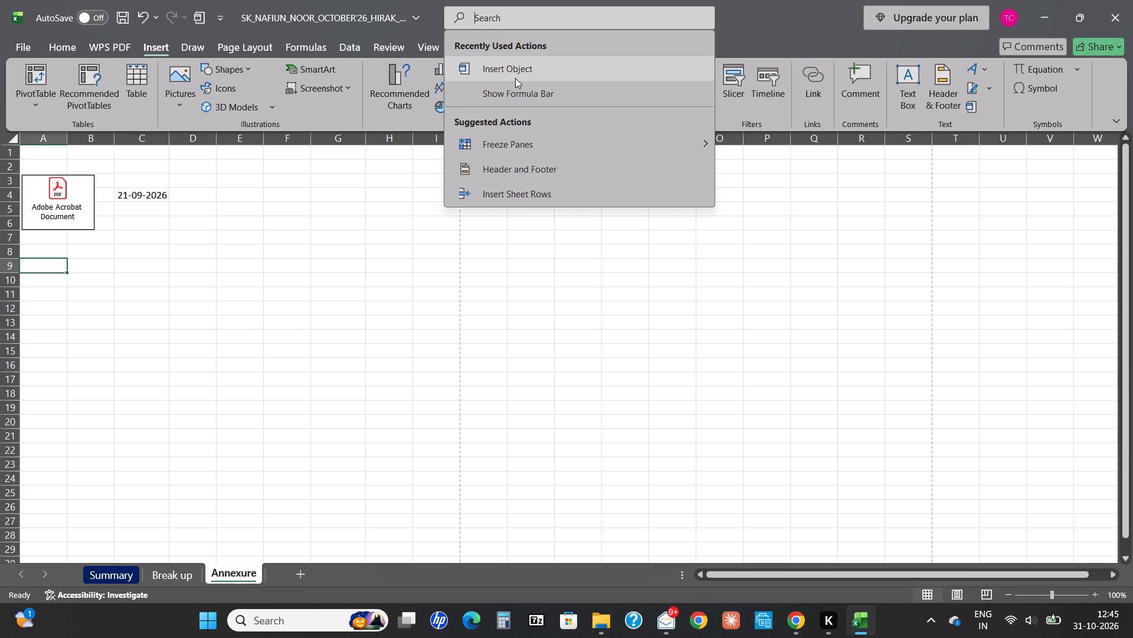
right_click(519, 76)
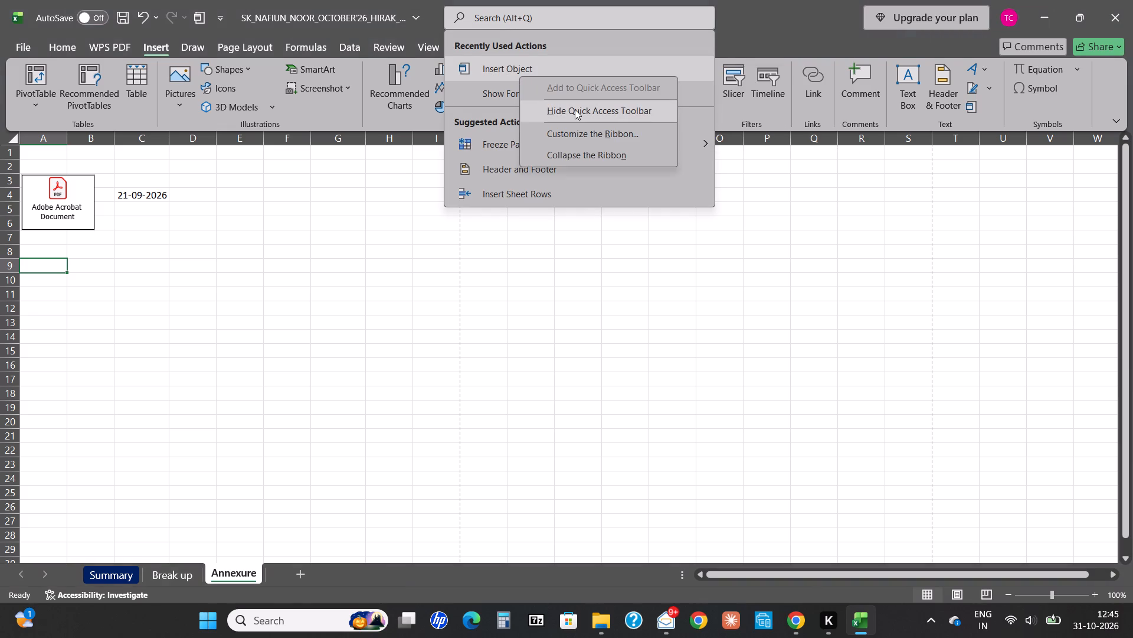
left_click(608, 109)
right_click(605, 12)
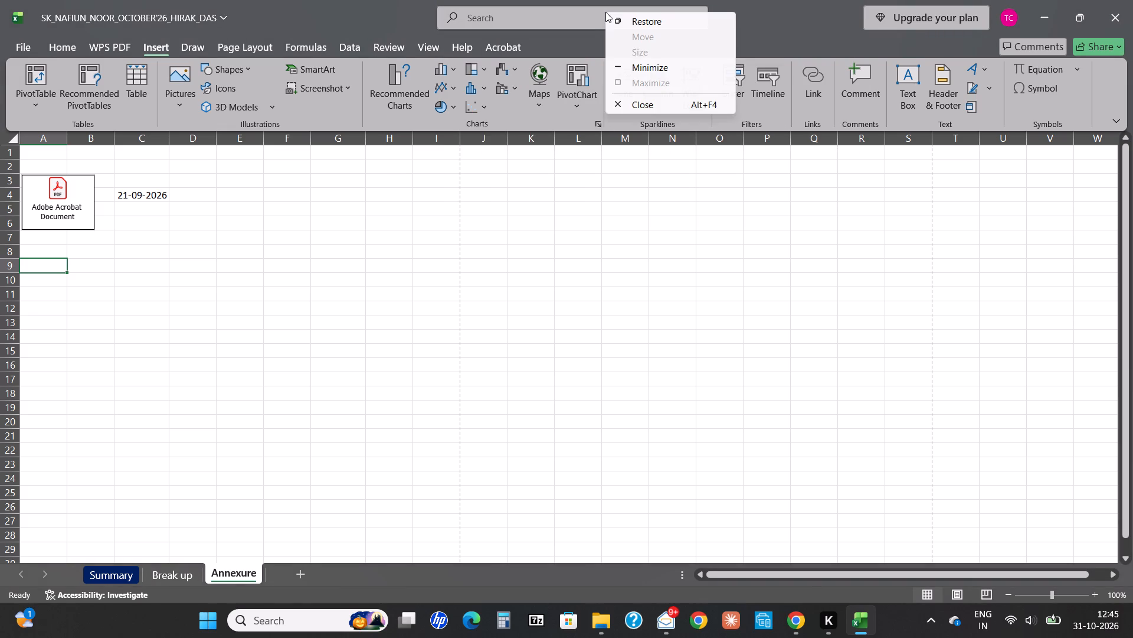
left_click(586, 21)
right_click(586, 21)
right_click(586, 21)
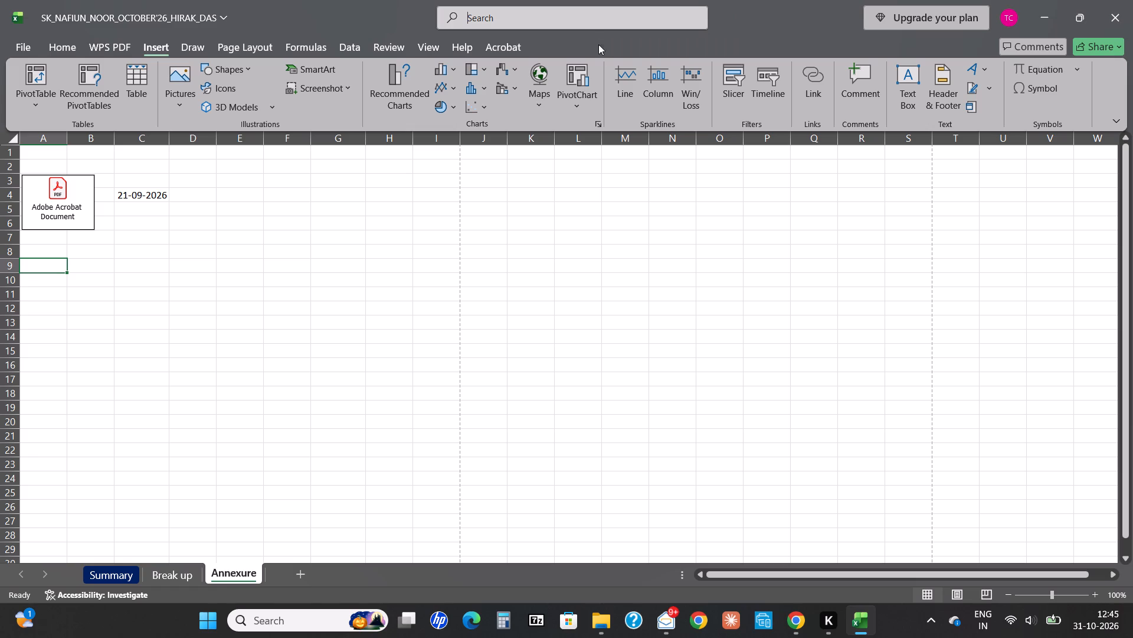
Embed the 2.CAB_RECEIPT PDF from the 9. October-26 folder at cell A9 as an Adobe Acrobat Document displayed as an icon.
left_click(567, 22)
key("i")
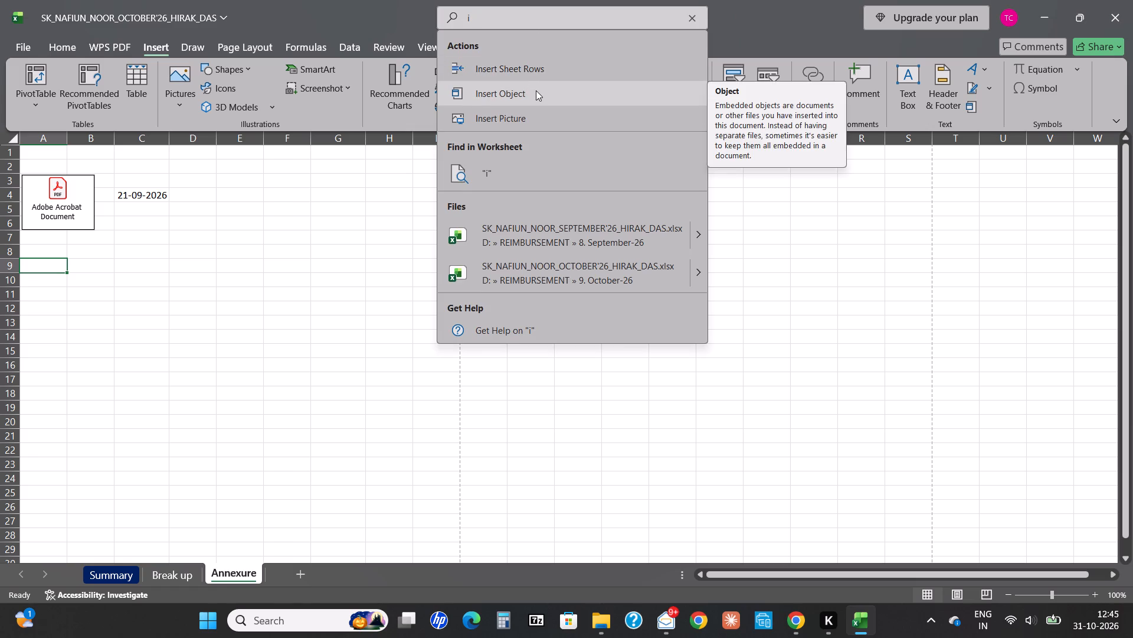
key("Down")
key("Down")
key("Return")
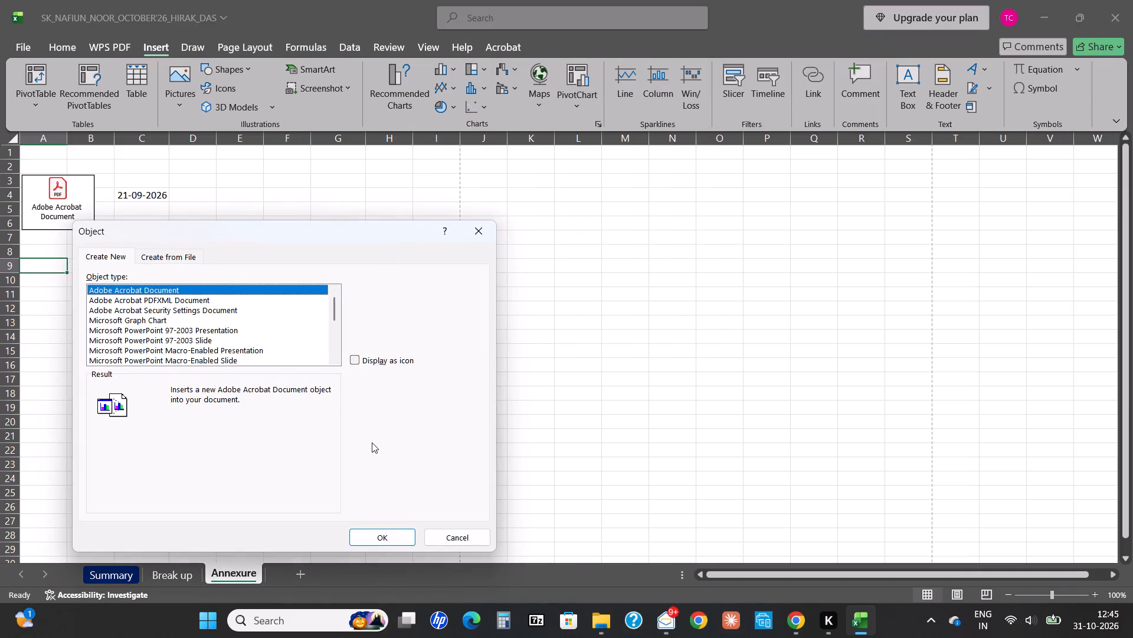
left_click(353, 362)
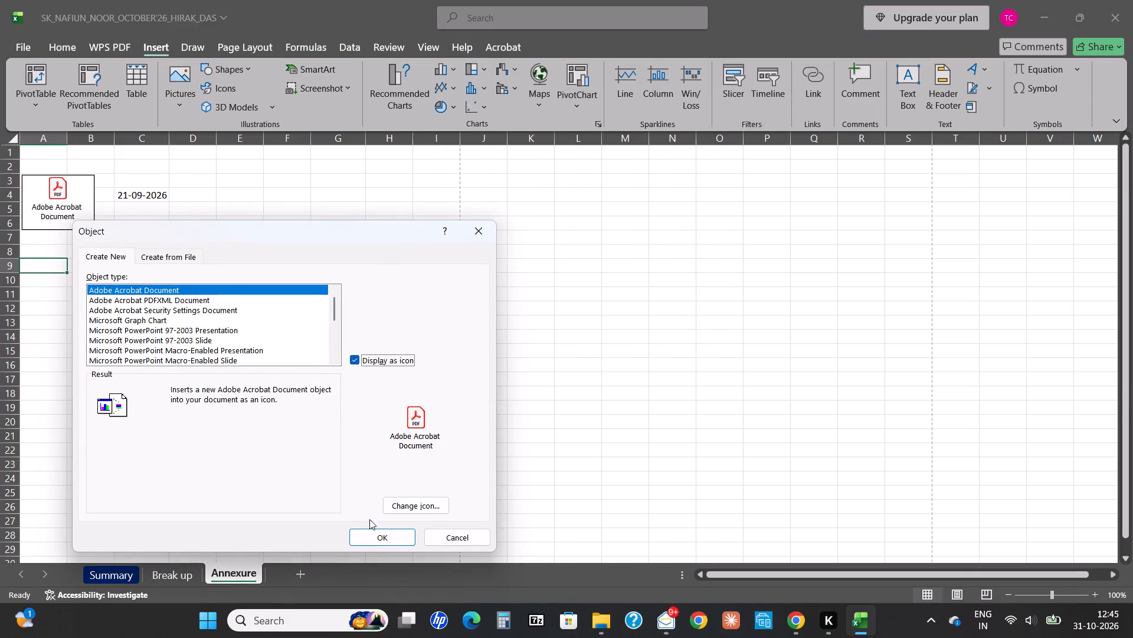
left_click(373, 539)
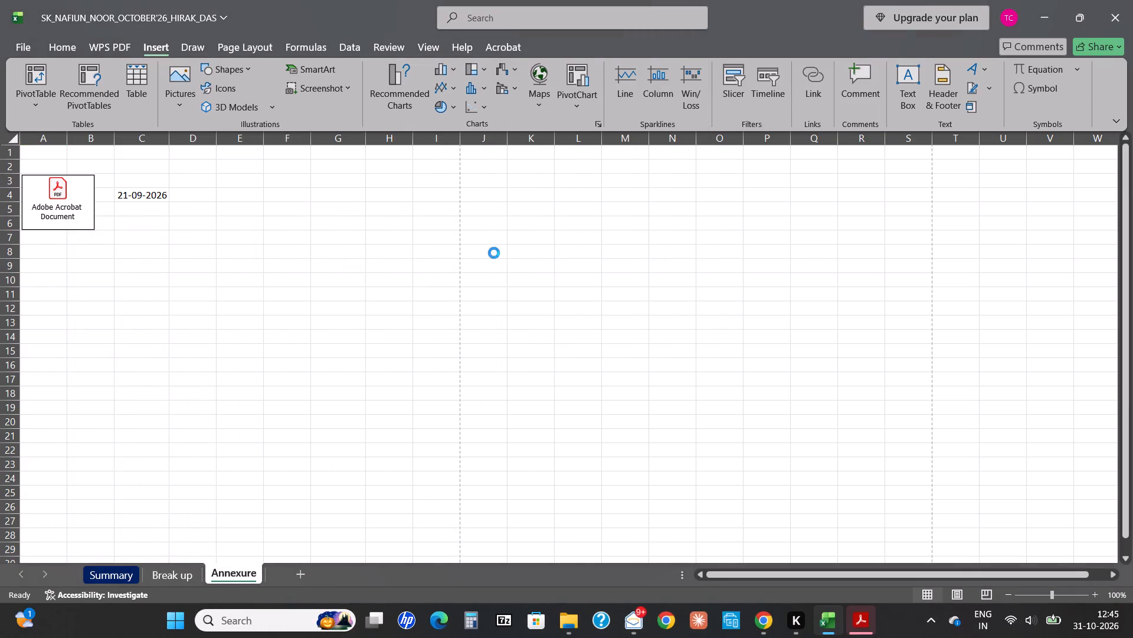
key("alt+Tab")
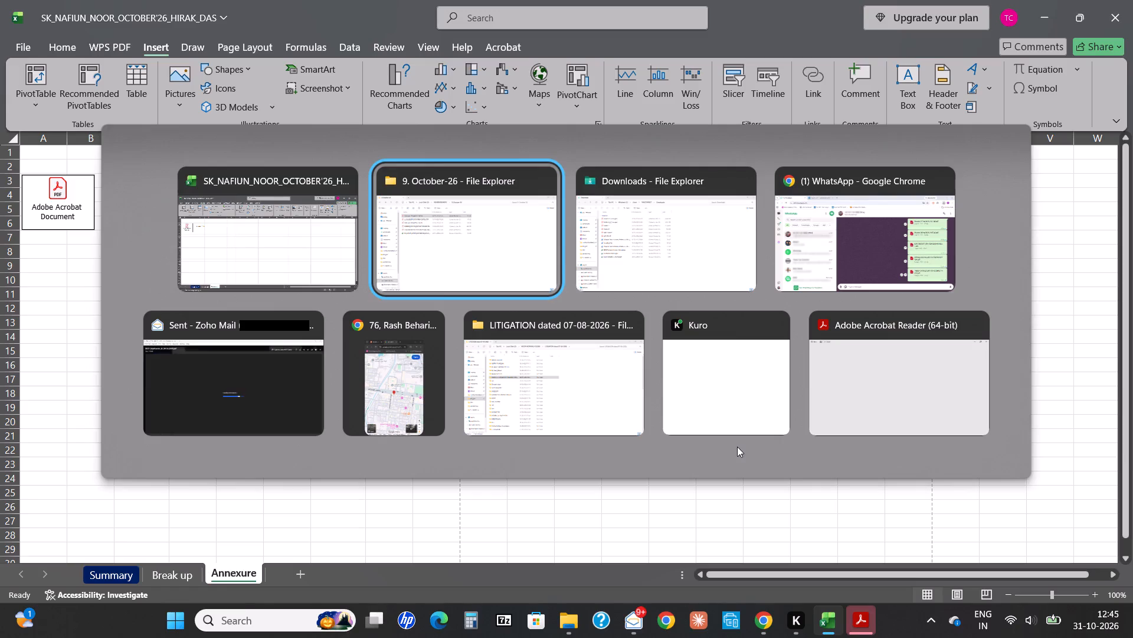
key("alt+Left")
key("alt+Left")
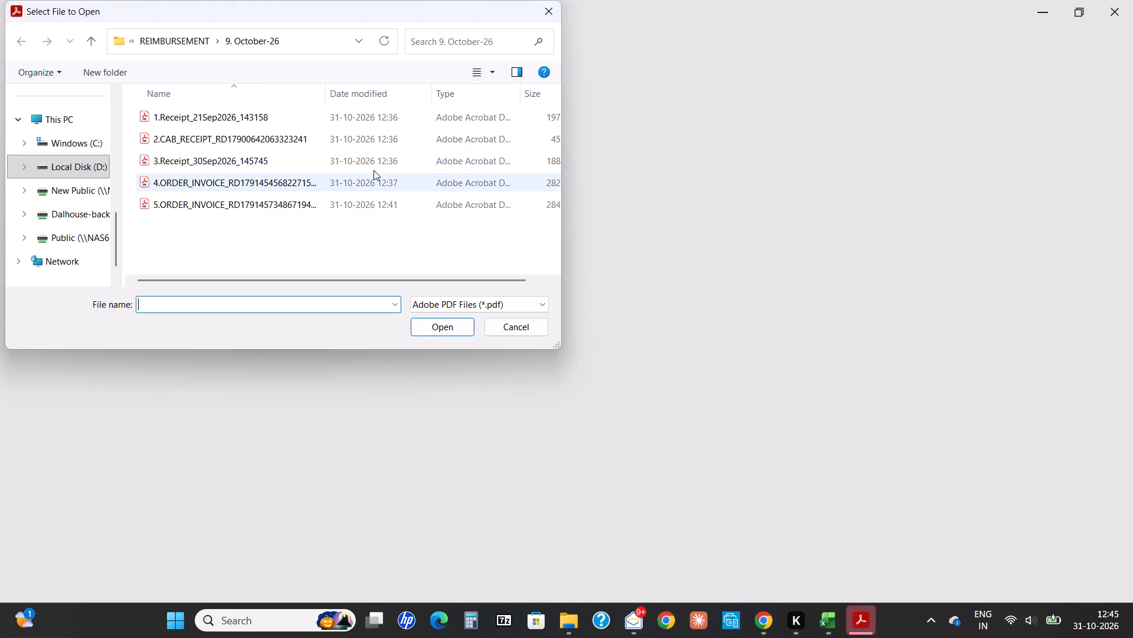
left_click_drag(343, 128, 347, 134)
double_click(347, 134)
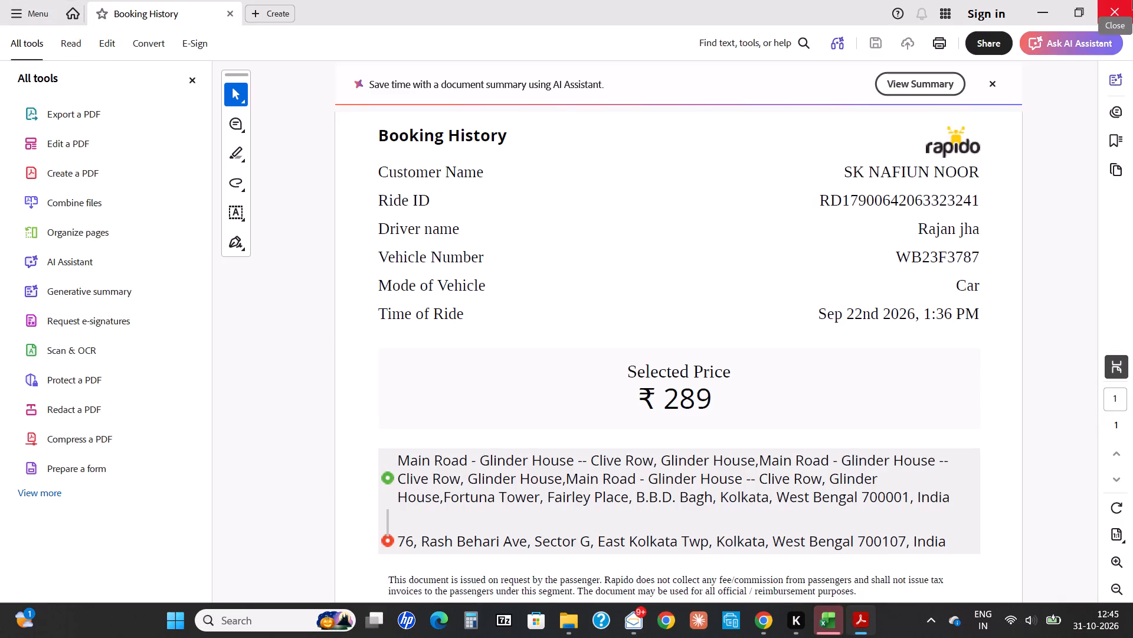
left_click(1132, 0)
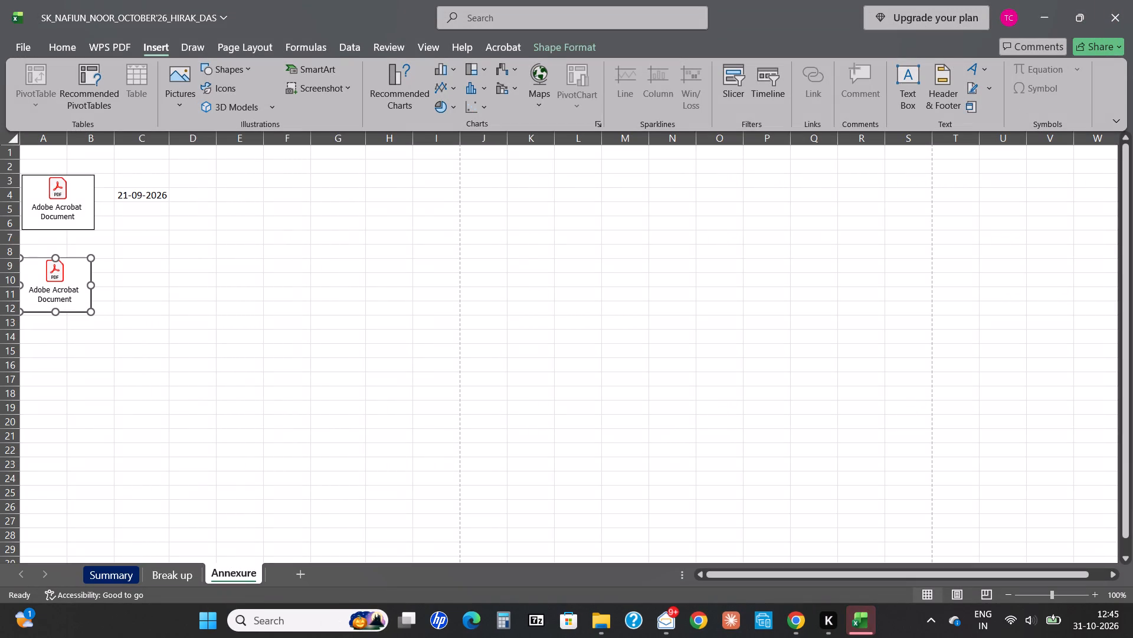
Nudge the second PDF icon slightly to the right to line it up with the icon above.
key("Right")
key("Right")
key("Right")
key("Right")
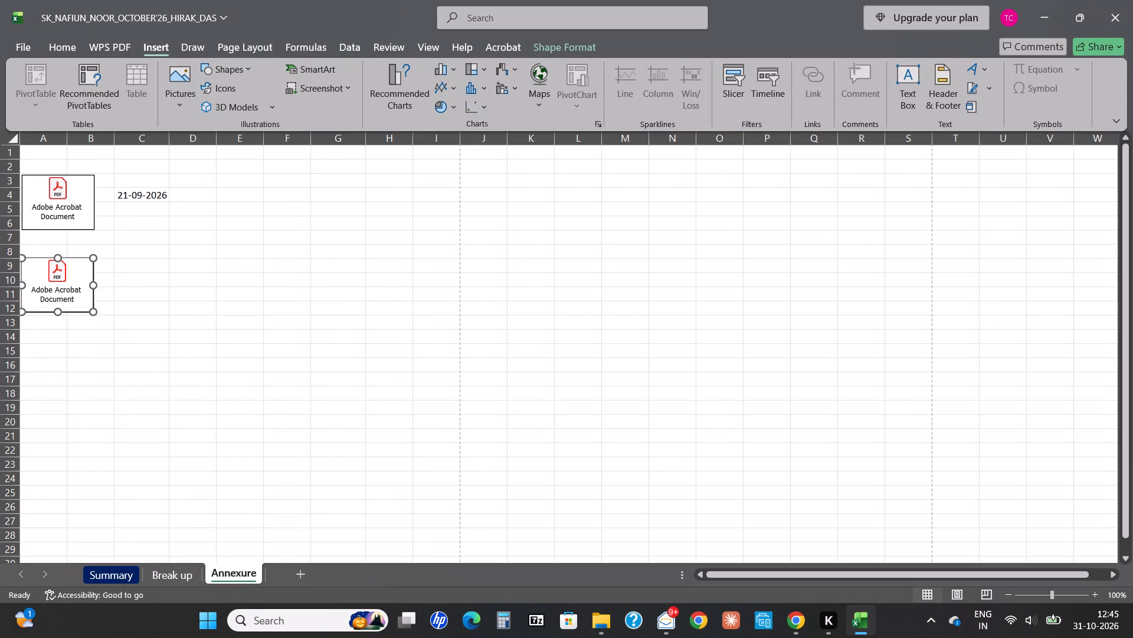
Enter the date 22/09/2026 in cell C9 beside the second PDF icon and move to cell A15.
left_click(155, 270)
type("22/09/2026")
key("Return")
key("Return")
key("Return")
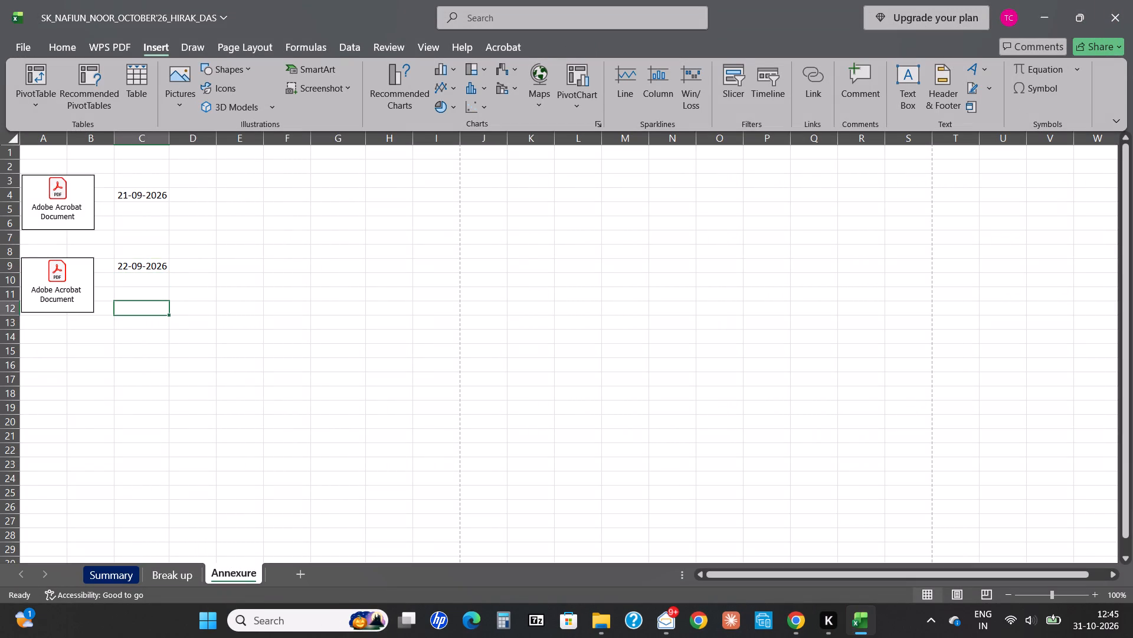
key("Return")
key("Return")
key("Return")
key("Left")
key("Left")
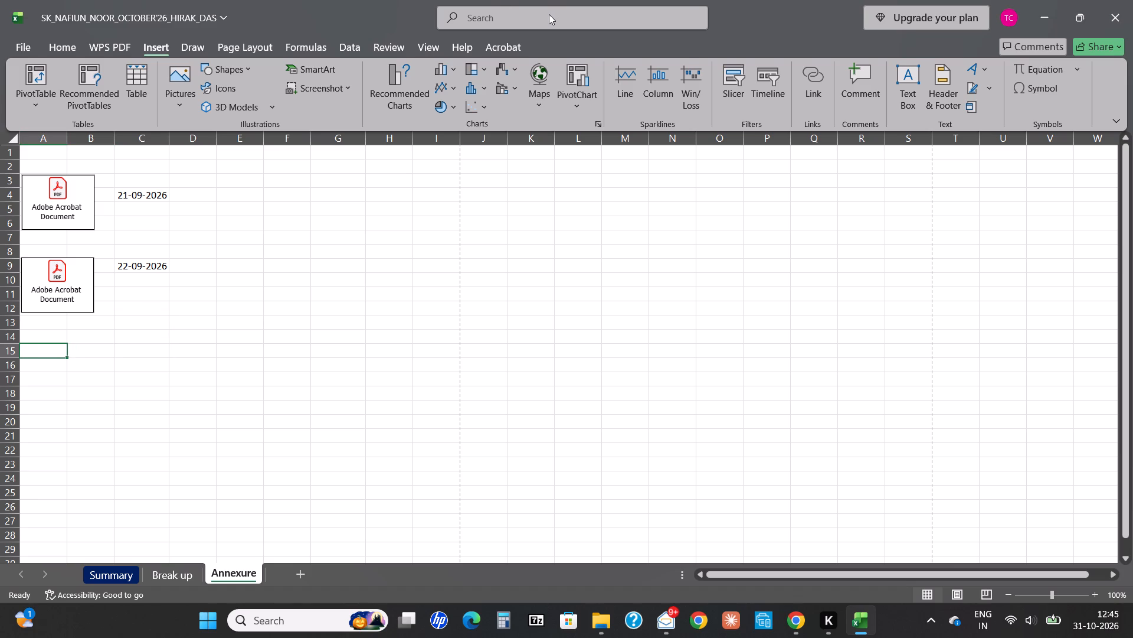
Show the formula bar.
left_click(497, 17)
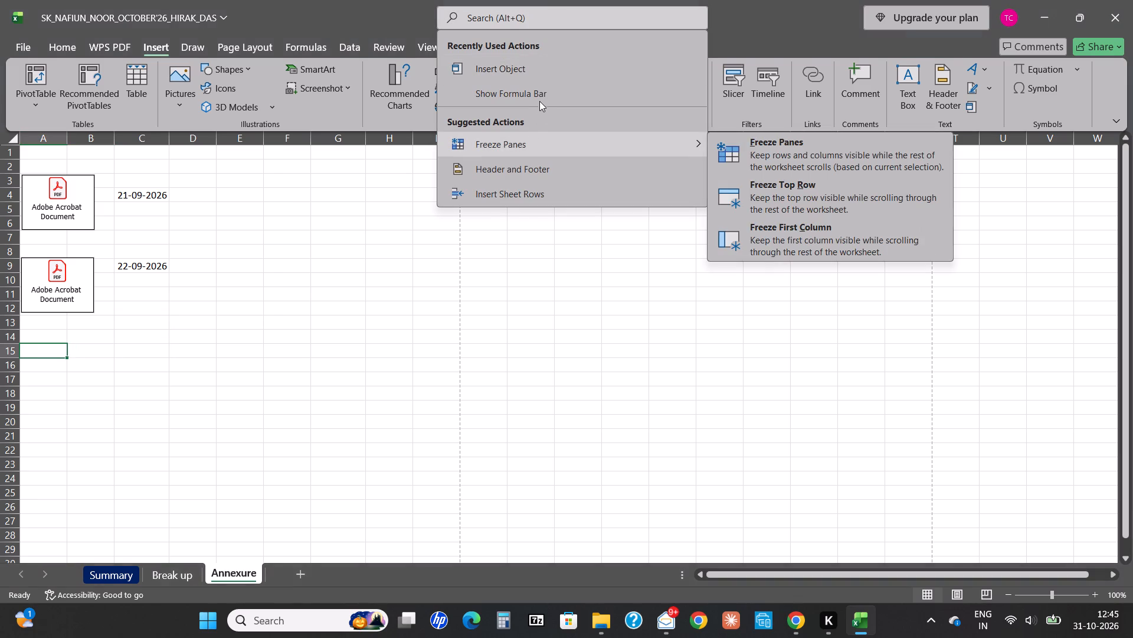
left_click(542, 97)
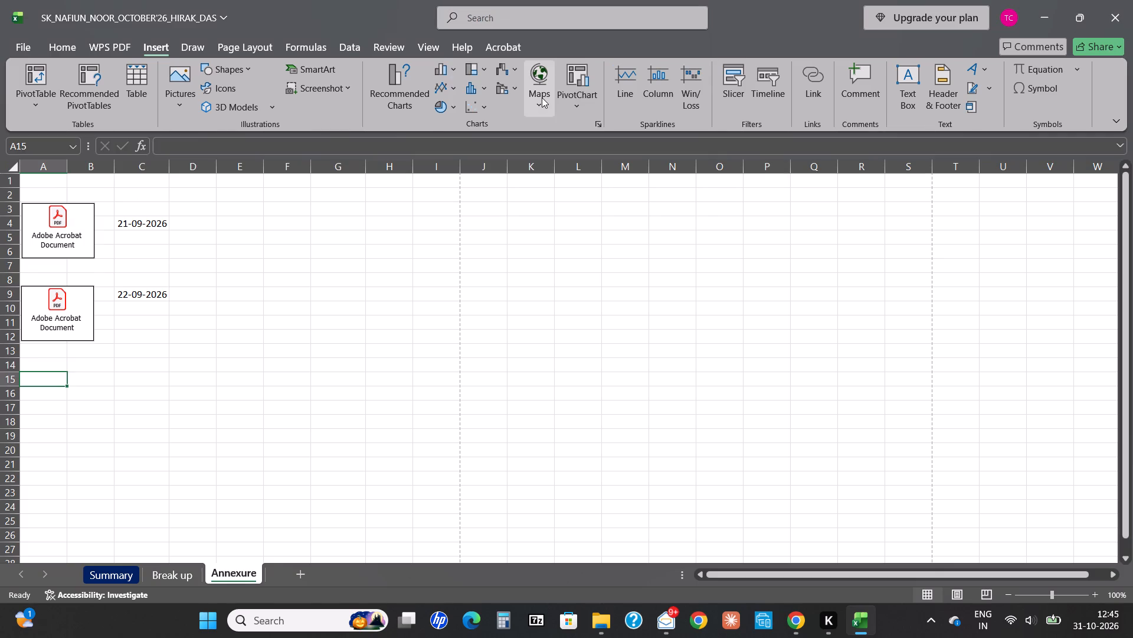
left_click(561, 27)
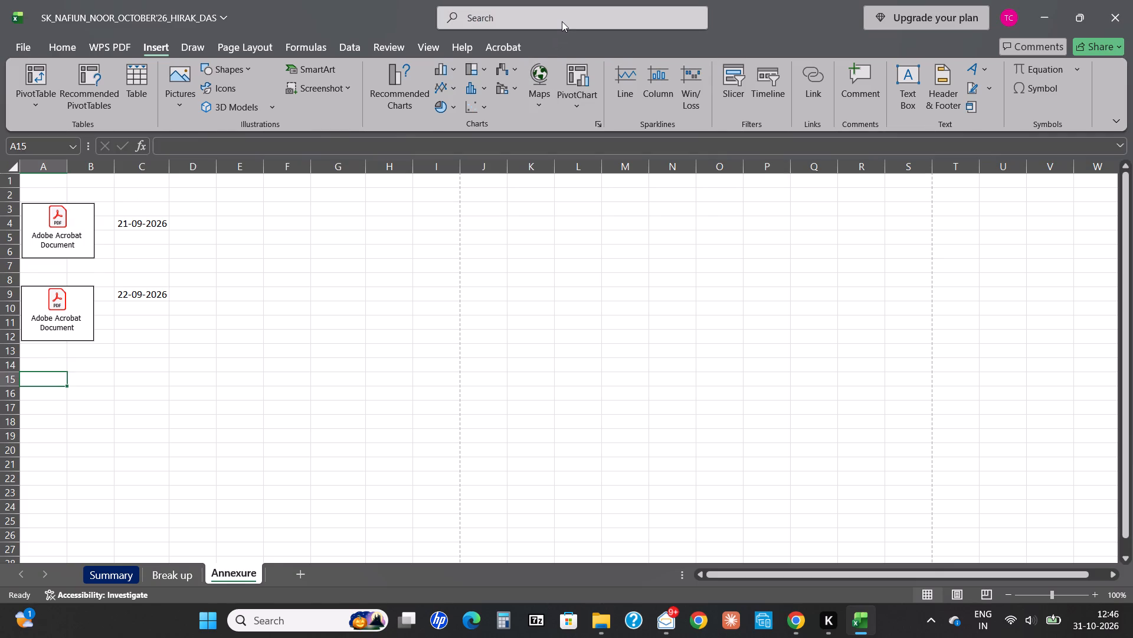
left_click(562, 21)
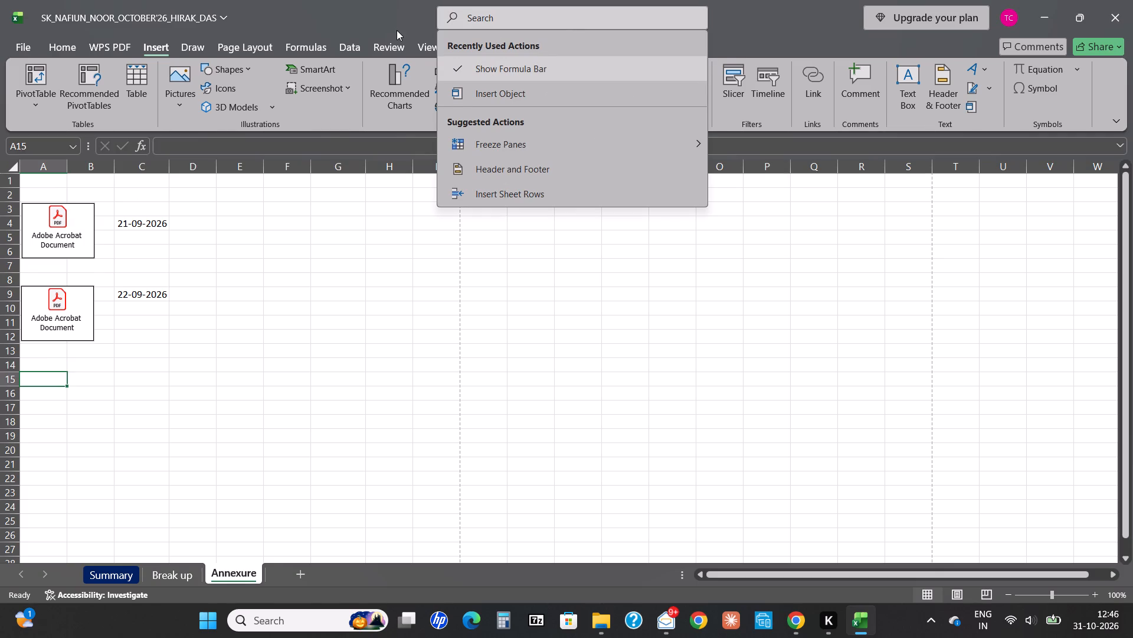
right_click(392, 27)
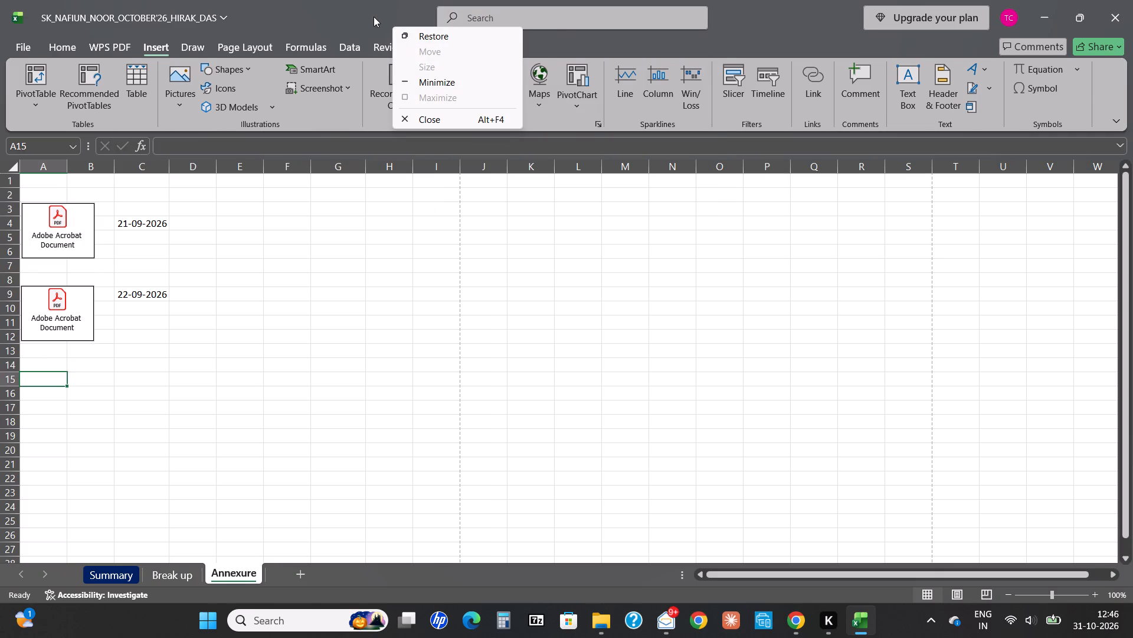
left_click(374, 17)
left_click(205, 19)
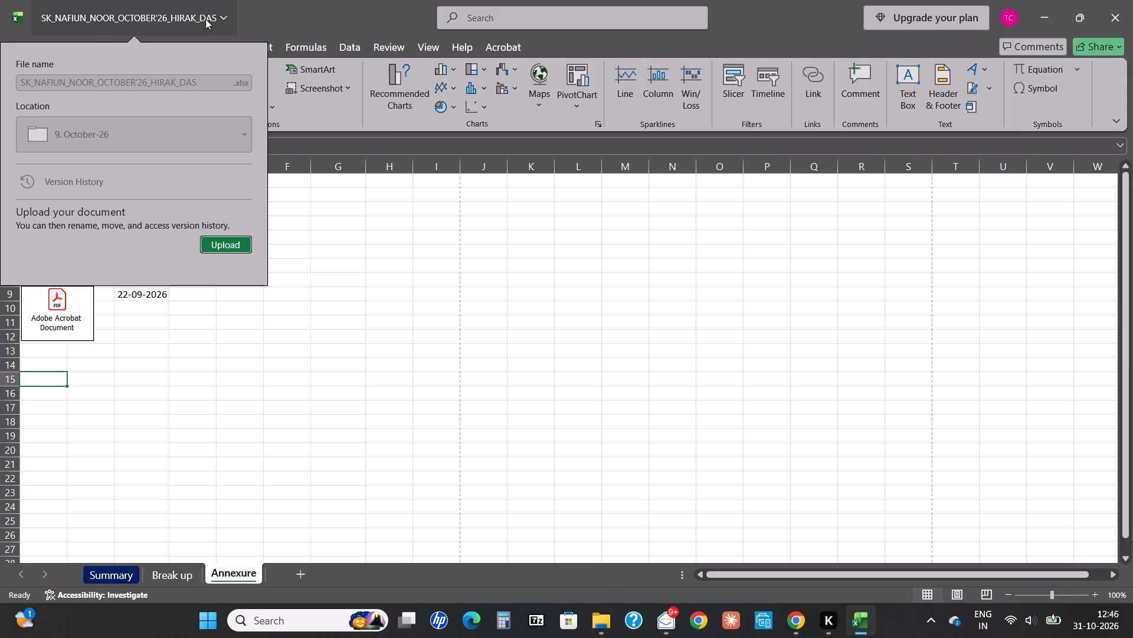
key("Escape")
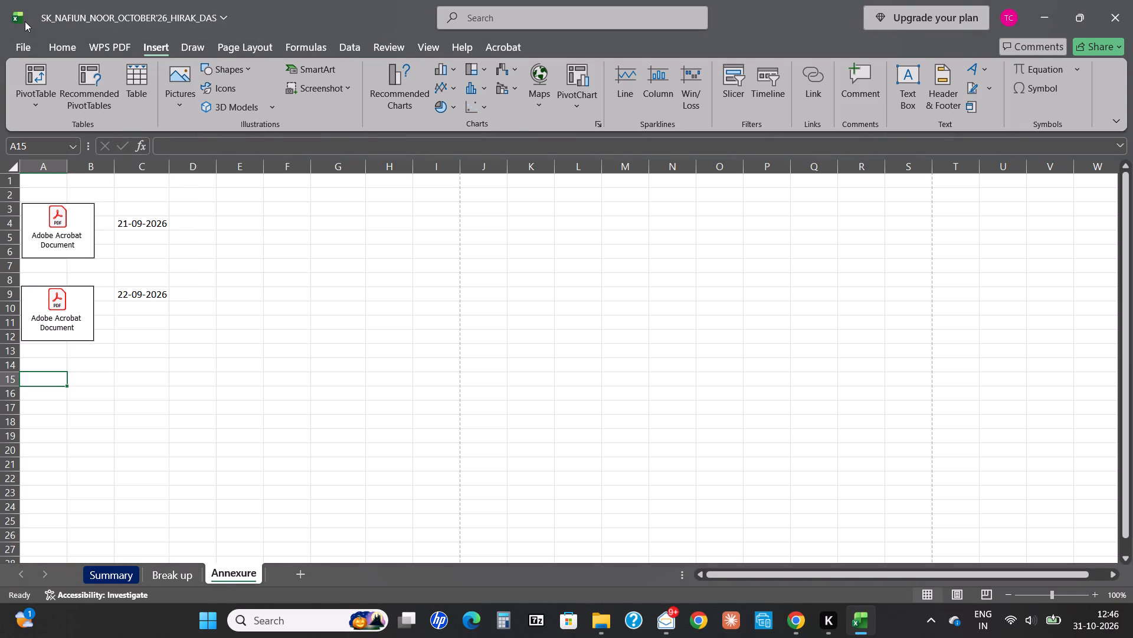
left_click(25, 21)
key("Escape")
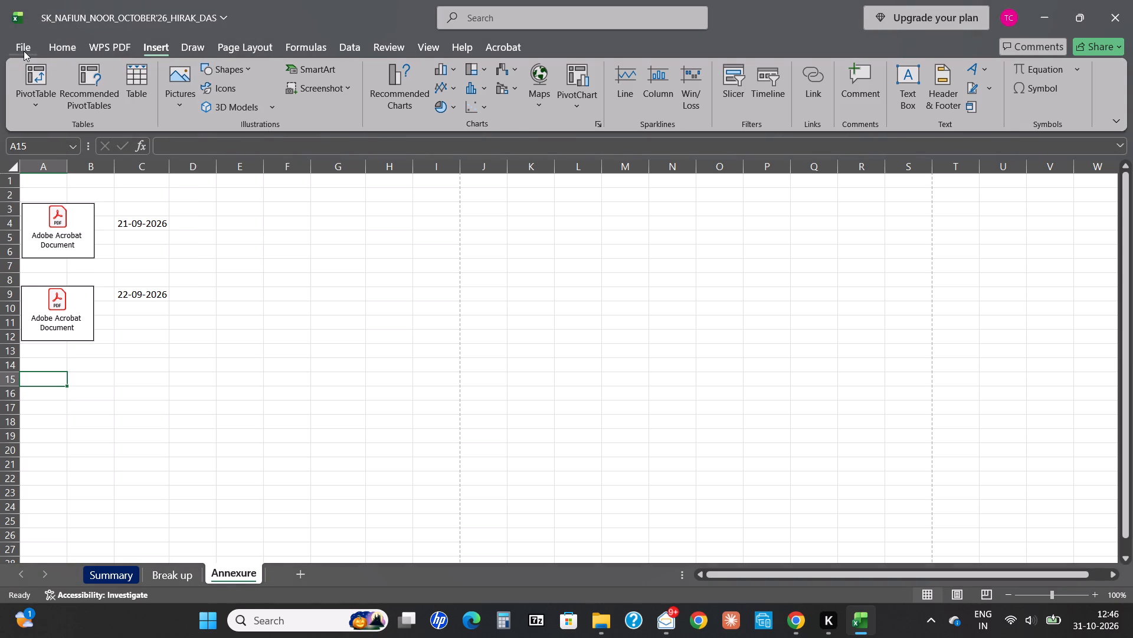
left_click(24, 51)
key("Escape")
Embed 3.Receipt_30Sep2026_145745 from the 9. October-26 folder at cell A15 as an Adobe Acrobat Document displayed as an icon.
left_click(611, 18)
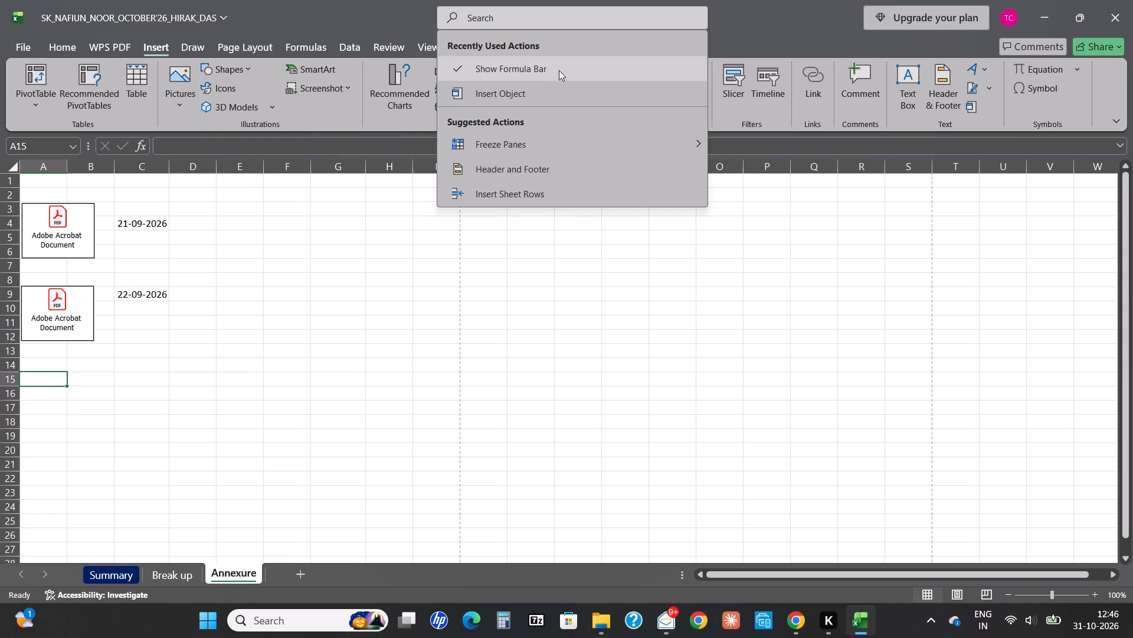
left_click(552, 87)
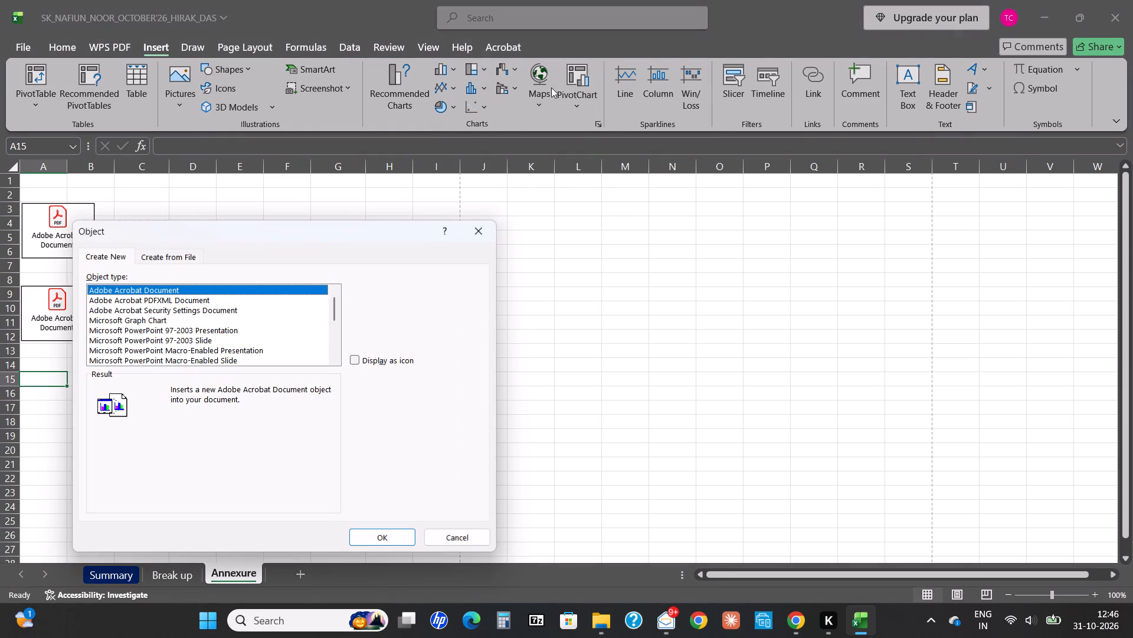
left_click(351, 356)
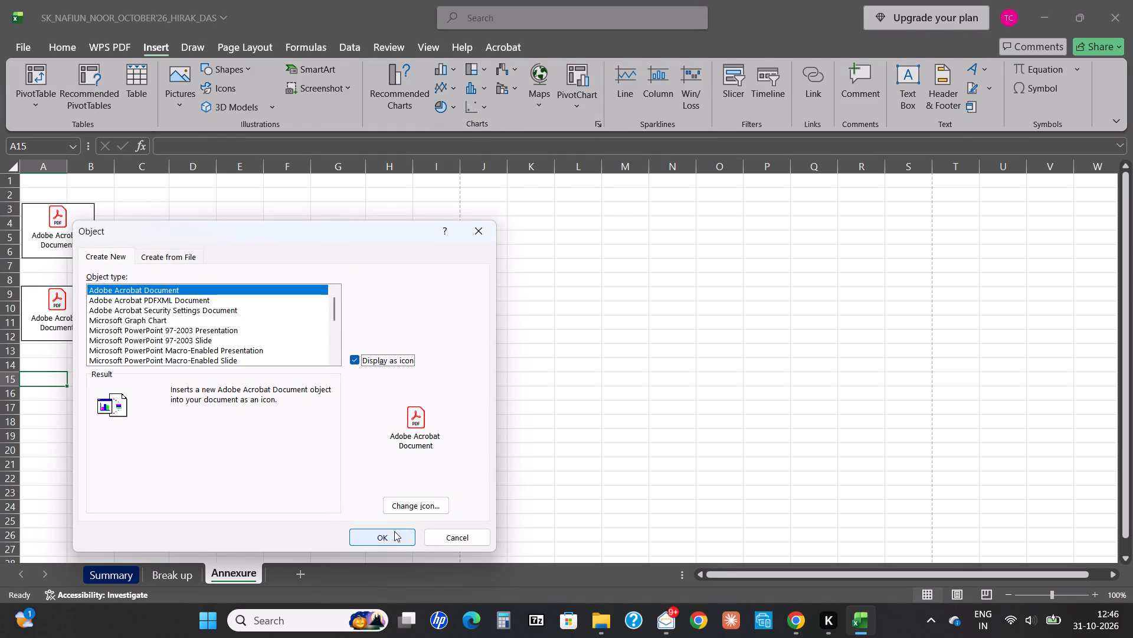
left_click(394, 531)
key("alt+Tab")
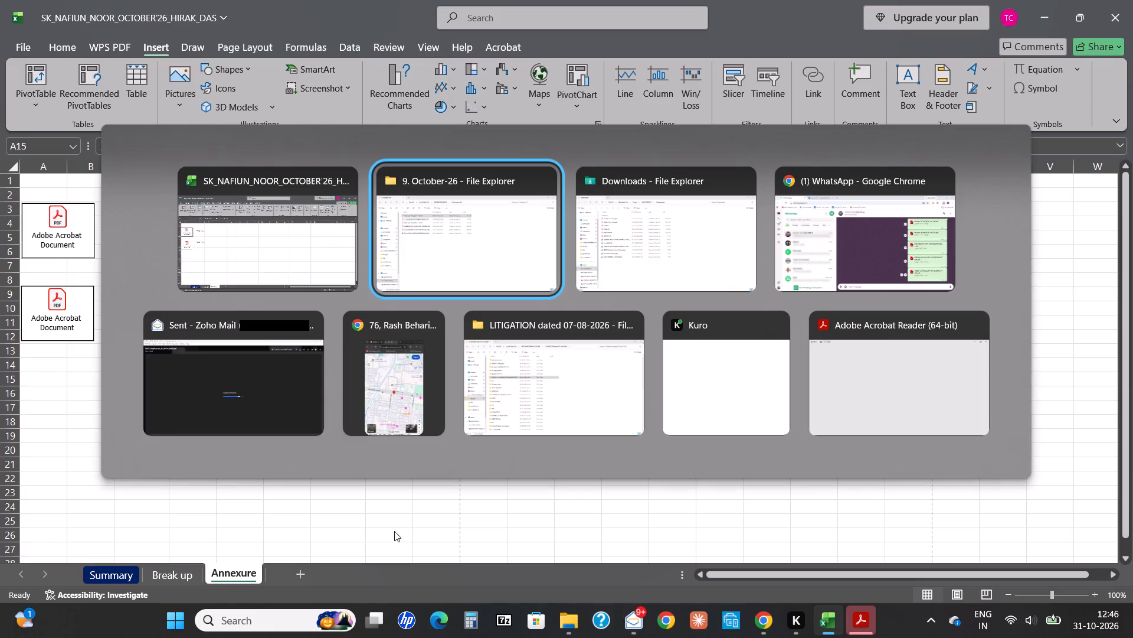
key("alt+Left")
key("alt+Left")
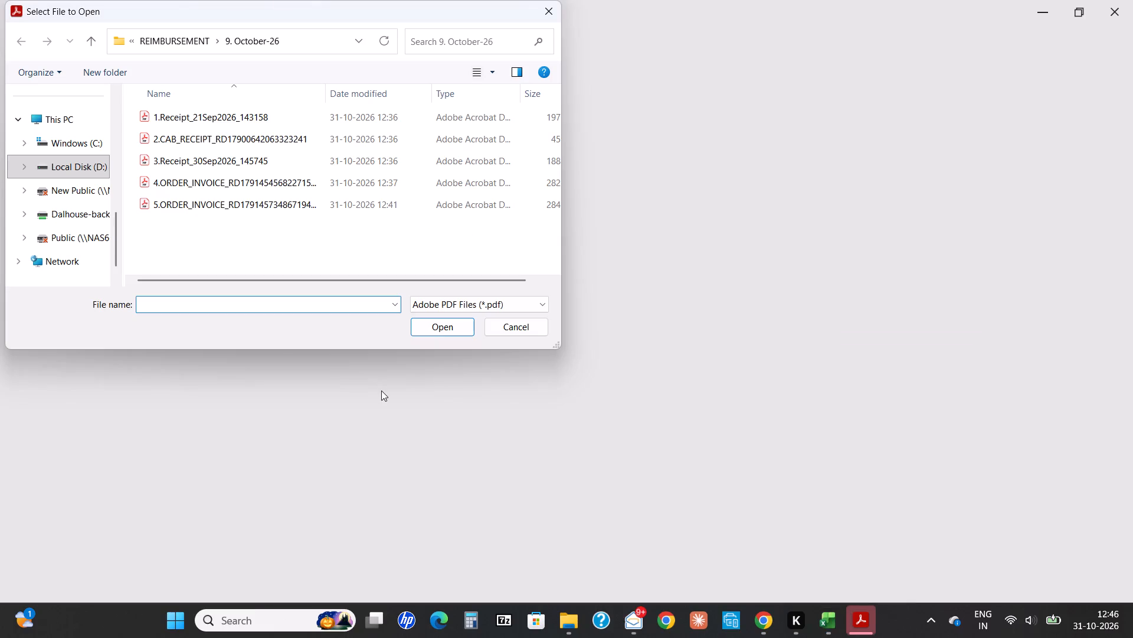
double_click(369, 162)
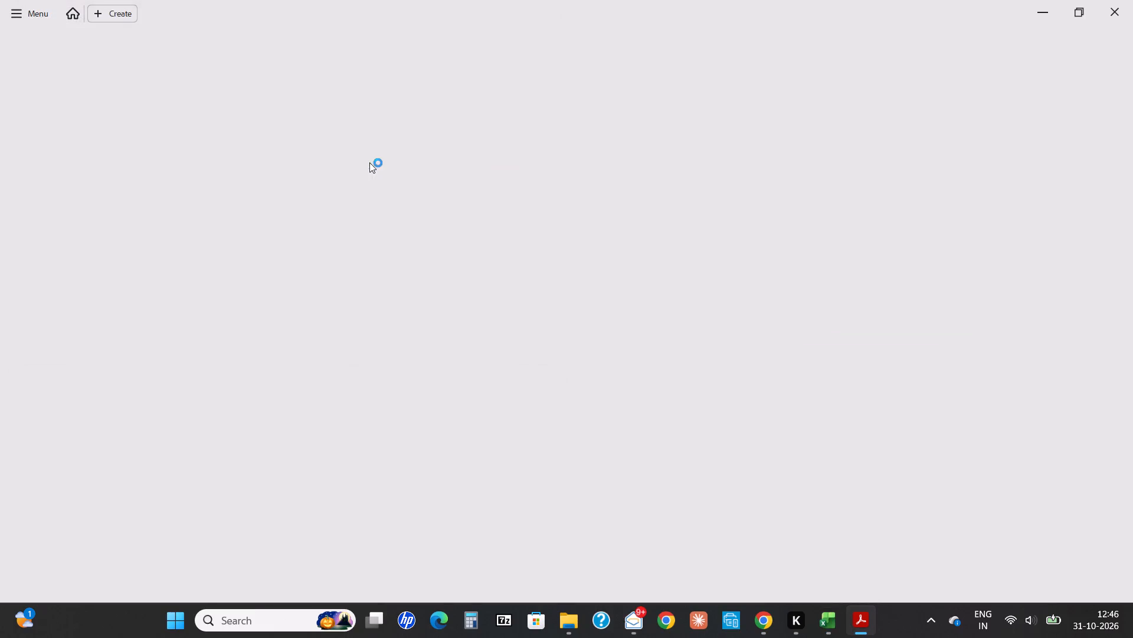
left_click(1132, 0)
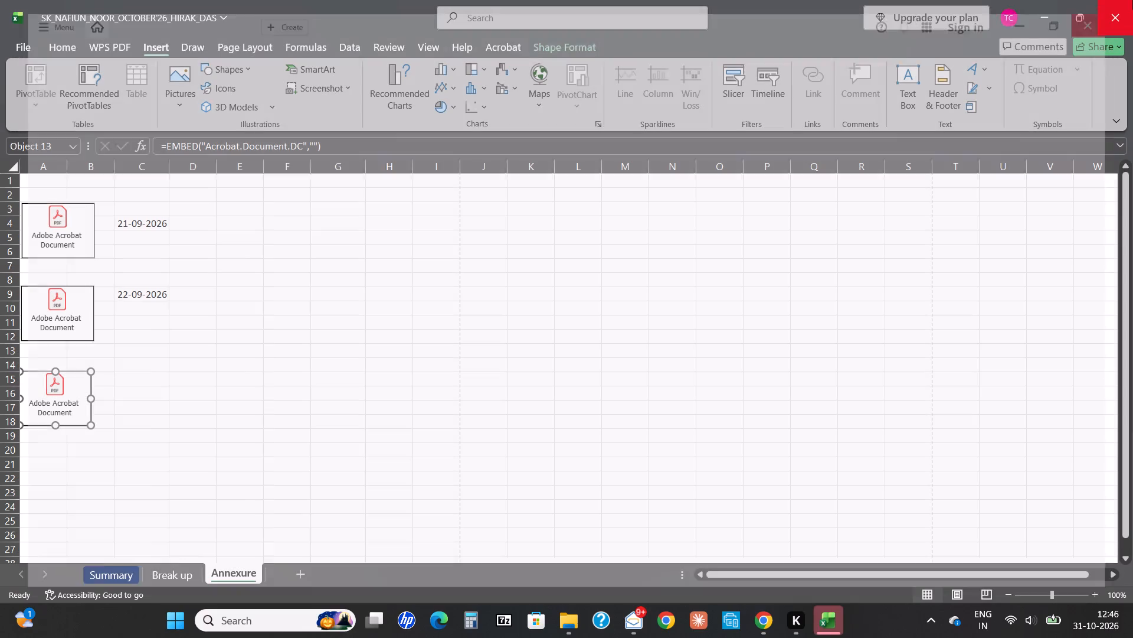
Nudge the third PDF icon slightly to the right to line it up with the icons above.
key("Right")
key("Right")
key("Right")
key("Right")
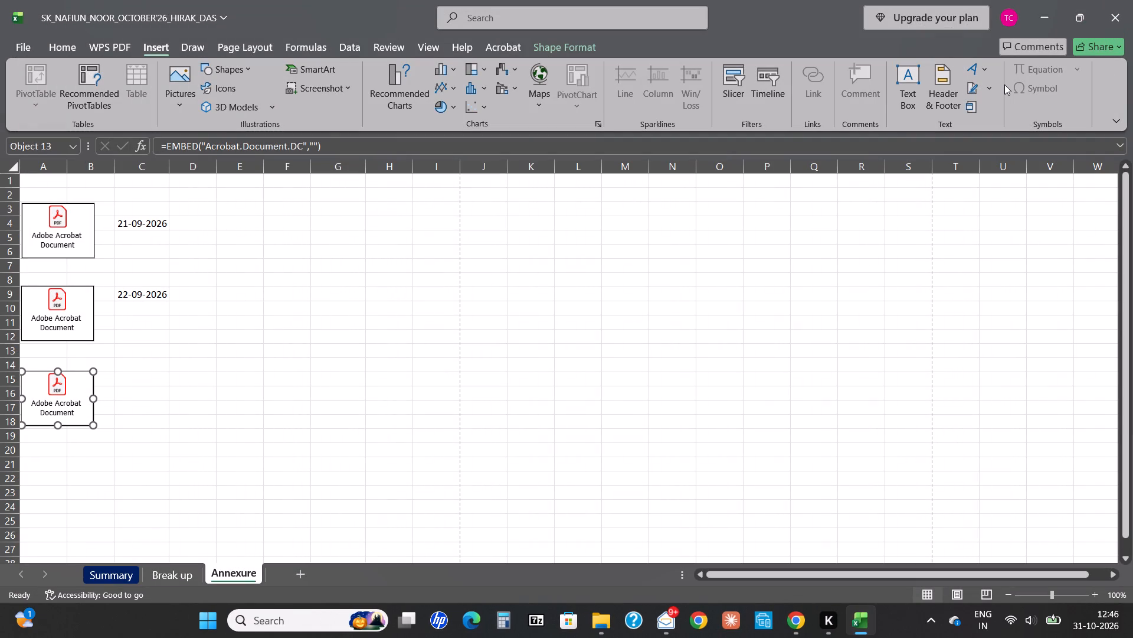
key("Right")
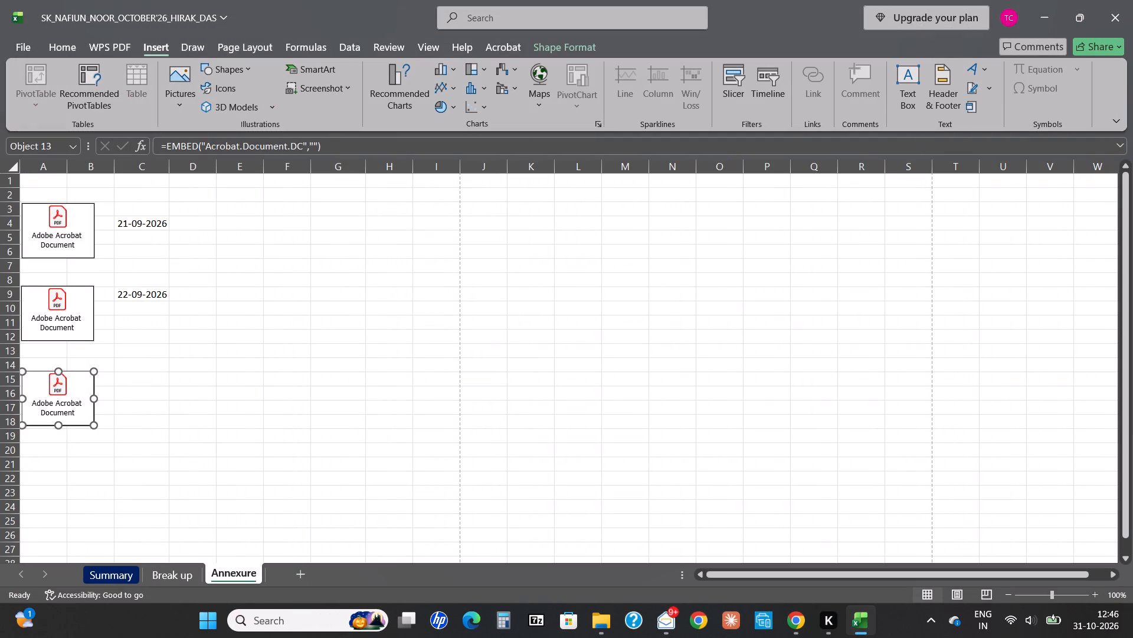
Enter the date 30/09/2026 in cell C15 beside the third PDF icon.
left_click(150, 375)
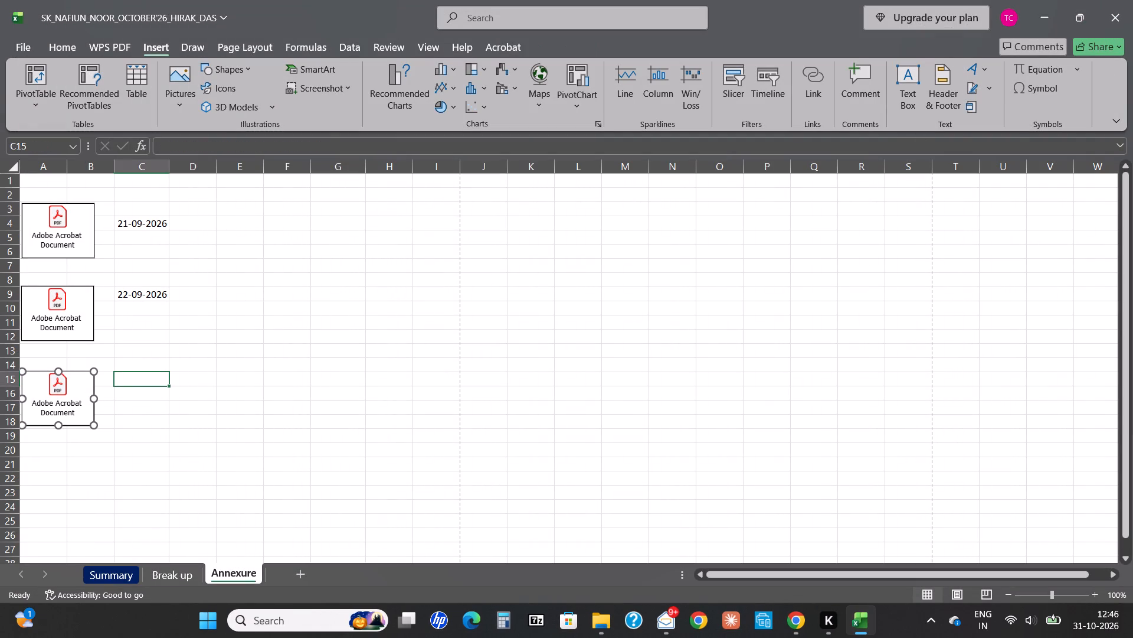
type("300")
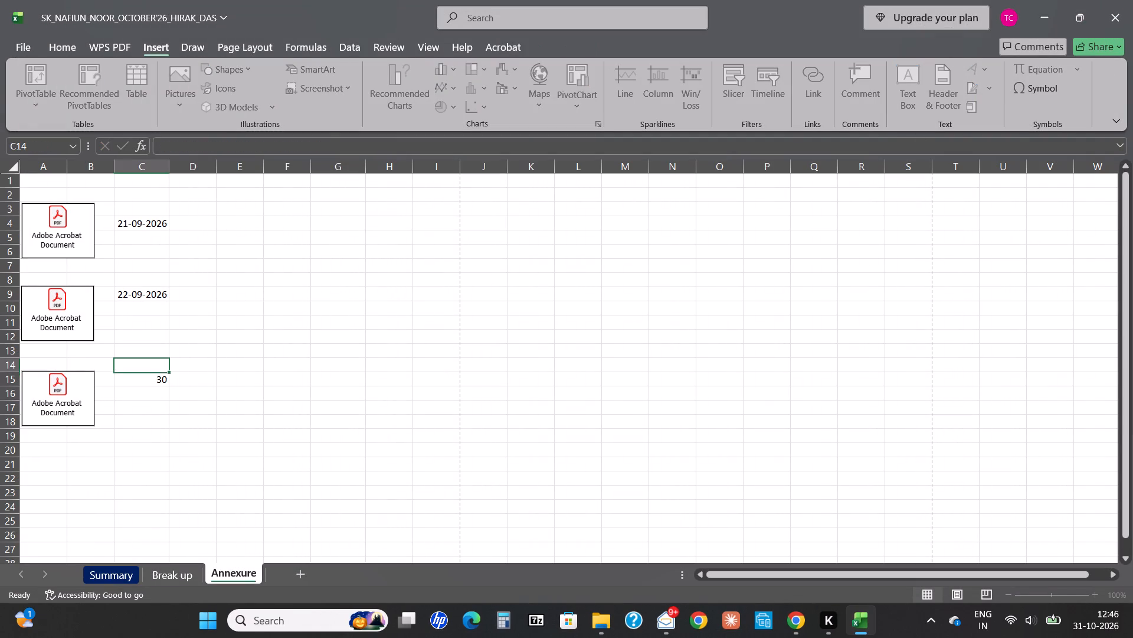
key("Down")
key("Page_Down")
key("Insert")
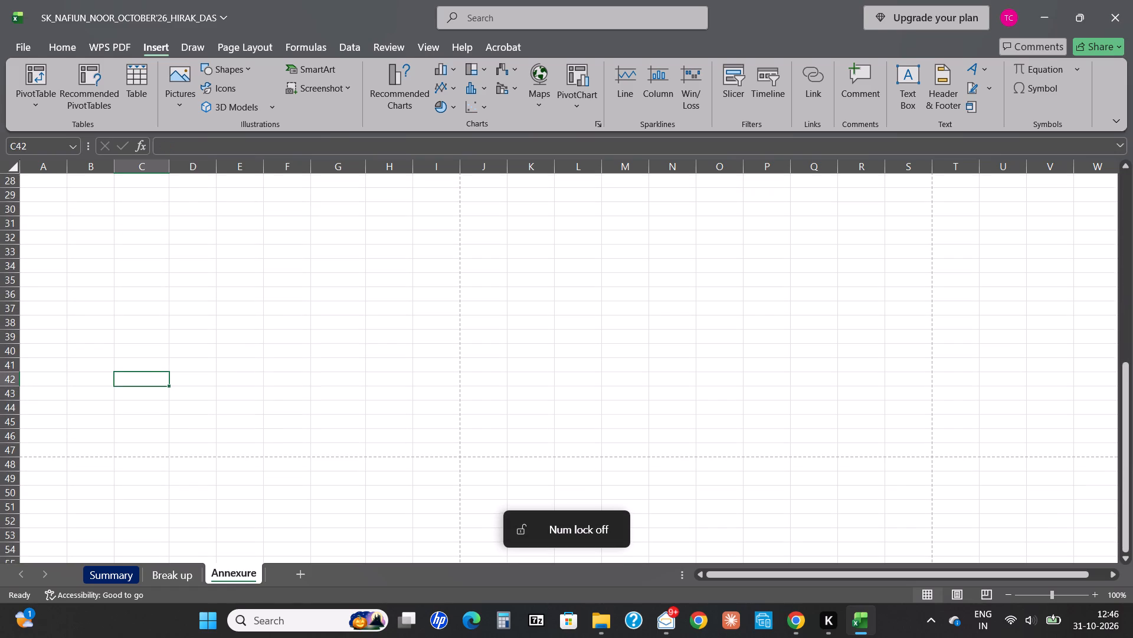
key("slash")
key("Escape")
key("Page_Up")
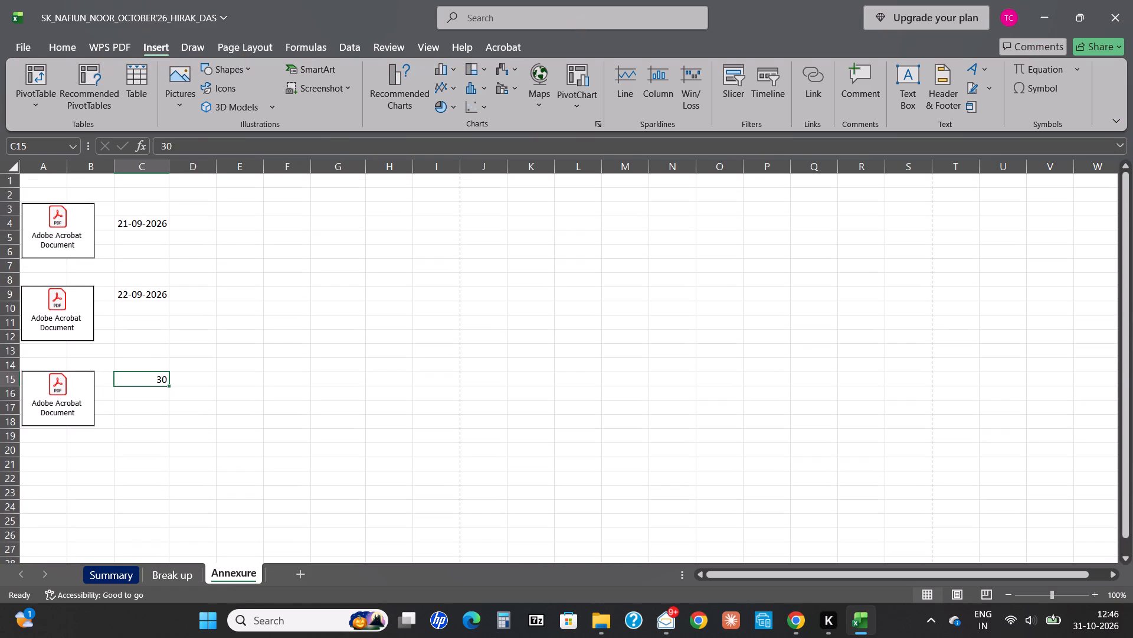
key("F2")
key("Escape")
key("Home")
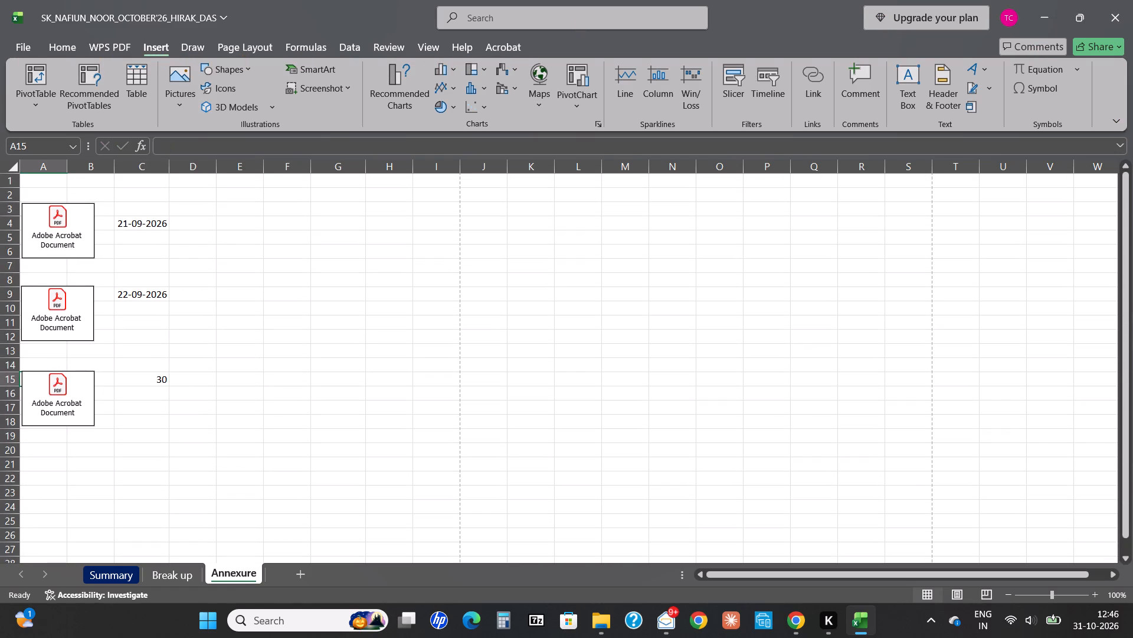
key("Right")
key("Right")
key("Right")
key("F2")
type("/09/2025")
key("BackSpace")
key("6")
key("Return")
Embed the 4.ORDER_INVOICE PDF from the 9. October-26 folder at cell A21 as an Adobe Acrobat Document displayed as an icon.
key("Return")
key("Return")
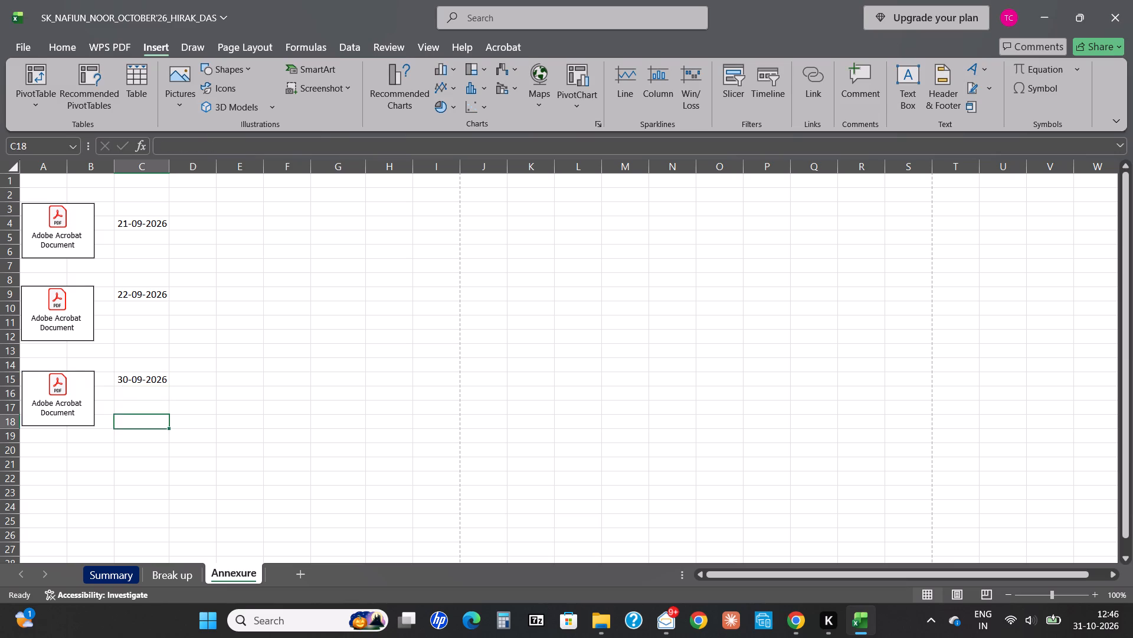
key("Return")
key("Return")
key("Return")
key("Left")
key("Left")
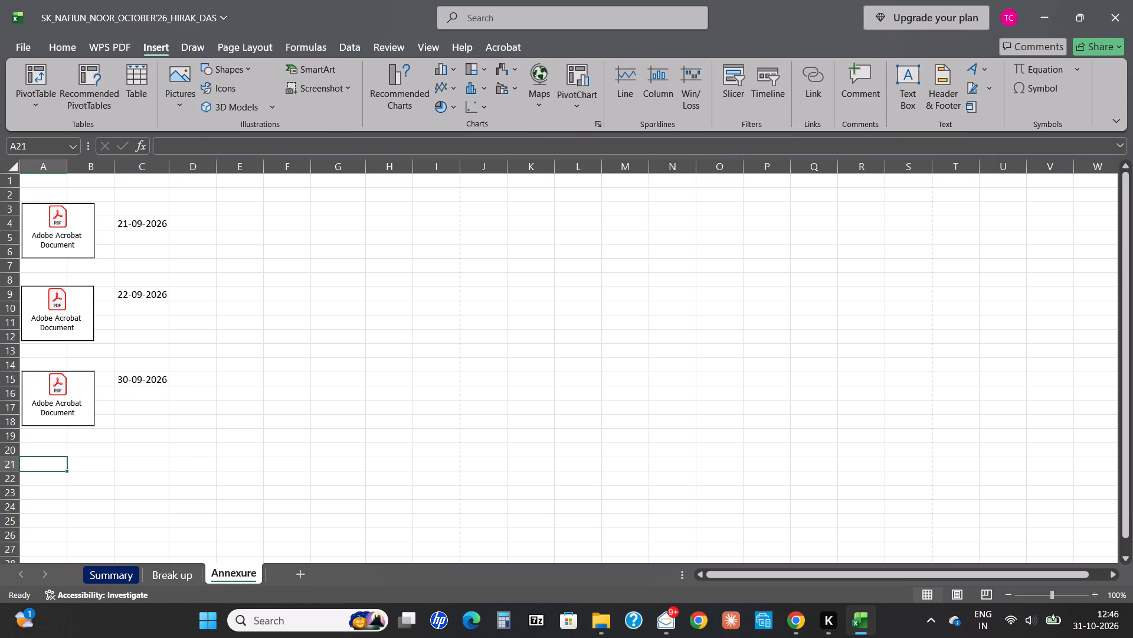
left_click(526, 14)
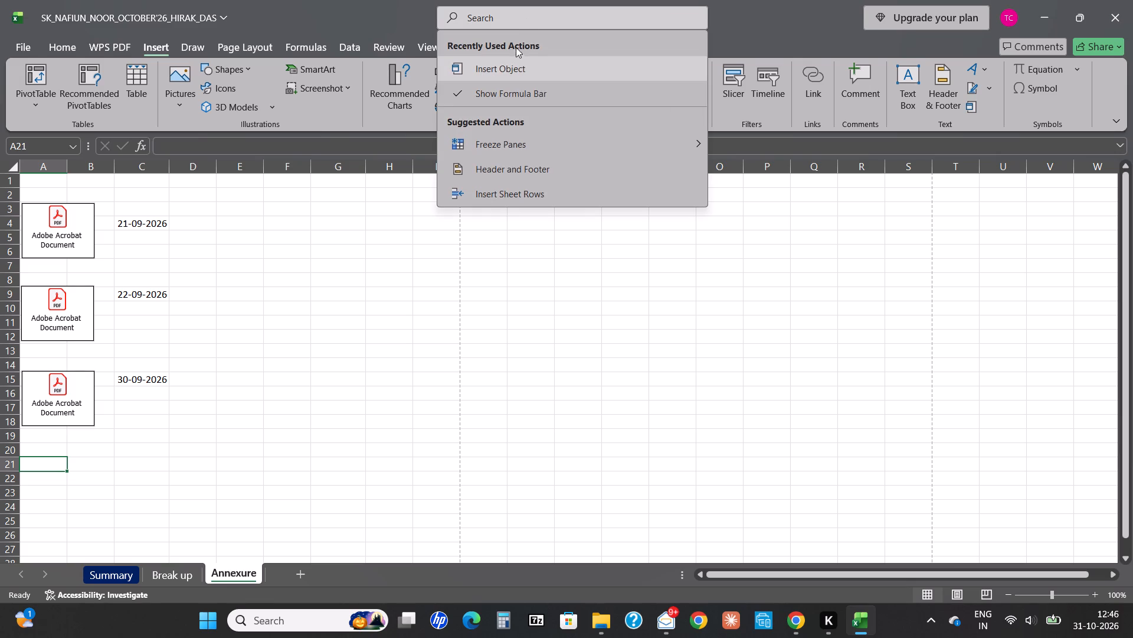
left_click(509, 66)
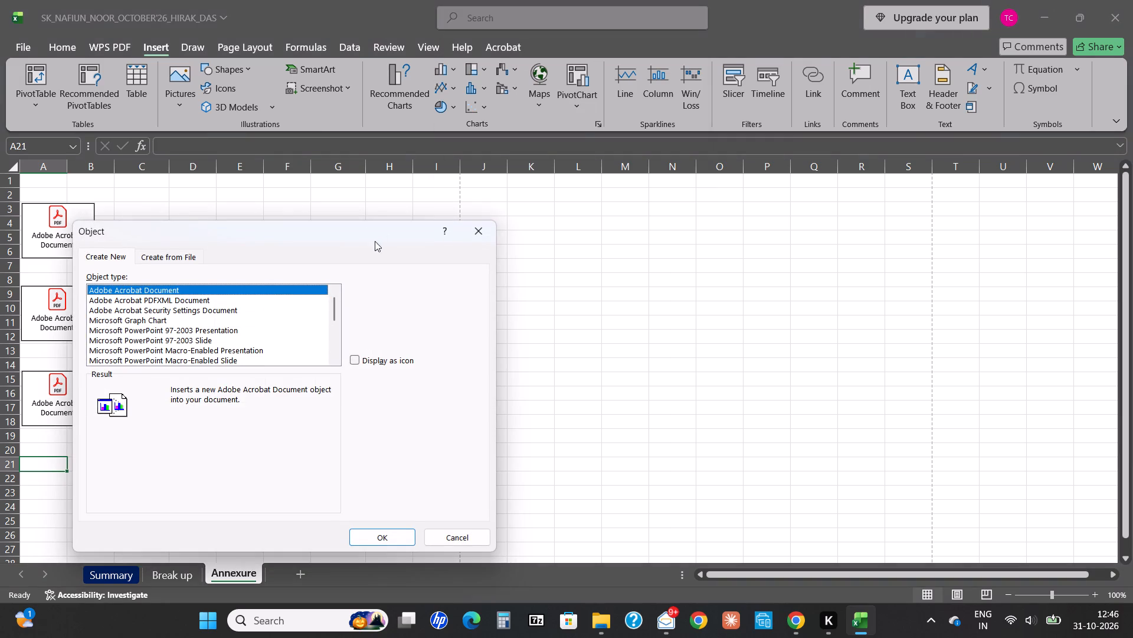
left_click(355, 356)
left_click(387, 536)
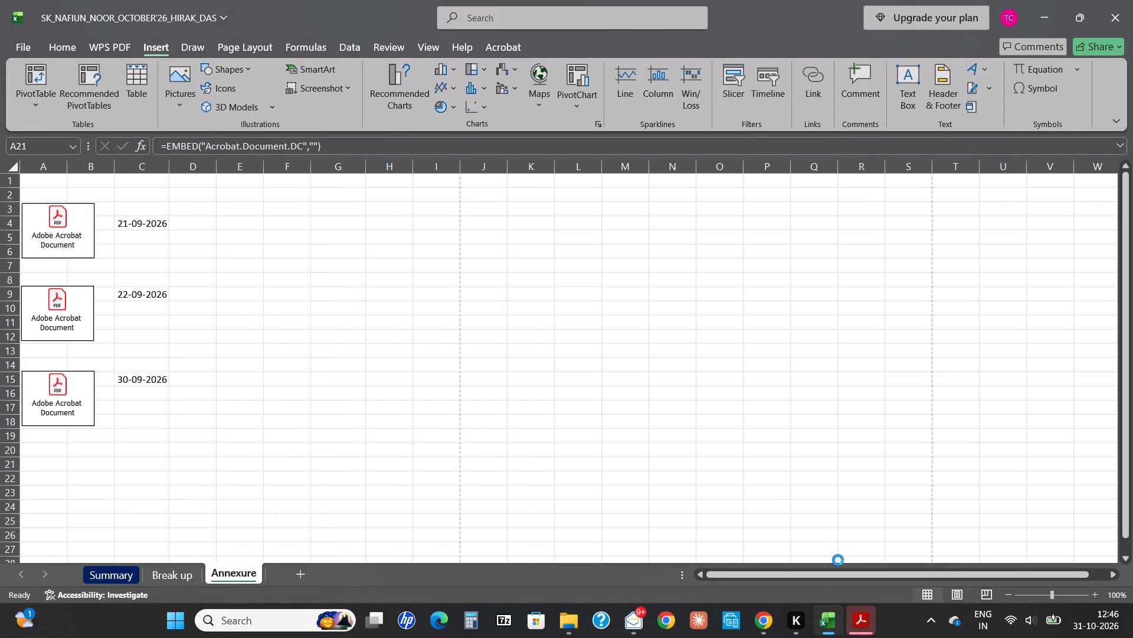
key("ctrl+shift+Tab")
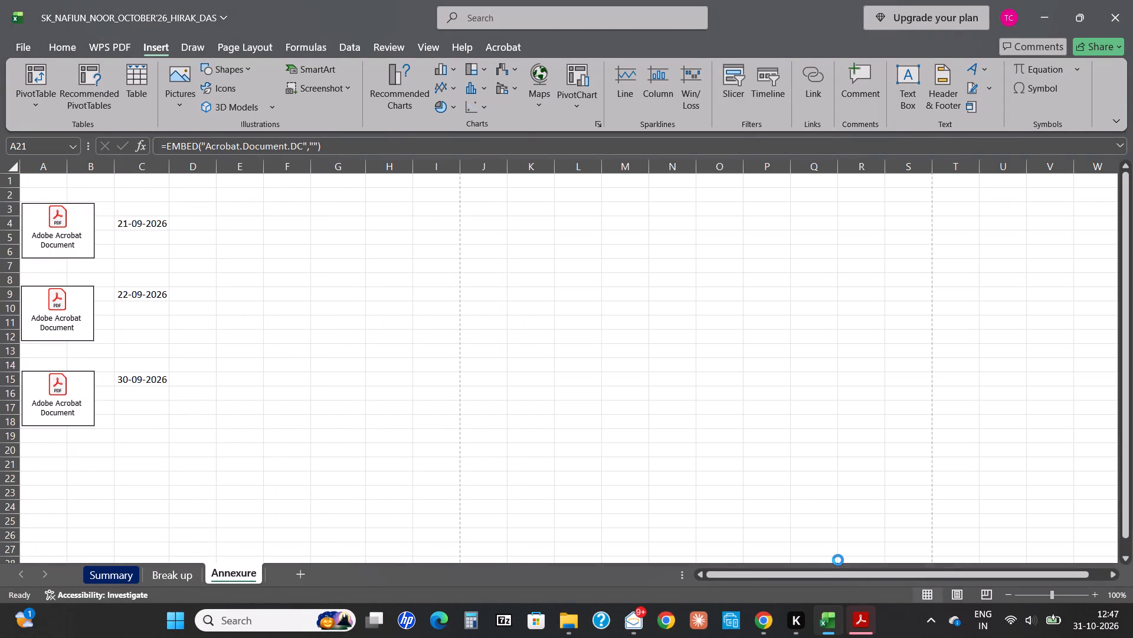
key("ctrl+shift+Tab")
key("alt+shift+Tab")
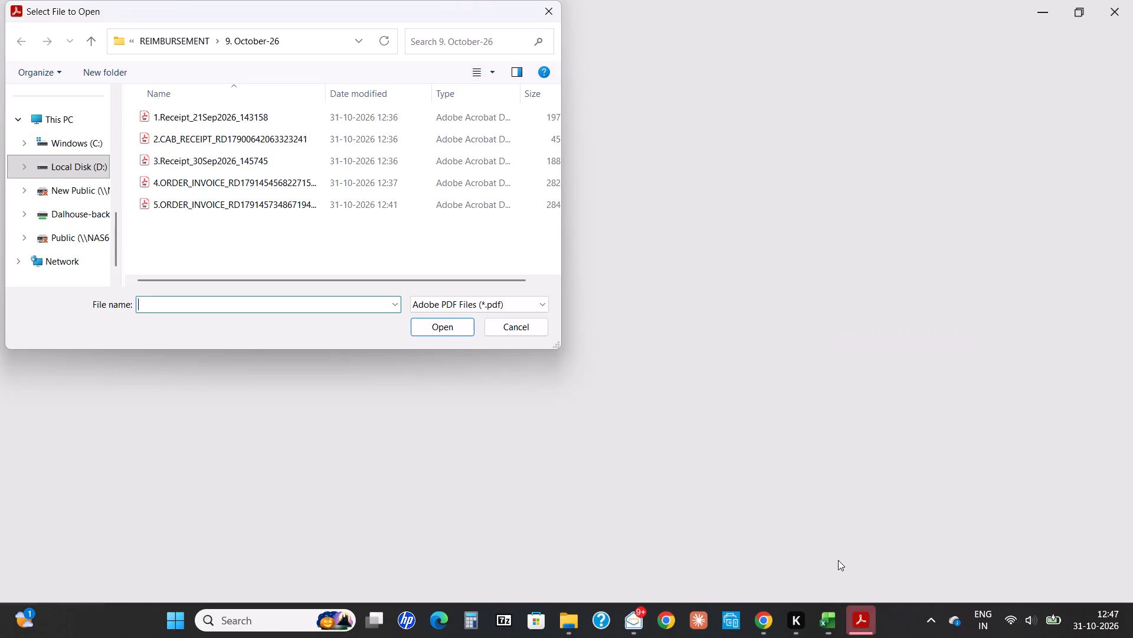
double_click(401, 183)
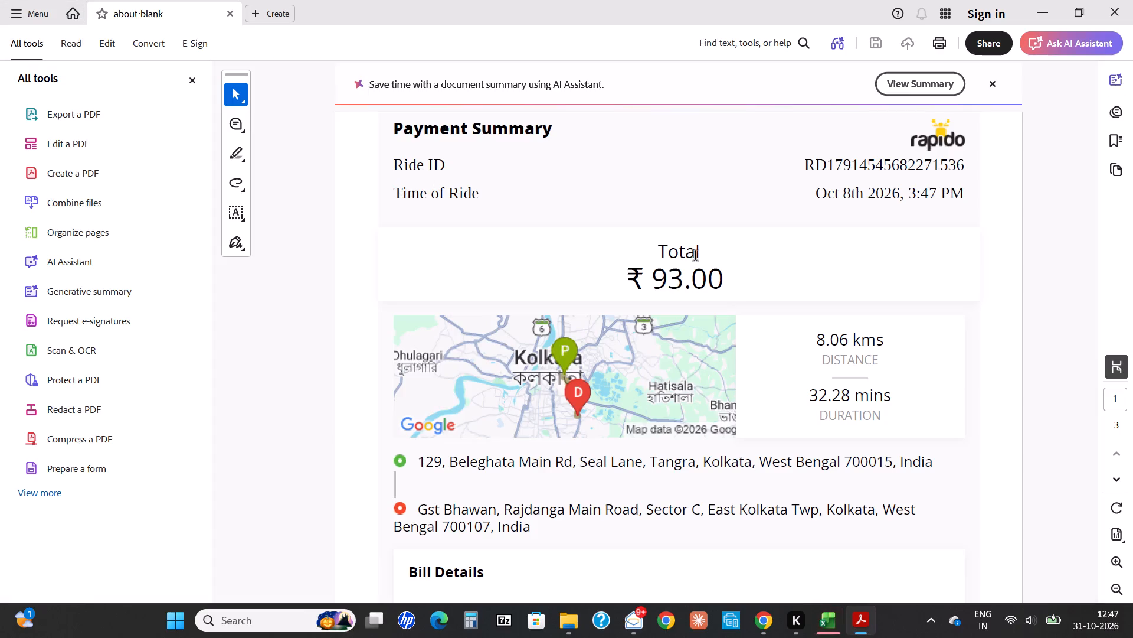
left_click(1132, 0)
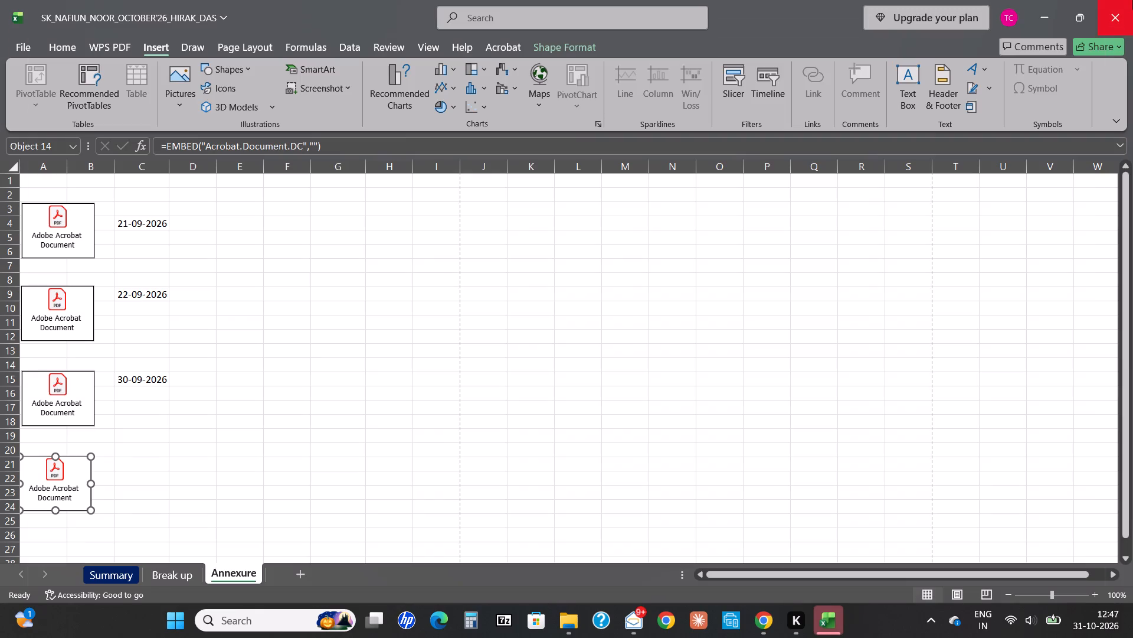
Nudge the fourth PDF icon slightly to the right to line it up with the icons above.
key("Right")
key("Right")
key("Right")
key("Right")
key("Right")
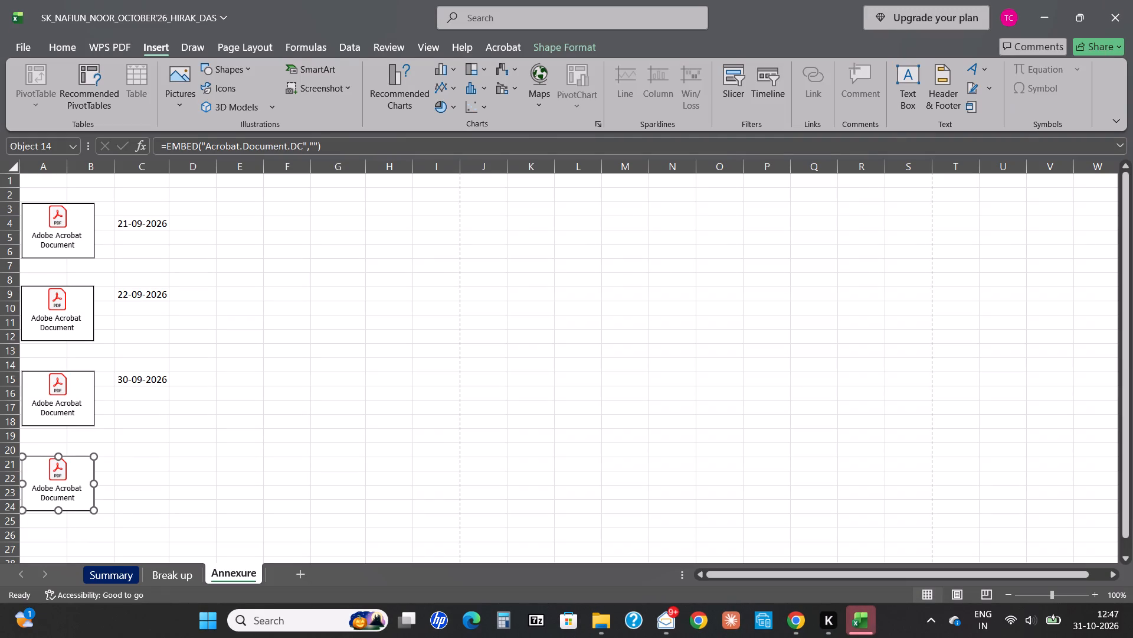
Enter the date 08/10/2026 in cell C21 beside the fourth PDF icon.
left_click(133, 461)
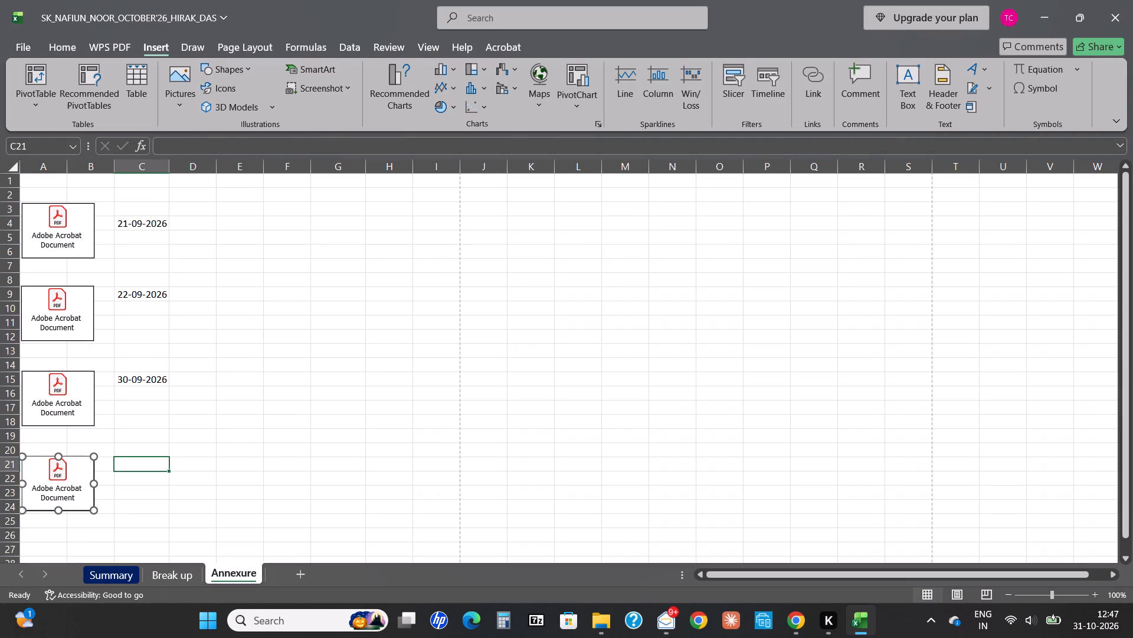
type("08/10/2026")
key("Return")
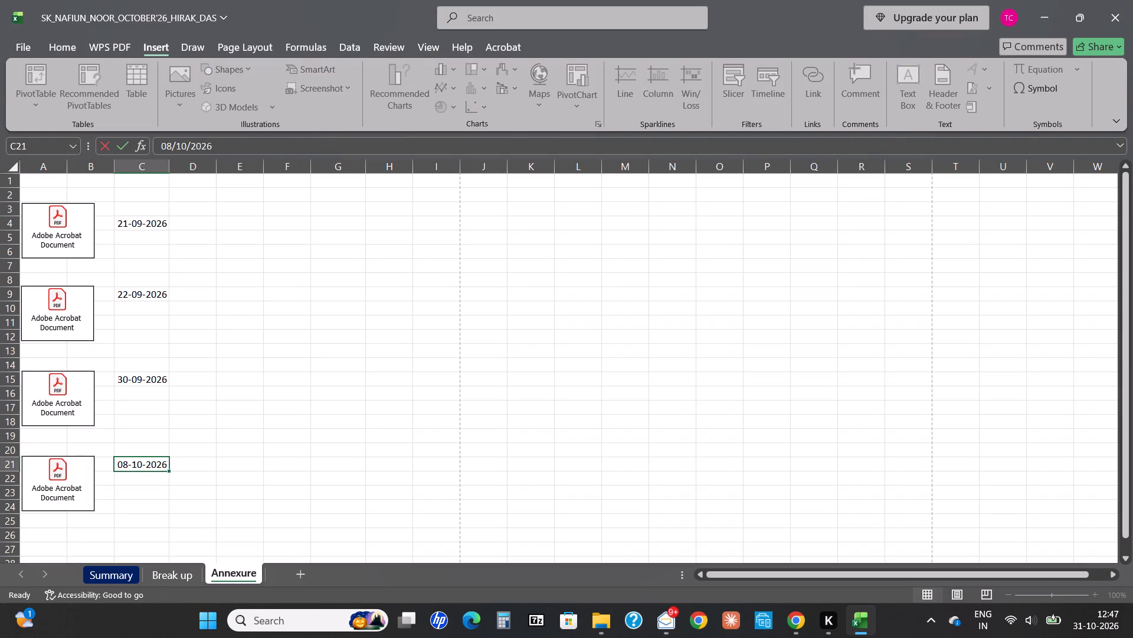
Embed the 5.ORDER_INVOICE PDF from the 9. October-26 folder at cell F3 as an Adobe Acrobat Document displayed as an icon.
key("Right")
key("Right")
key("Right")
key("Up")
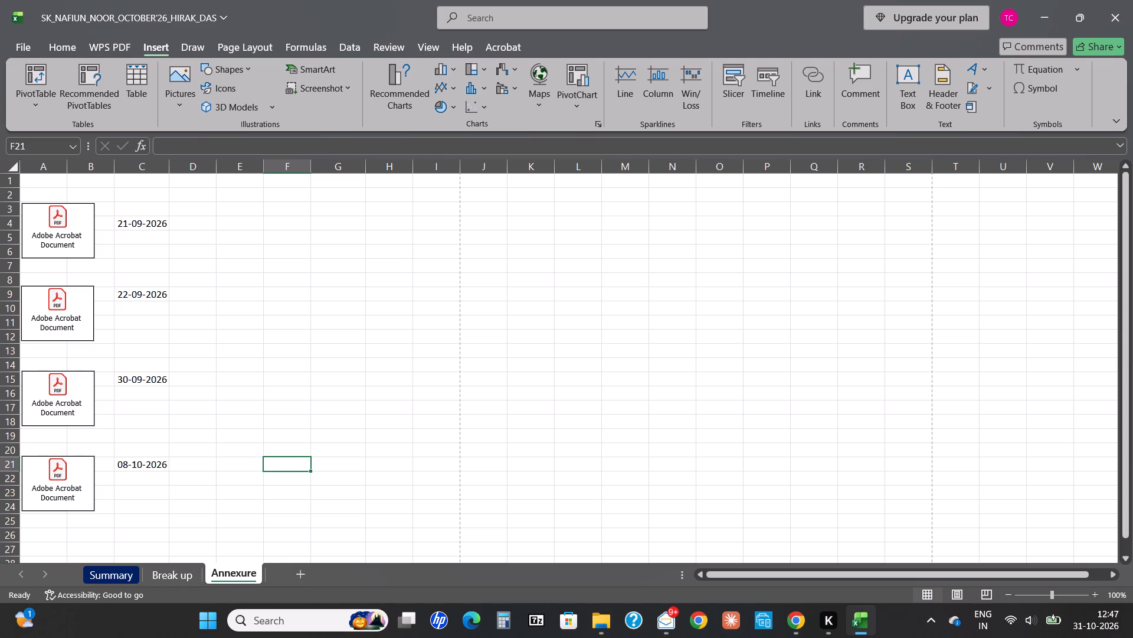
key("Up")
key("Up")
key("Up")
key("Up")
key("Up")
key("Up")
key("Up")
key("Up")
key("Up")
key("Up")
key("Up")
key("Up")
key("Up")
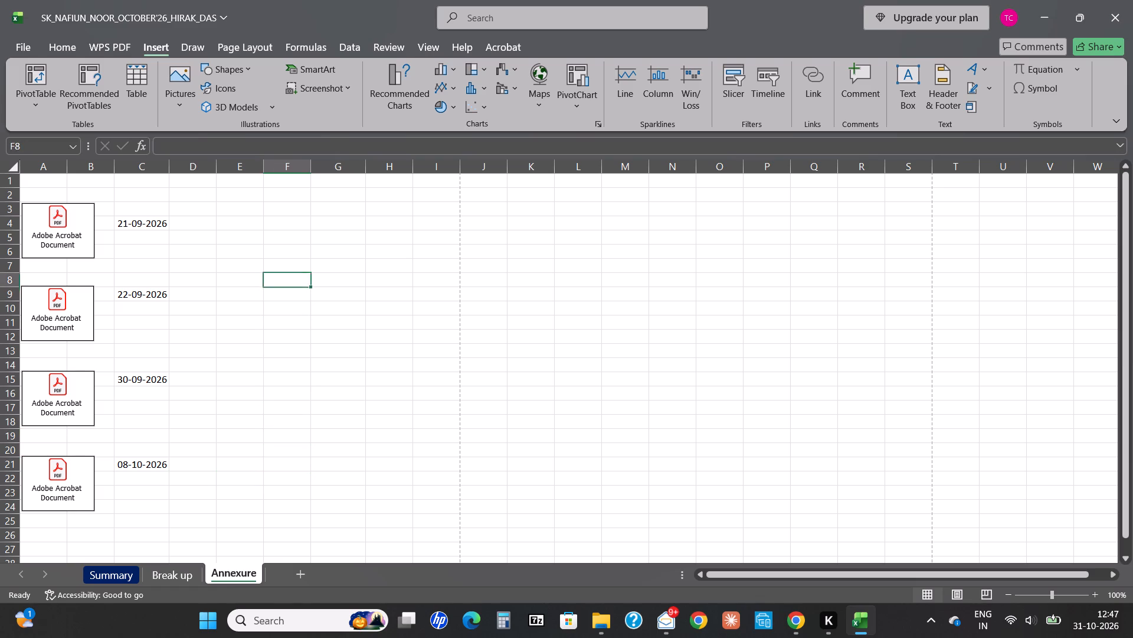
key("Up")
key("Up")
key("Up")
key("Up")
key("Up")
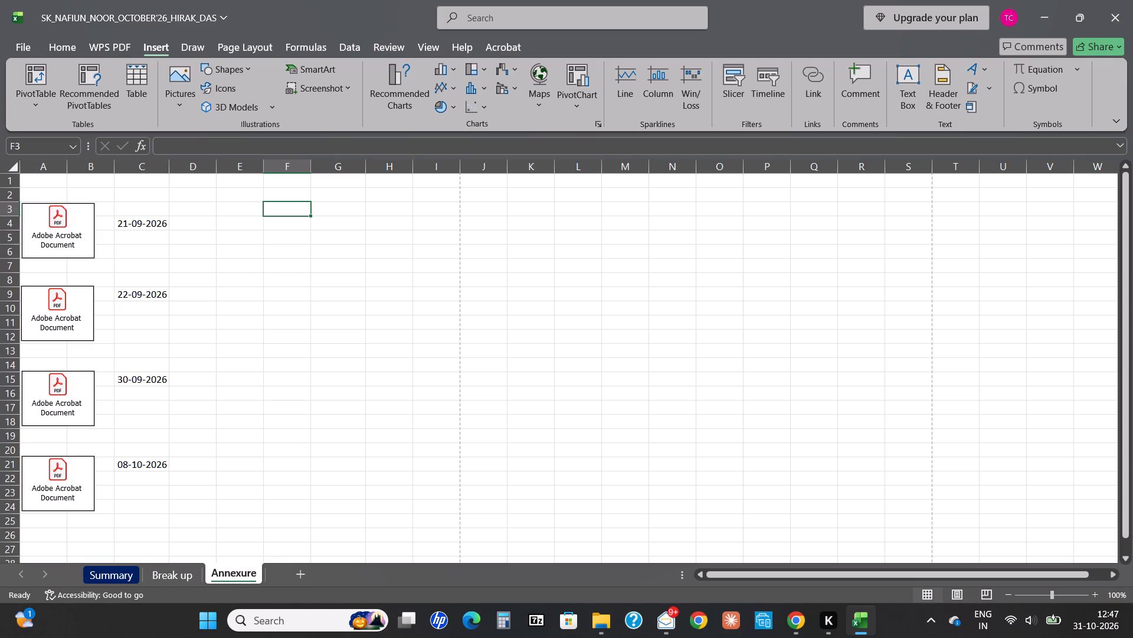
left_click(508, 19)
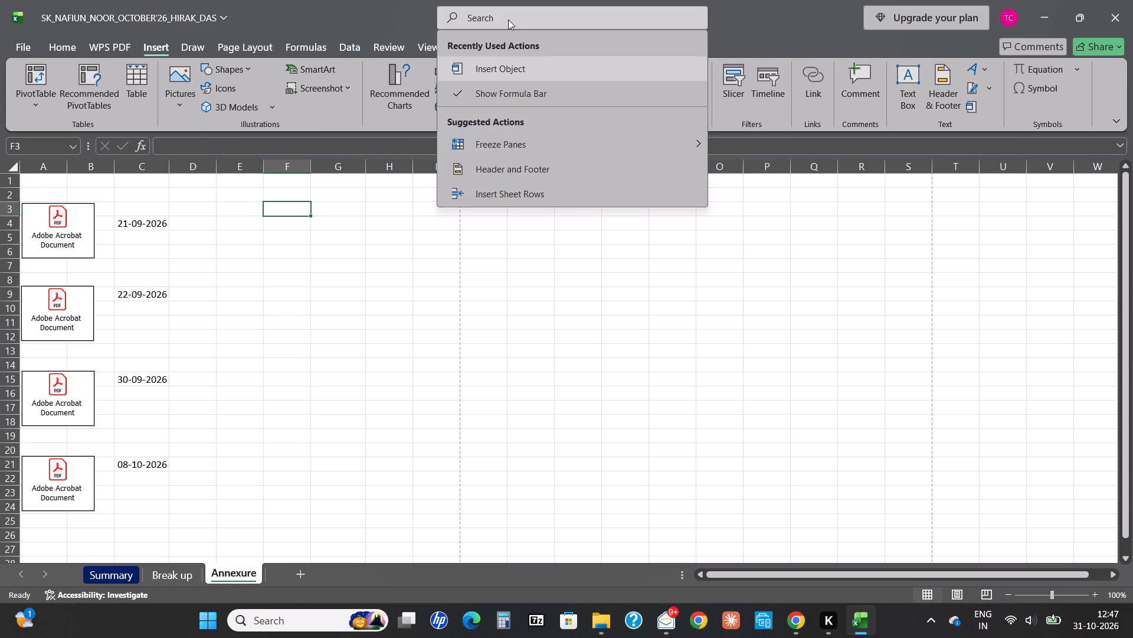
left_click(528, 67)
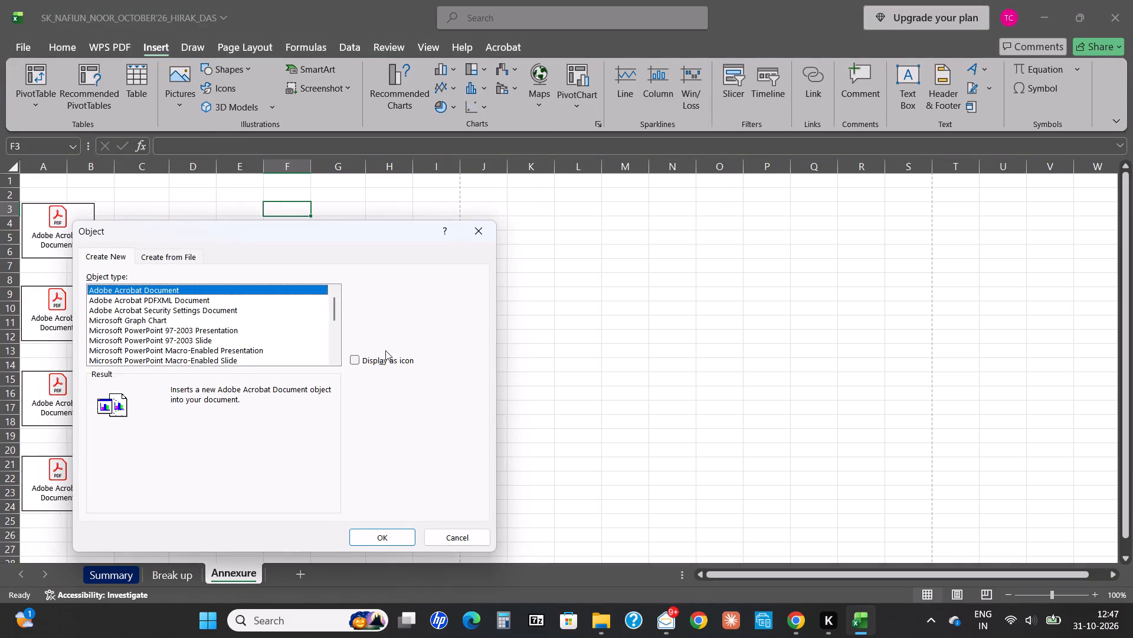
left_click(357, 360)
left_click(381, 532)
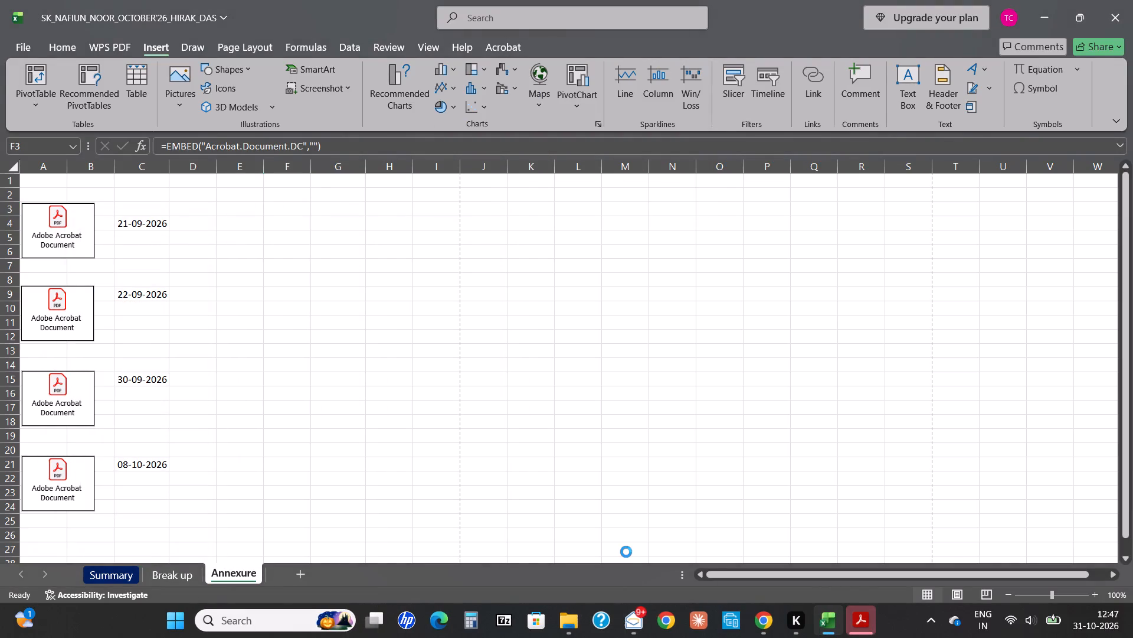
key("alt+shift+Tab")
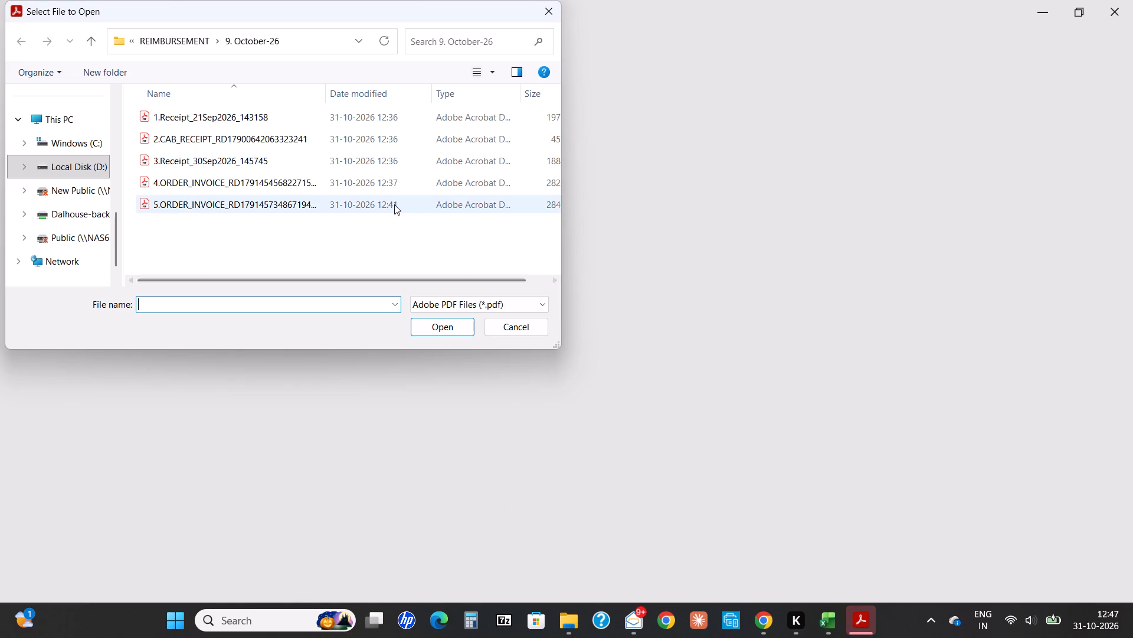
double_click(394, 204)
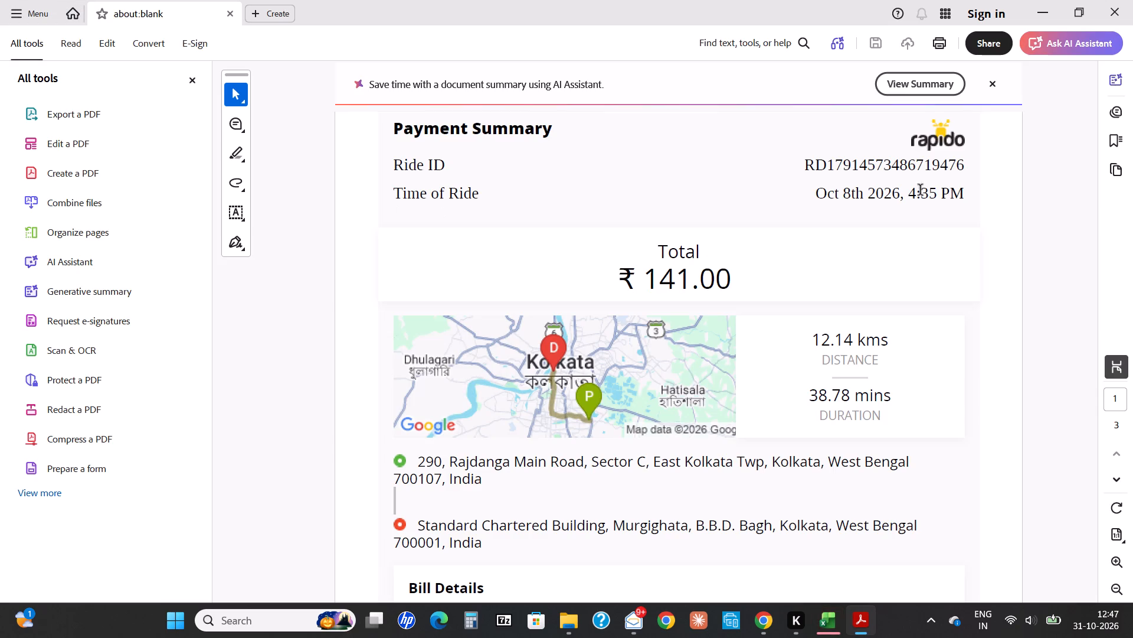
left_click(1132, 0)
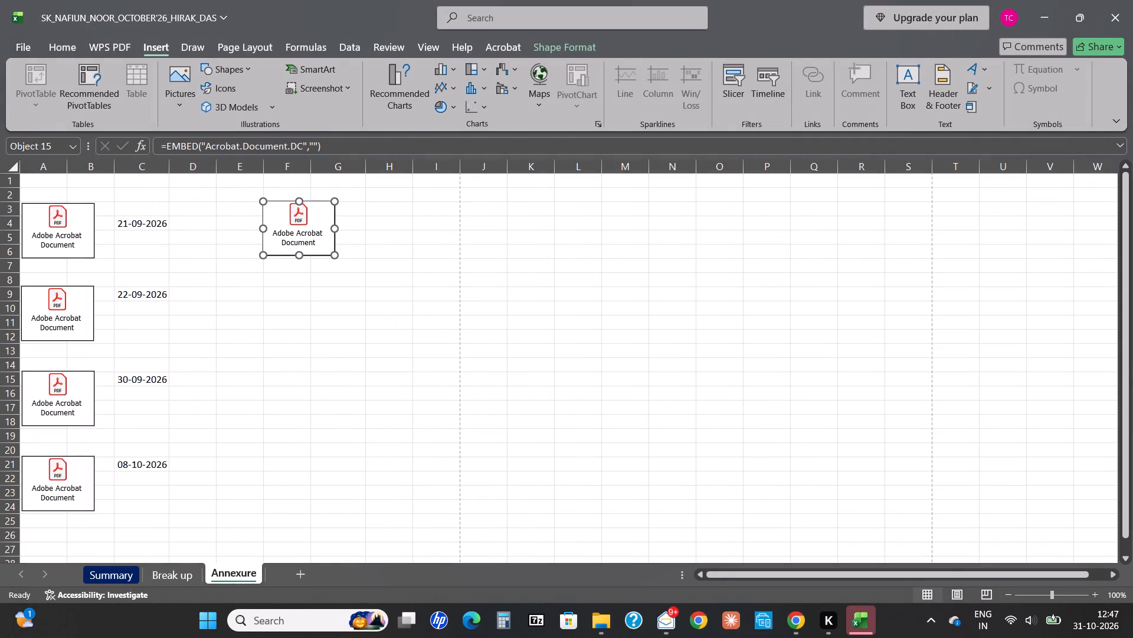
Nudge the fifth PDF icon slightly to the right within column F.
key("Right")
key("Right")
key("Right")
key("Right")
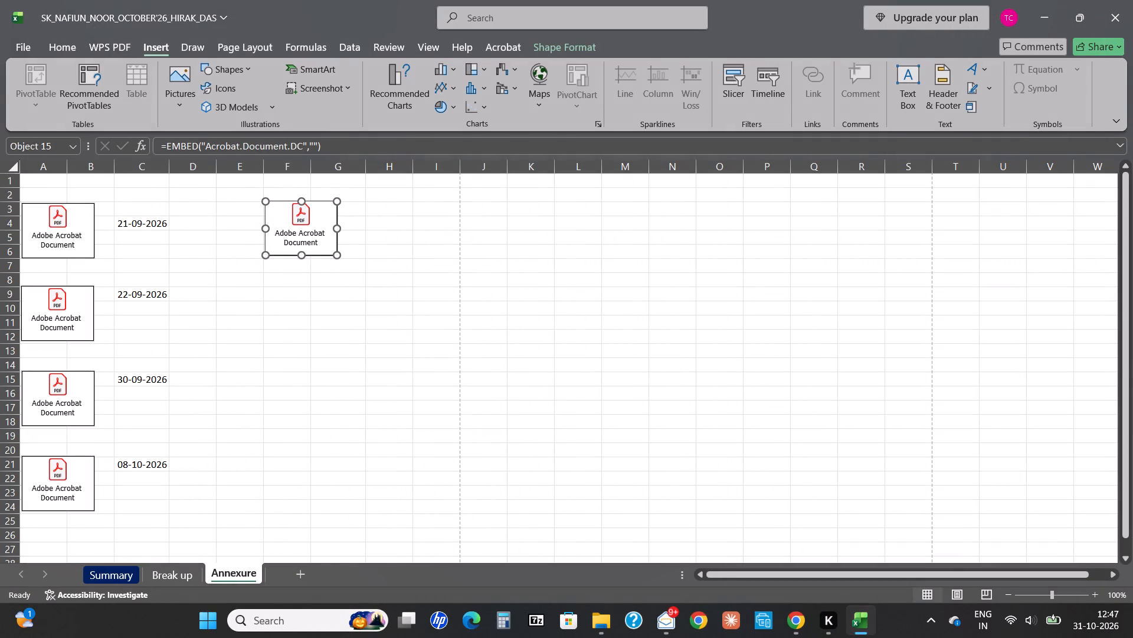
Enter the date 08/10/2026 in cell H3 beside the fifth PDF icon.
left_click(383, 212)
type("08/10/2026")
key("Return")
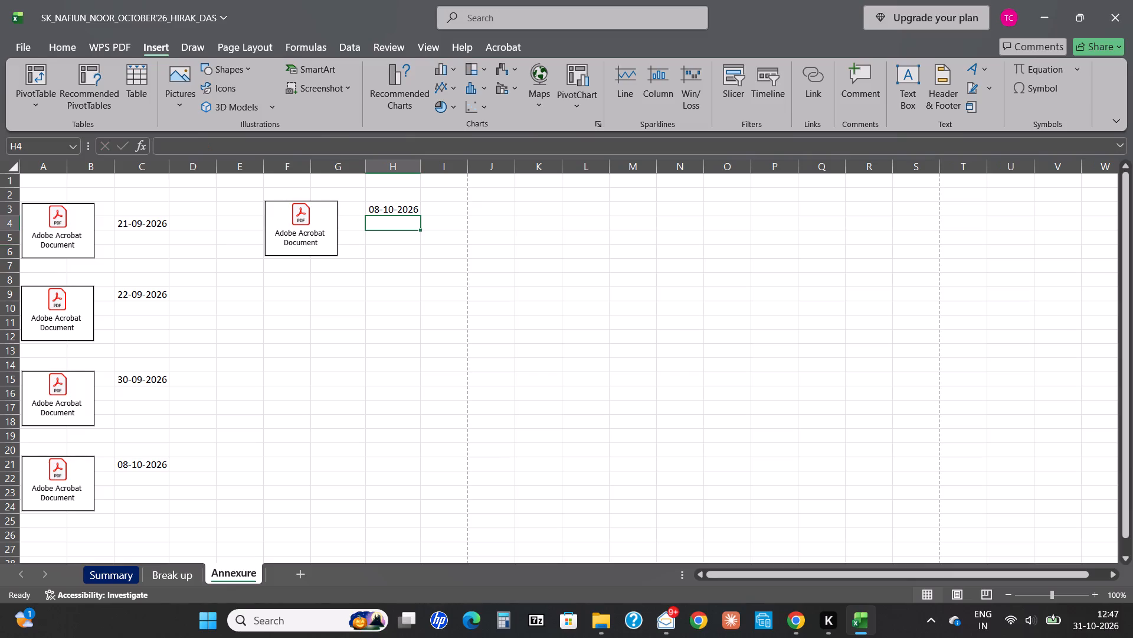
Open the first embedded receipt, compare its total with the 21-09-2026 travel amount on the Break up sheet, and close the receipt.
double_click(68, 224)
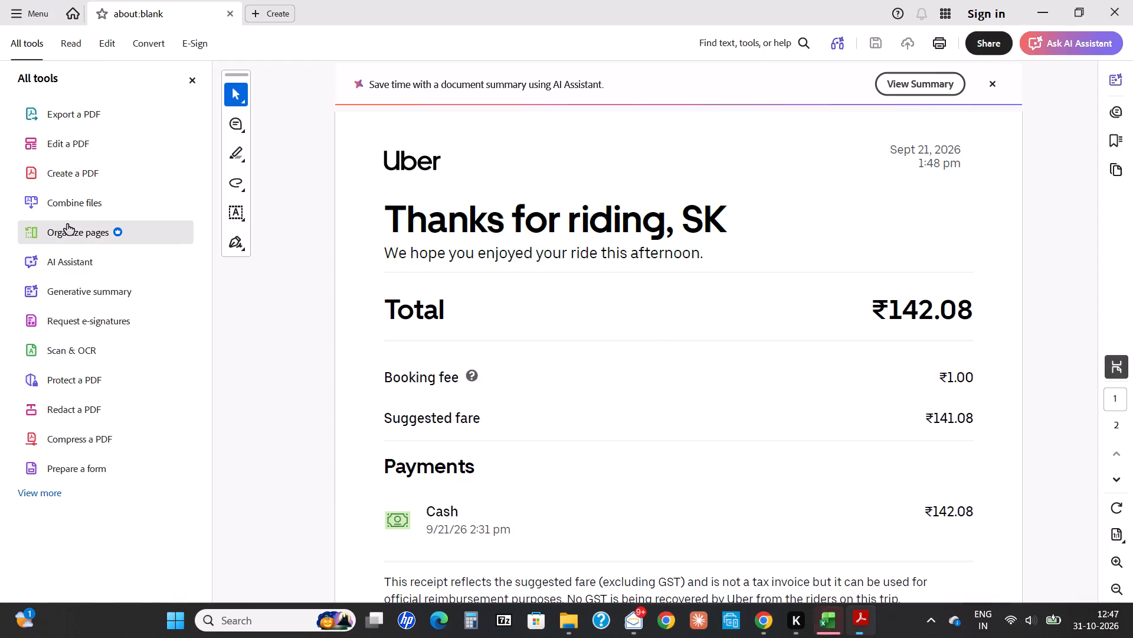
key("alt+Tab")
key("ctrl+Page_Up")
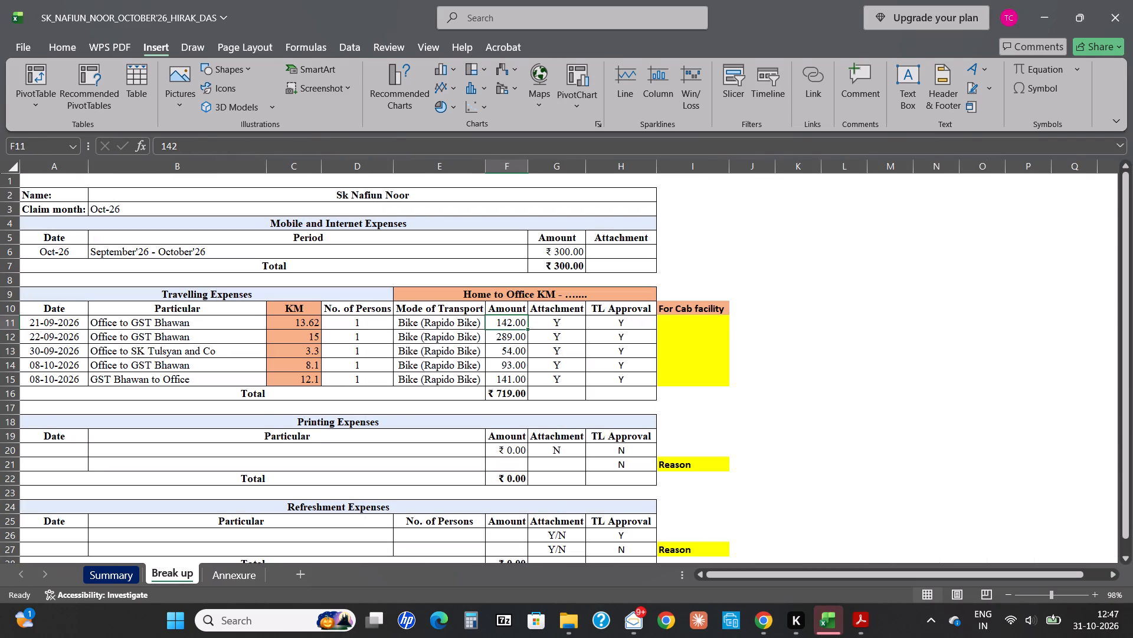
key("alt+Tab")
key("ctrl+q")
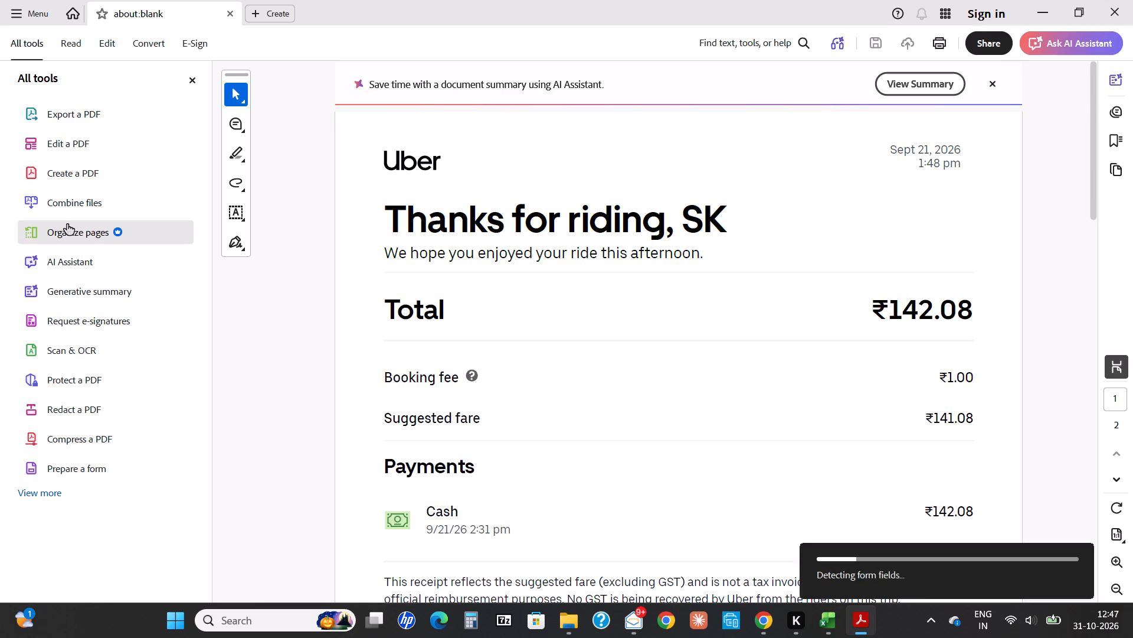
Open the 22-09-2026 receipt on the Annexure sheet, compare its price with that date's Break up amount, and close the receipt.
key("ctrl+Page_Down")
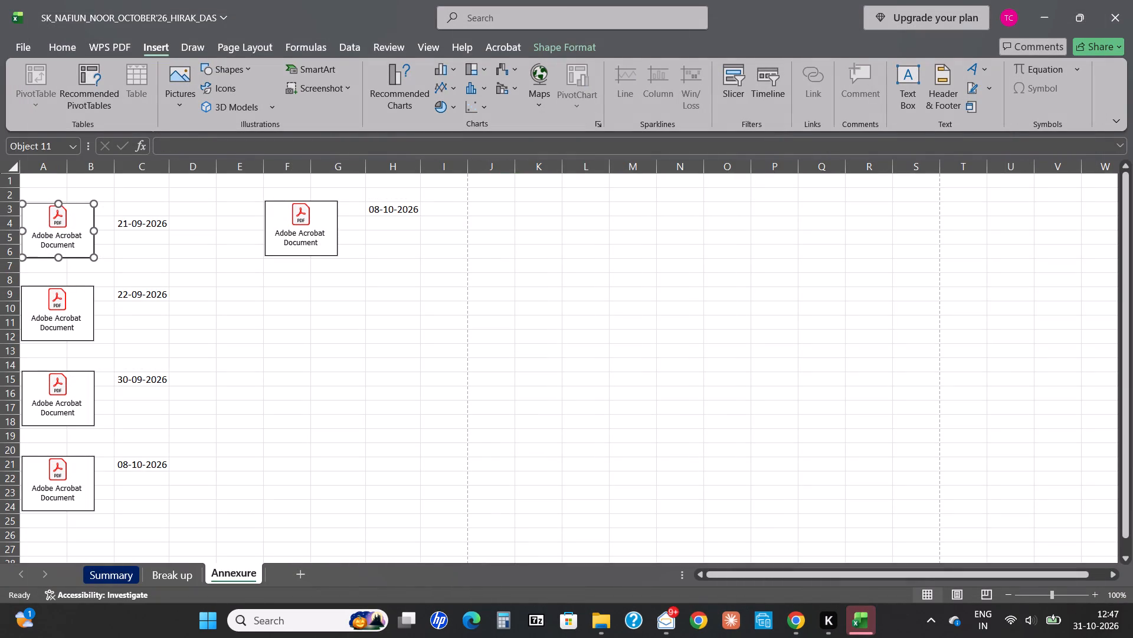
double_click(58, 316)
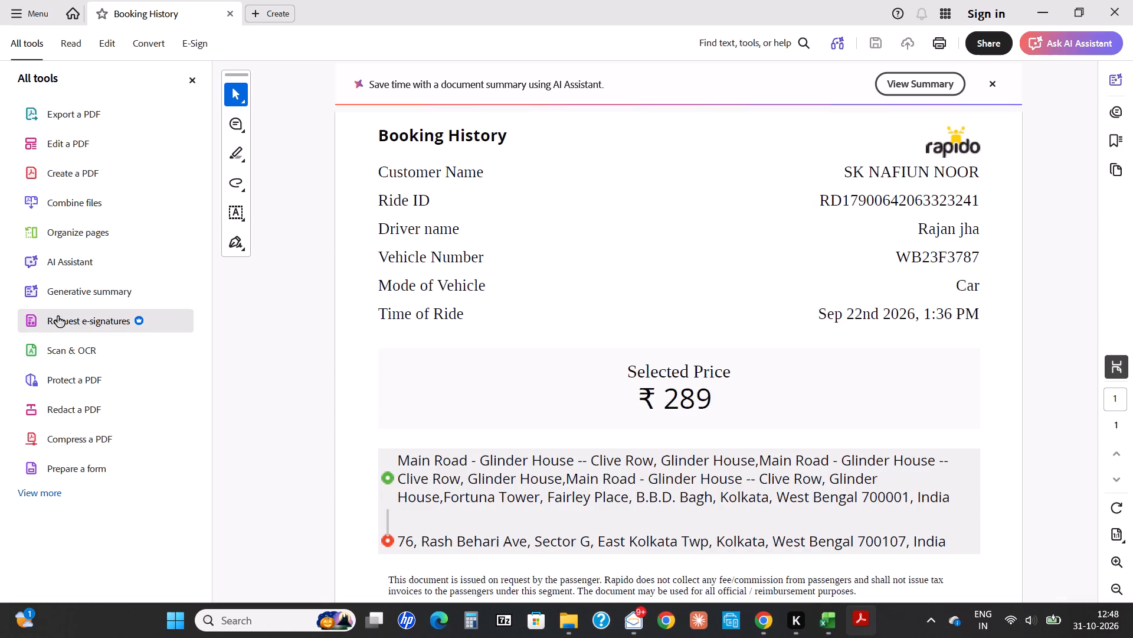
key("ctrl+Page_Up")
key("alt+Tab")
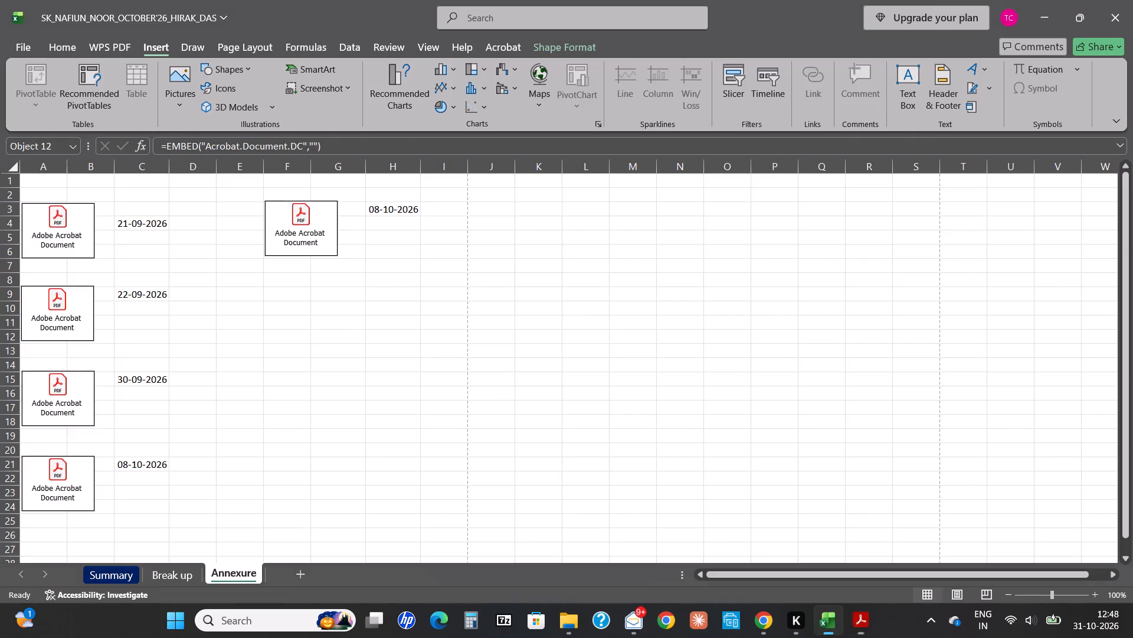
key("ctrl+Page_Up")
key("alt+Tab")
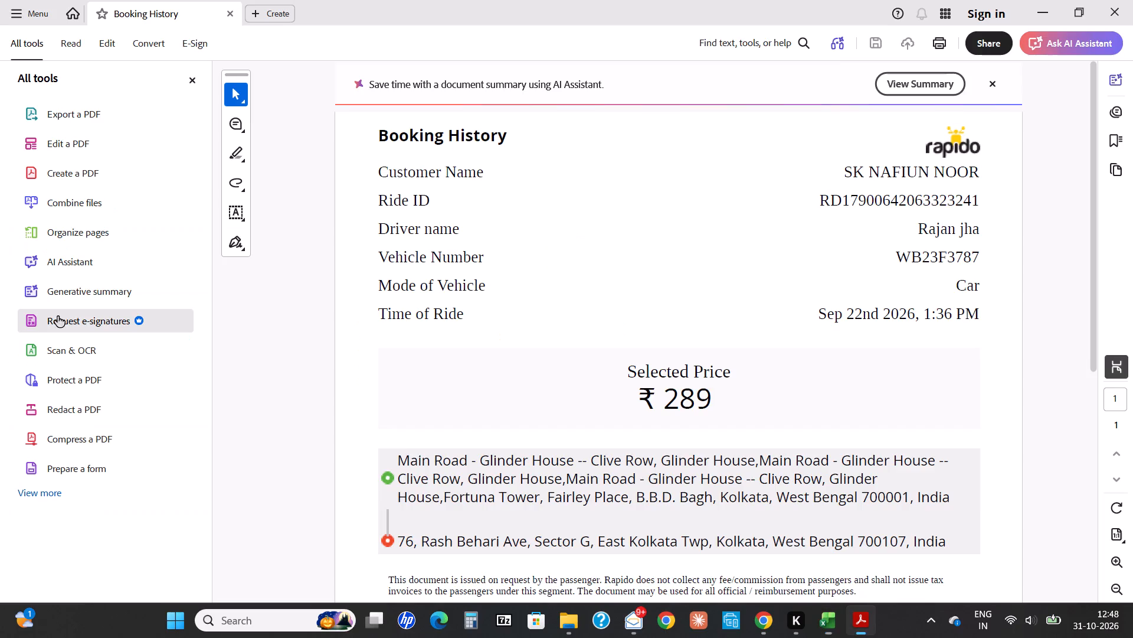
key("ctrl+q")
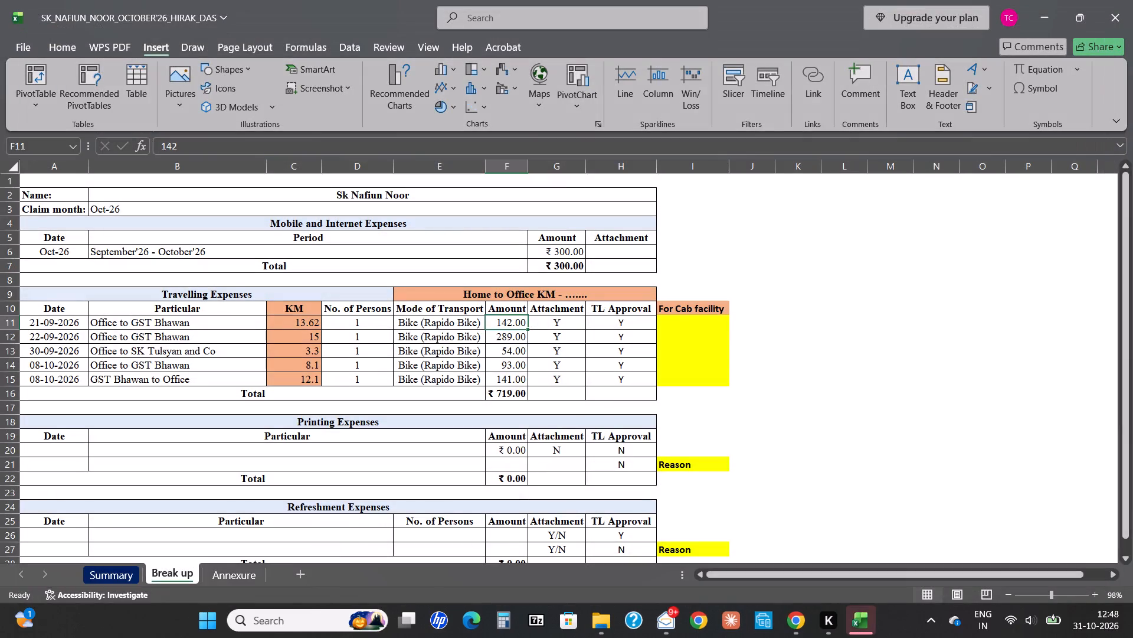
Open the 30-09-2026 receipt from the Annexure sheet, compare its total with that date's Break up amount, and close the receipt.
key("Down")
key("Down")
key("alt+Tab")
key("alt+Tab")
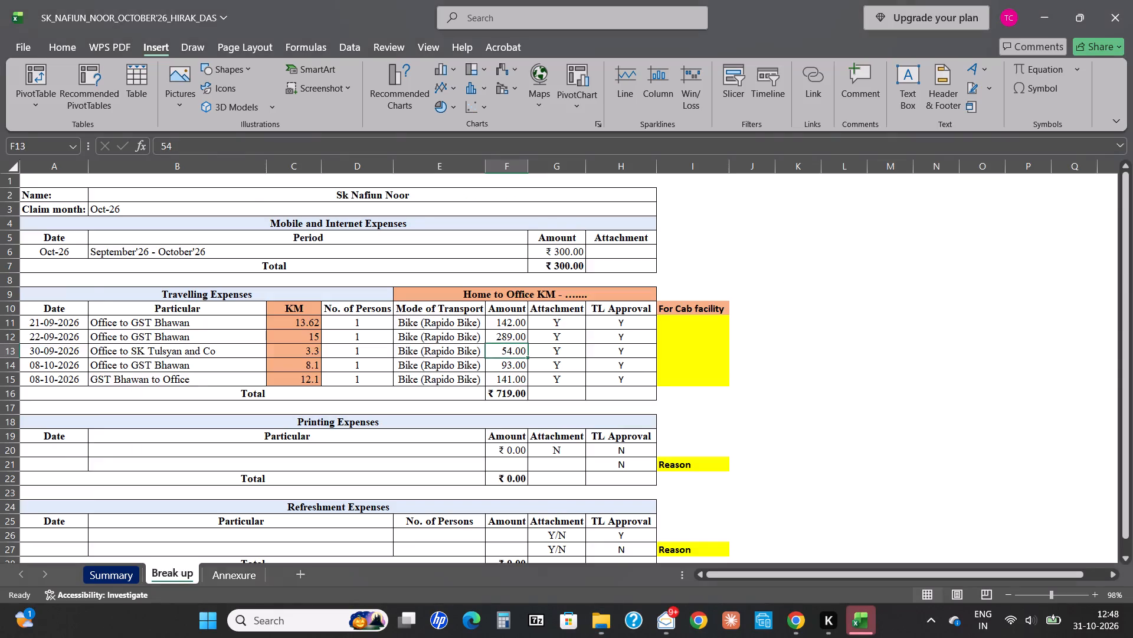
key("ctrl+Page_Down")
double_click(44, 398)
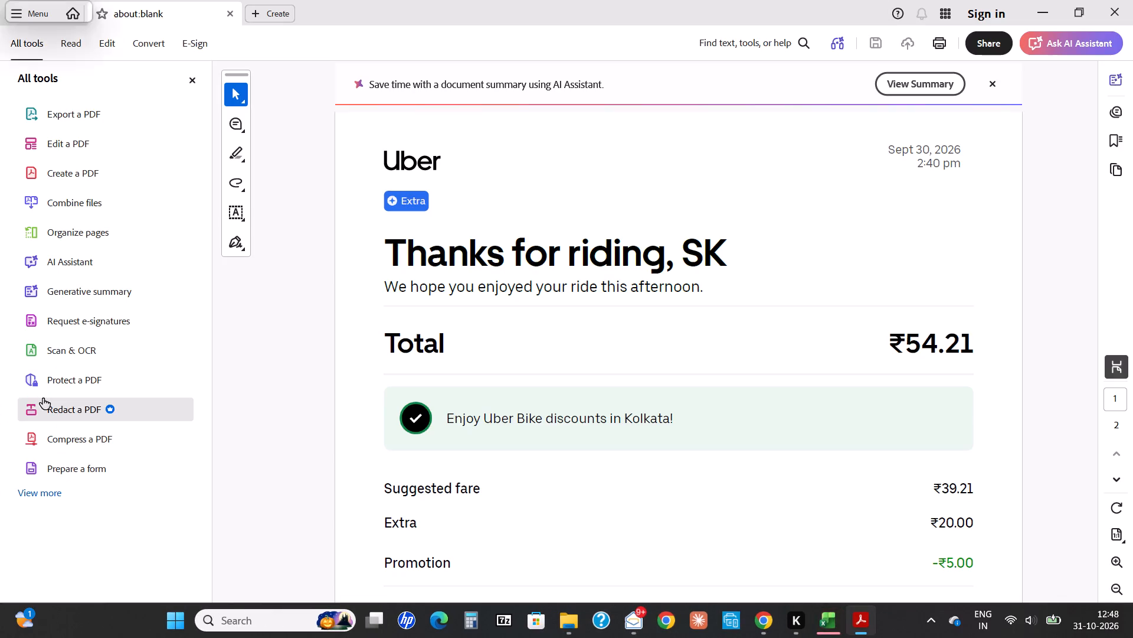
key("ctrl+shift+Tab")
key("alt+Tab")
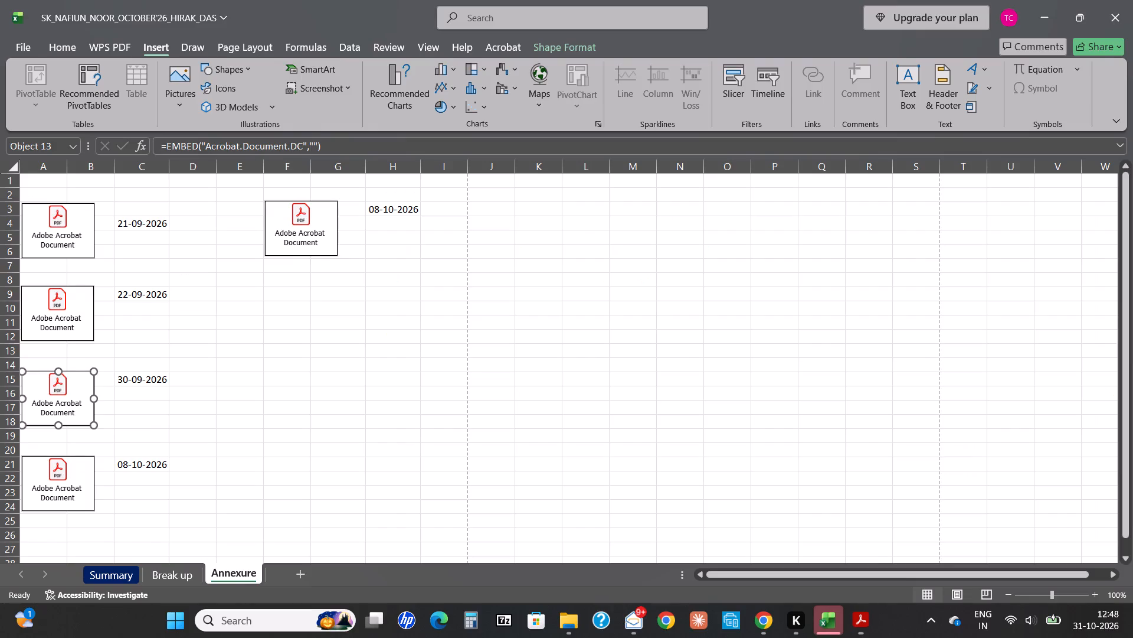
key("ctrl+shift+Tab")
key("ctrl+Page_Up")
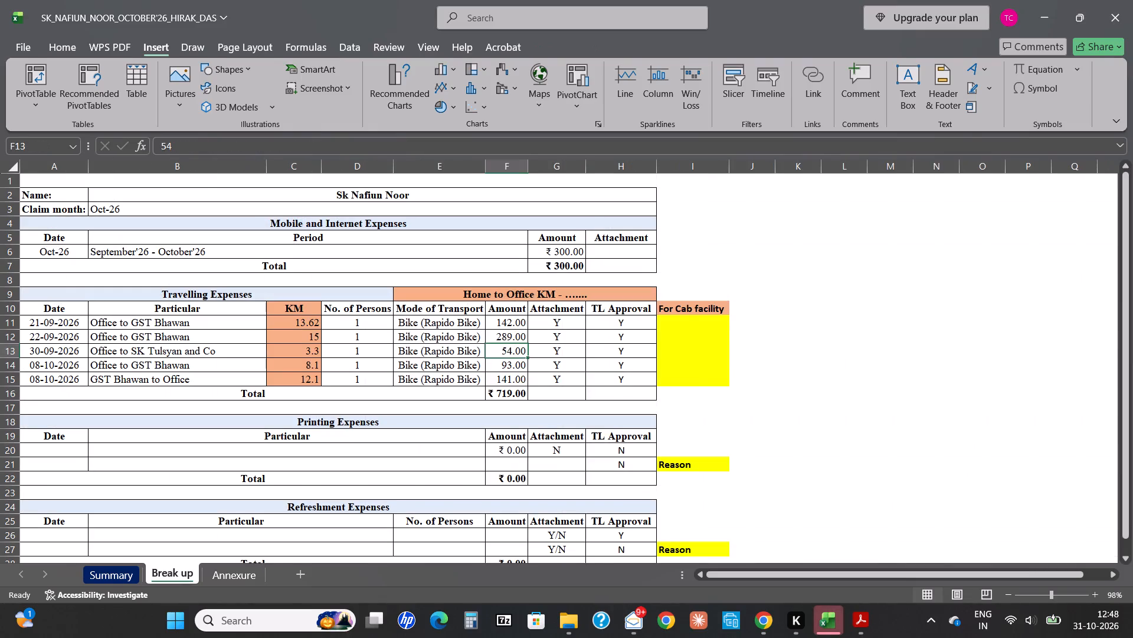
key("alt+Tab")
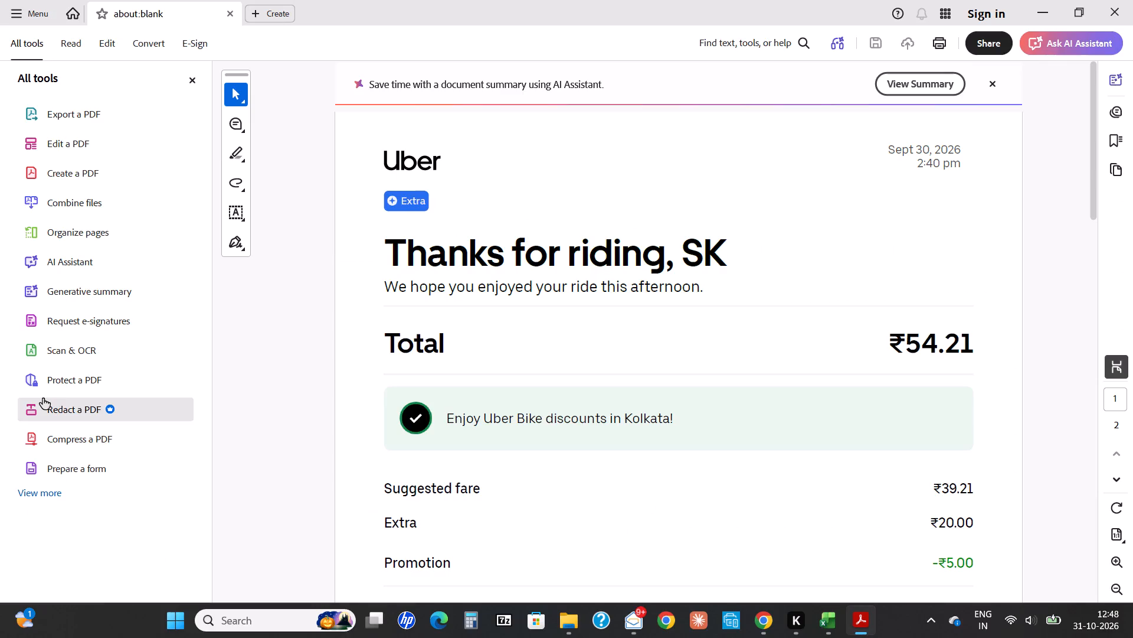
key("alt+Tab")
key("alt+Tab")
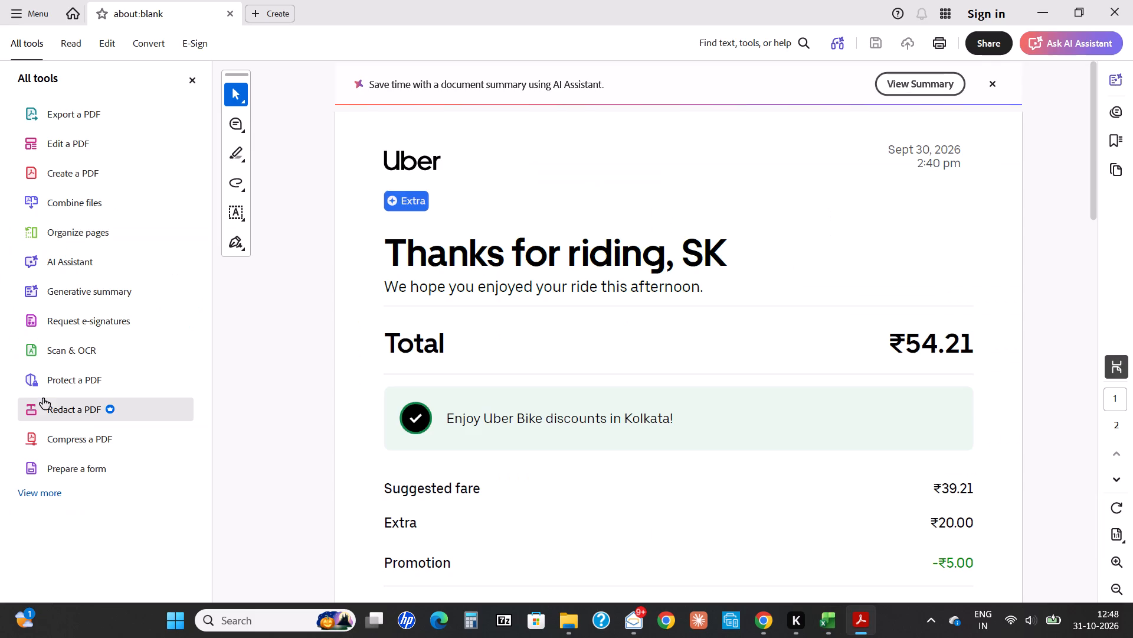
key("ctrl+q")
Open the fourth embedded receipt, compare its total with the 08-10-2026 Office to GST Bhawan amount on Break up, and close the receipt.
key("ctrl+Page_Down")
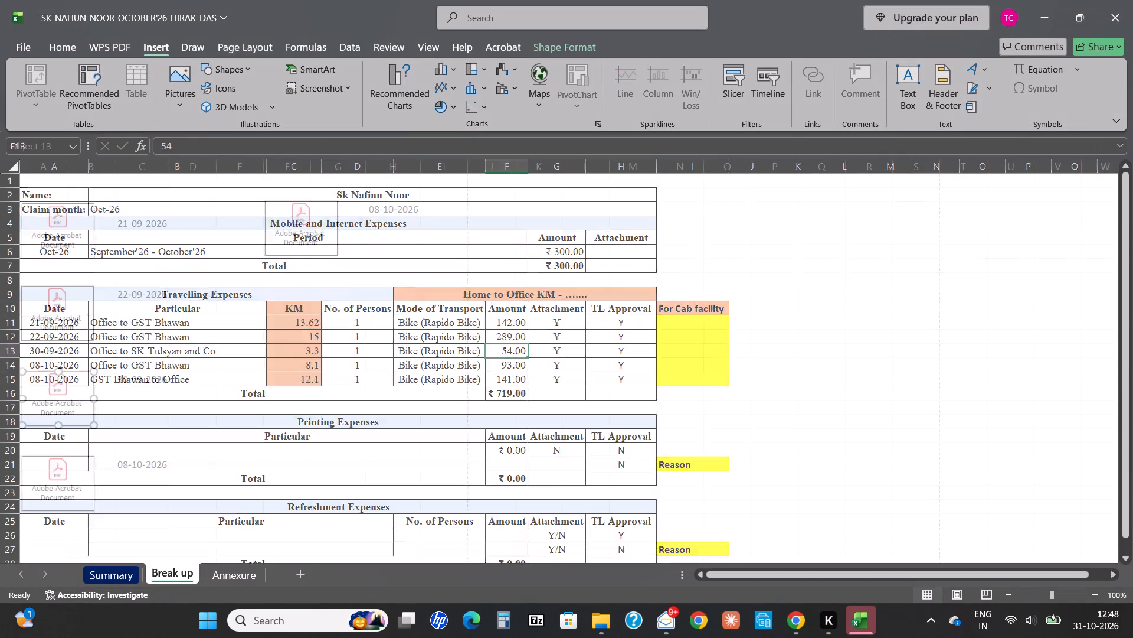
double_click(61, 474)
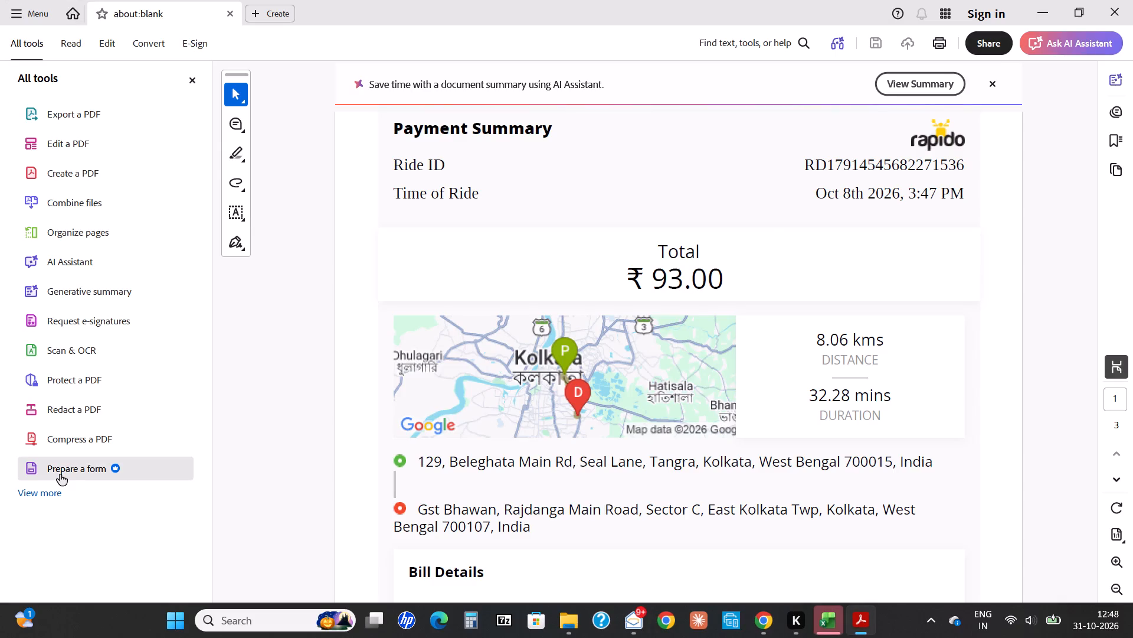
key("alt+Tab")
key("ctrl+shift+Tab")
key("ctrl+Page_Up")
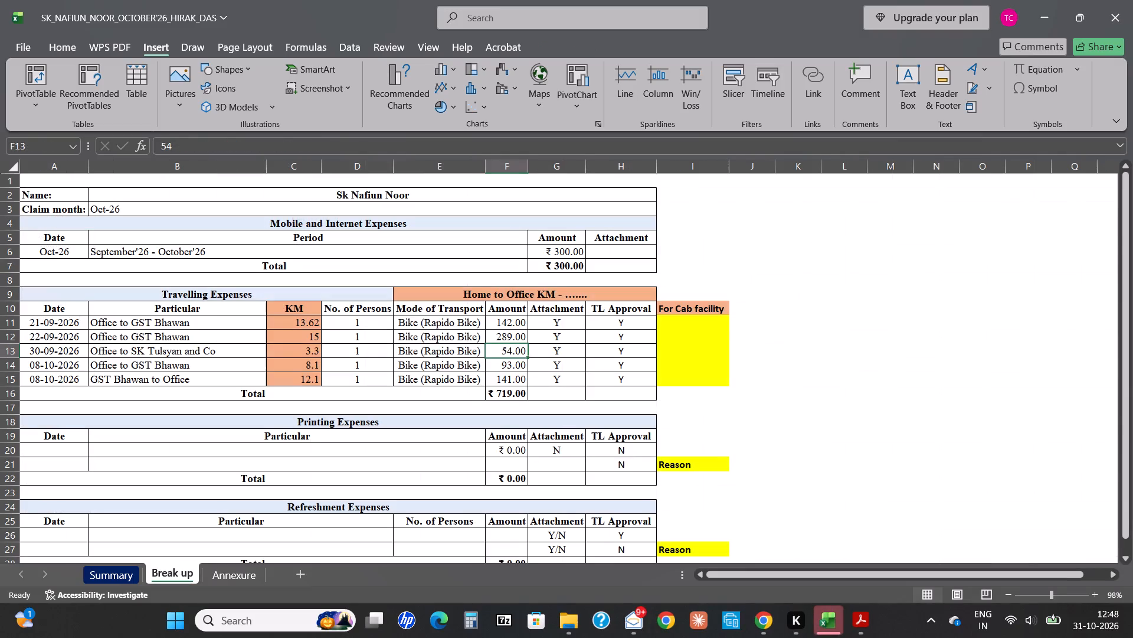
key("Down")
key("alt+Tab")
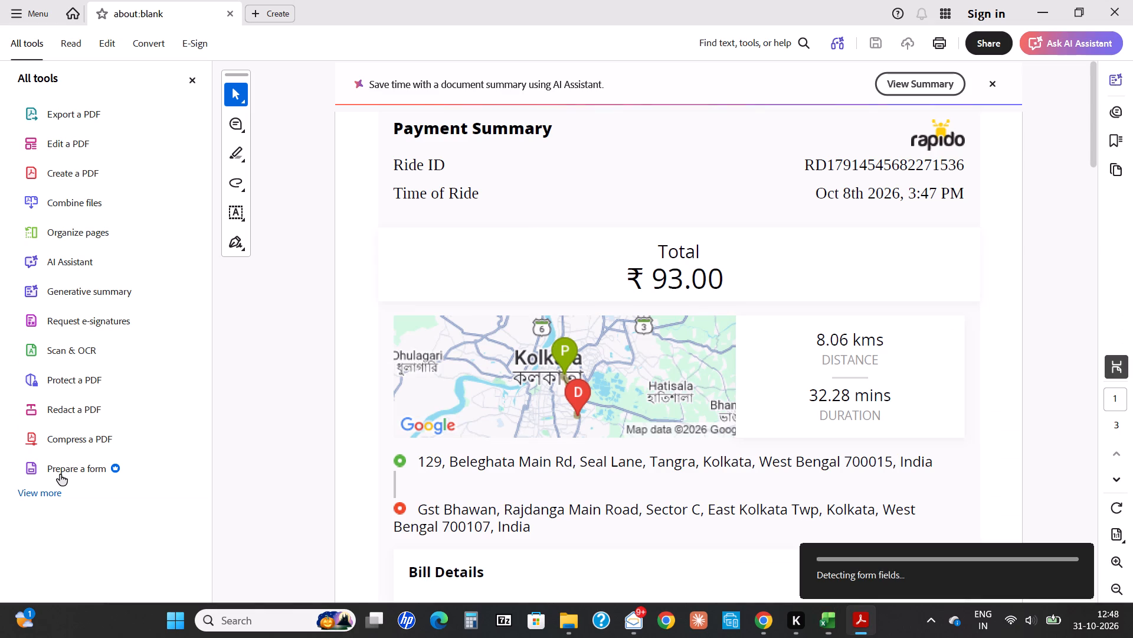
key("ctrl+q")
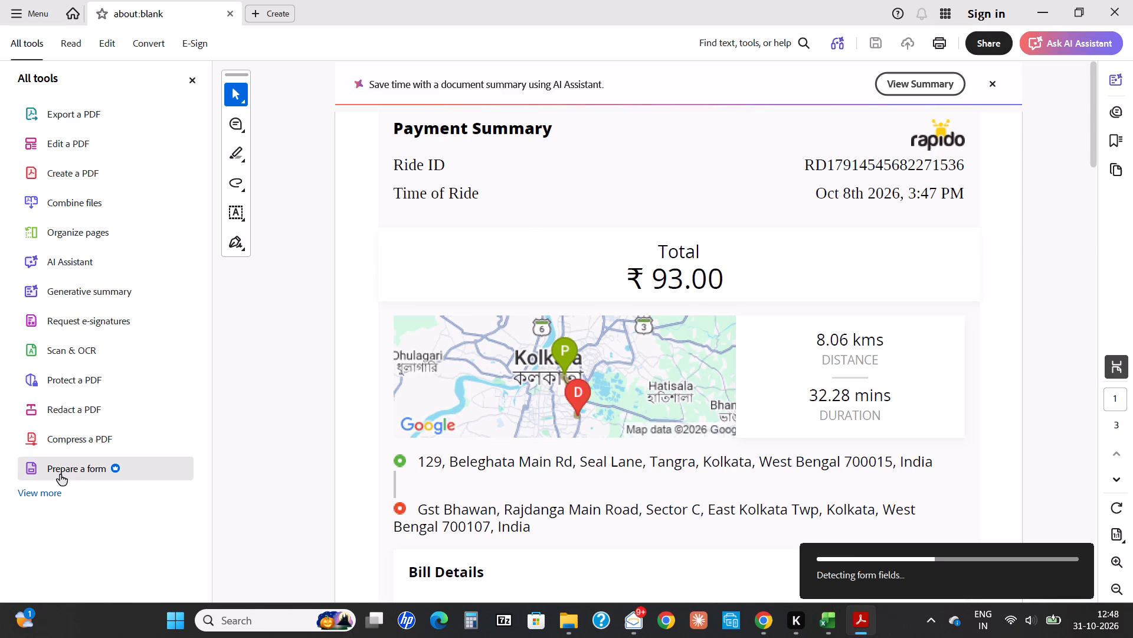
left_click(215, 392)
key("ctrl+q")
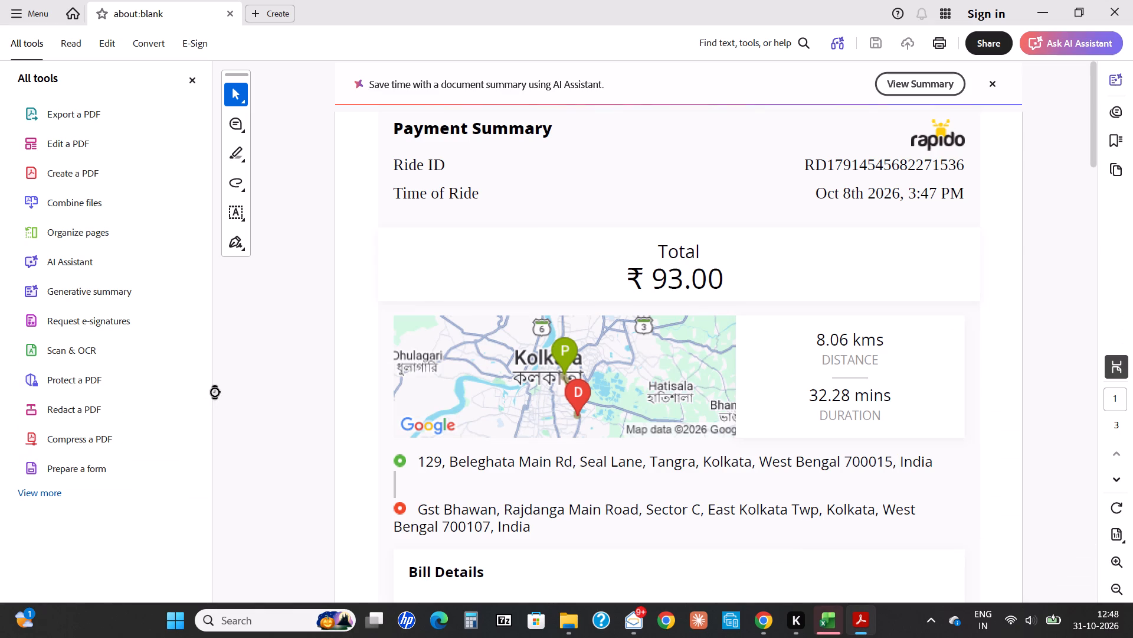
Open the fifth embedded receipt, compare its total with the 08-10-2026 GST Bhawan to Office amount on Break up, and close the receipt.
key("ctrl+Page_Down")
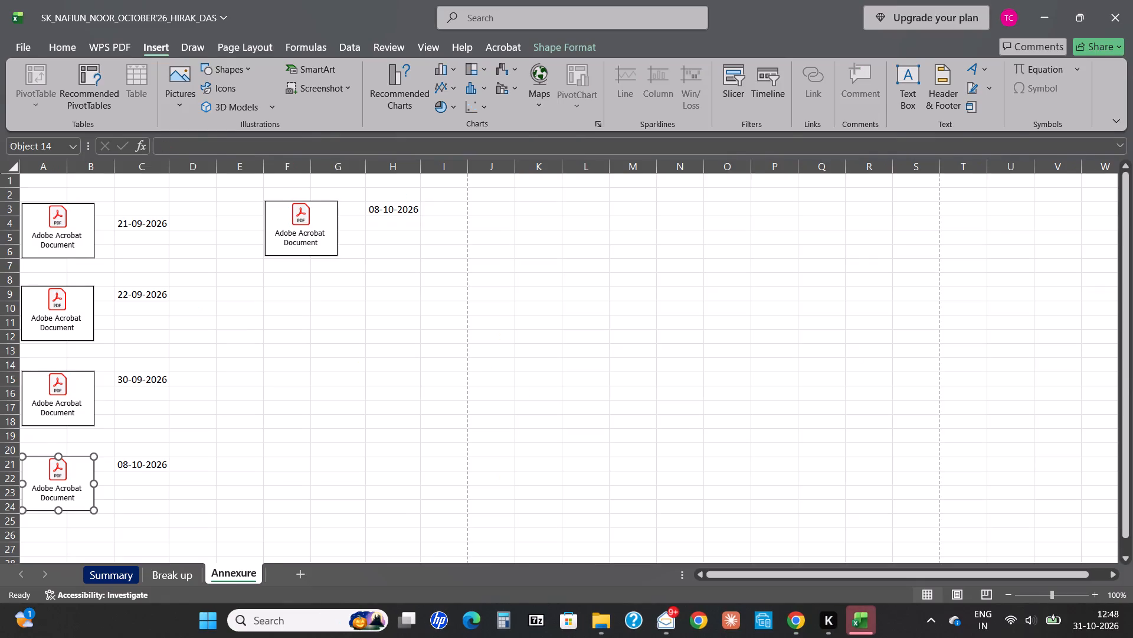
double_click(302, 229)
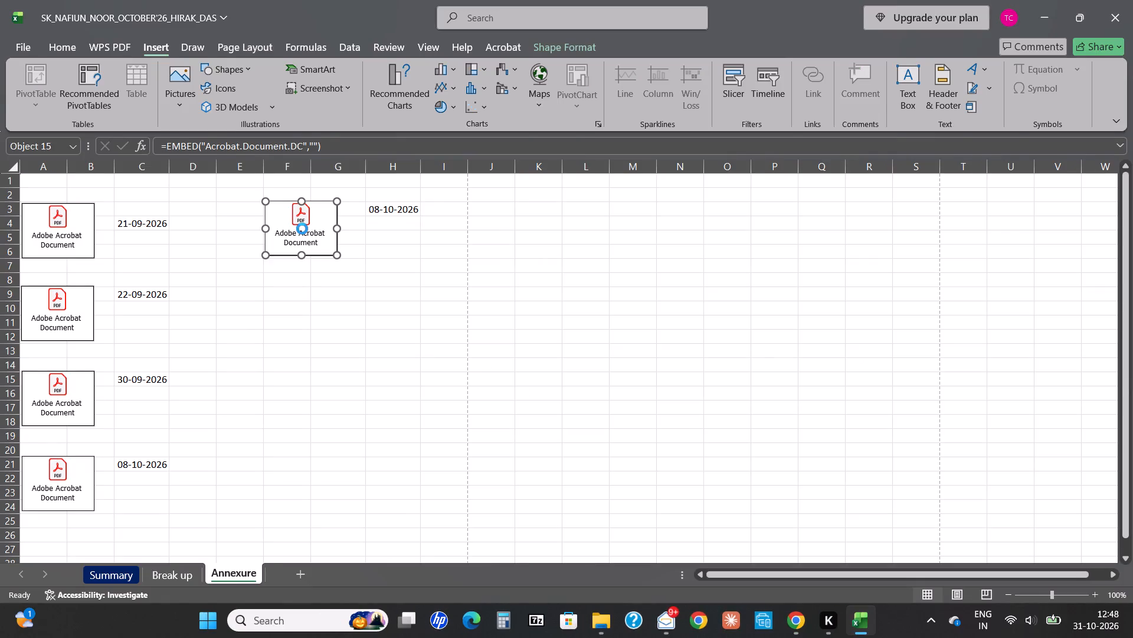
key("alt+Tab")
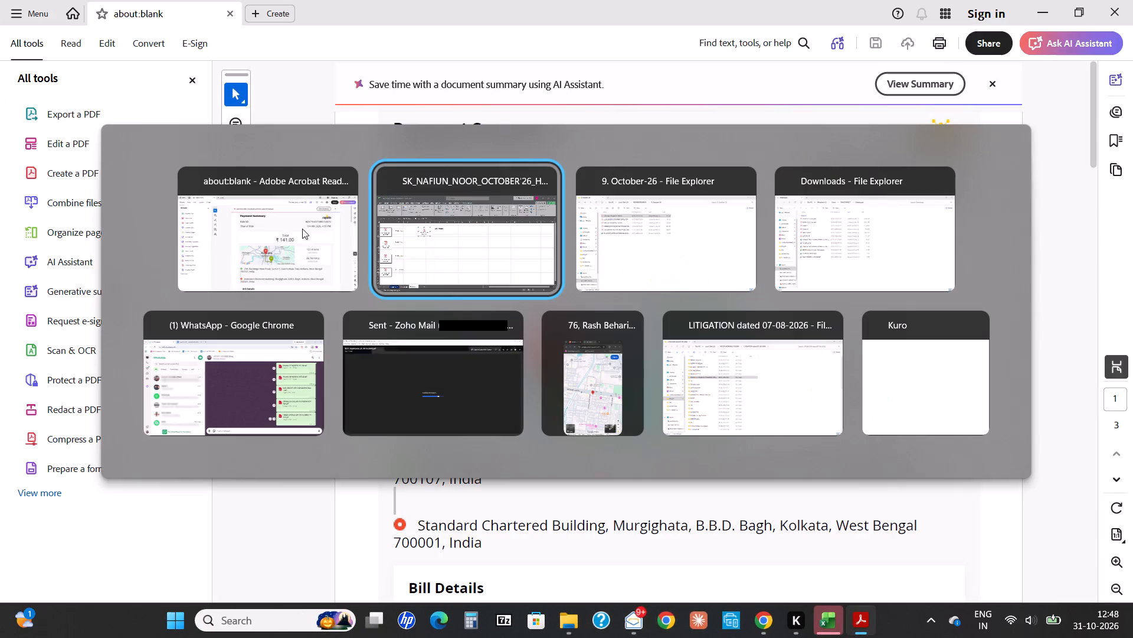
key("ctrl+Page_Up")
key("alt+Tab")
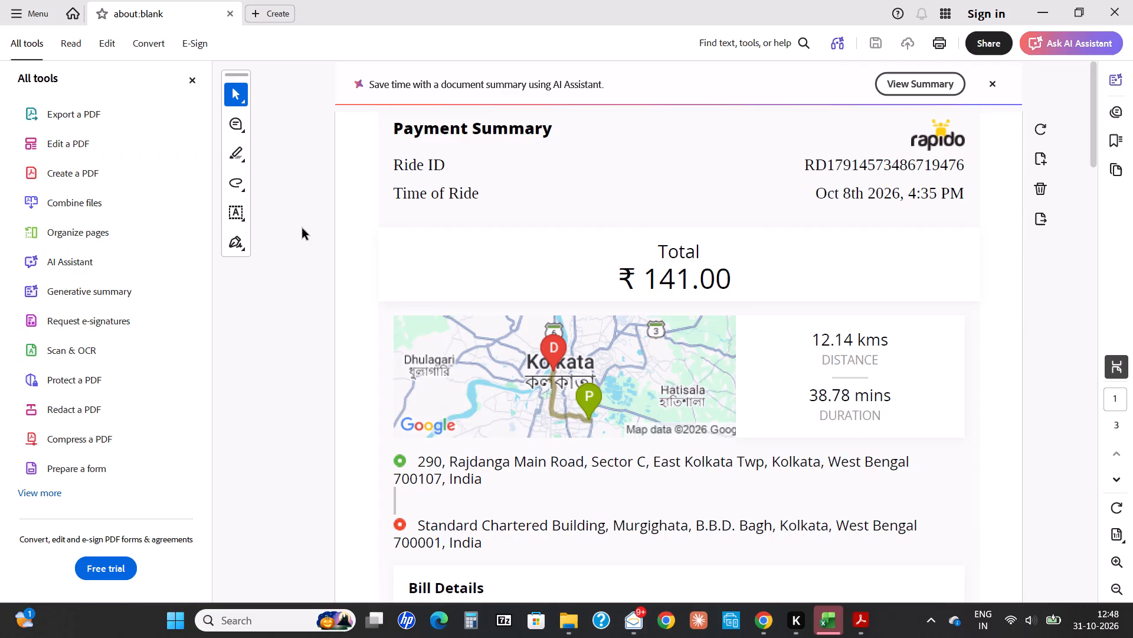
key("alt+Tab")
key("Down")
key("alt+Tab")
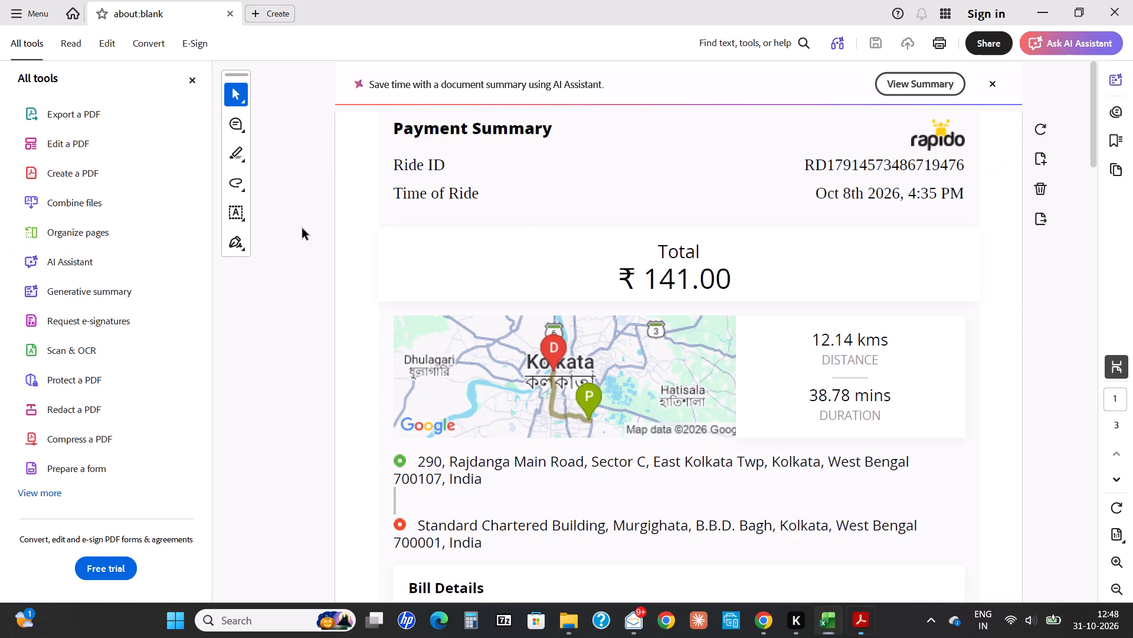
key("ctrl+q")
Unmerge the yellow For Cab facility block I11:I15 beside the travelling expenses on the Break up sheet.
key("Right")
key("Right")
key("Right")
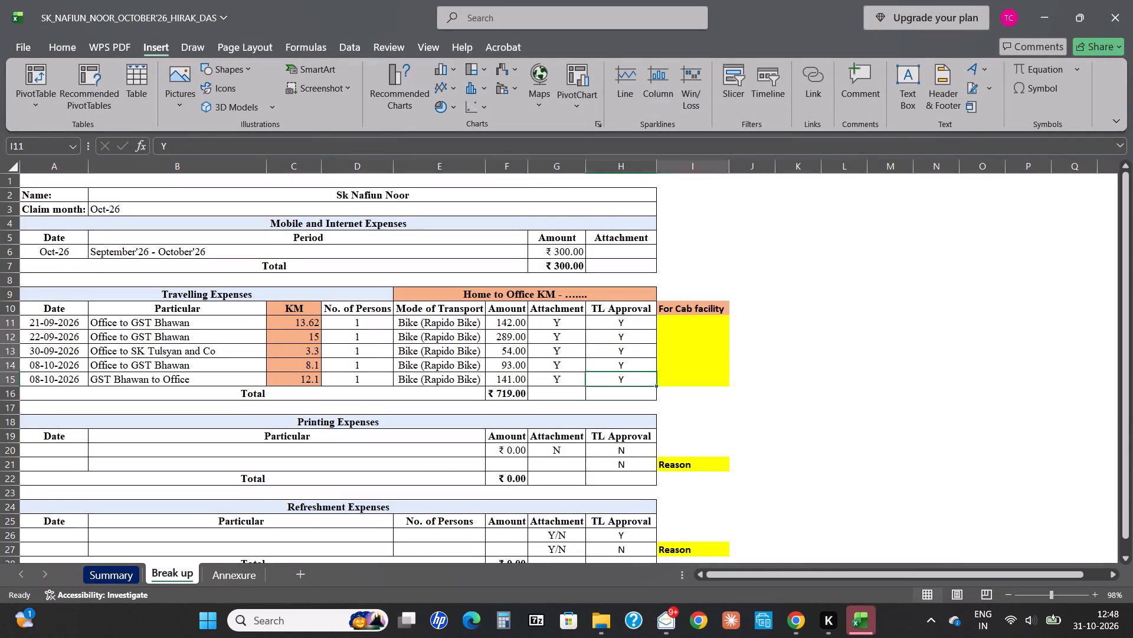
key("Right")
key("Left")
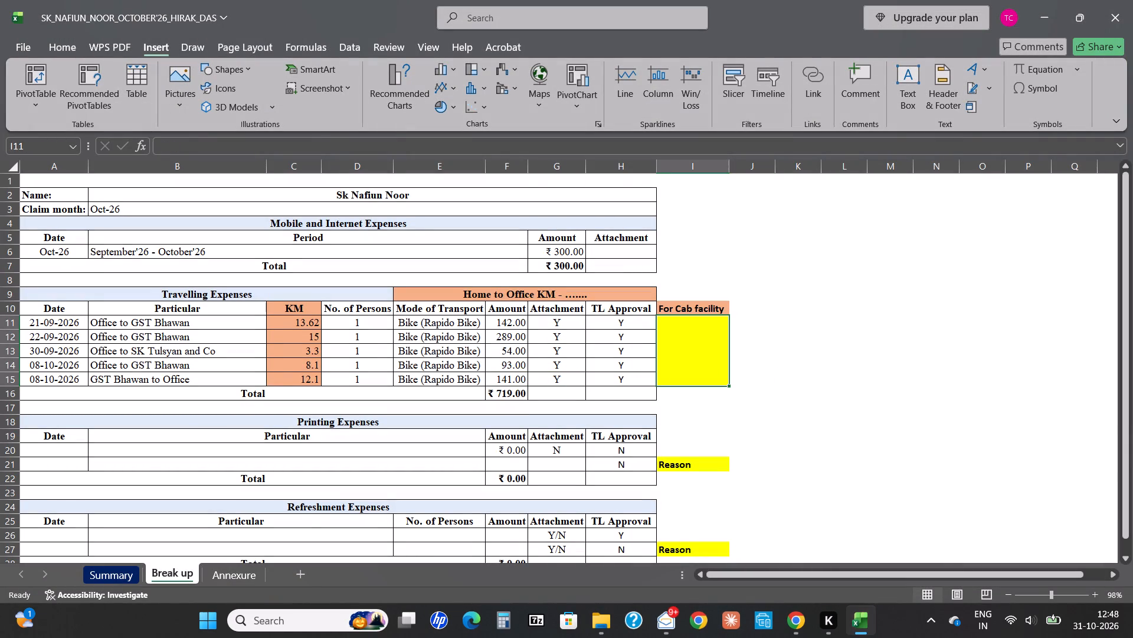
double_click(684, 349)
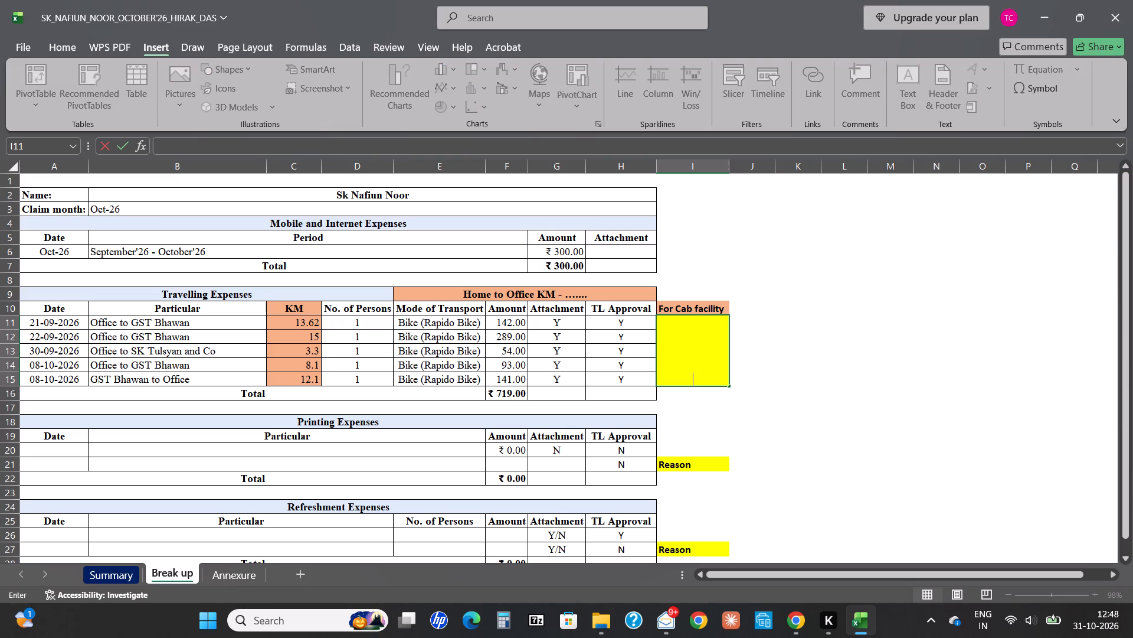
key("Escape")
type("hmc")
Enter "Due to rain" in cell I12 under For Cab facility for the 22-09-2026 trip and save the workbook.
key("Down")
key("Left")
key("Left")
key("Left")
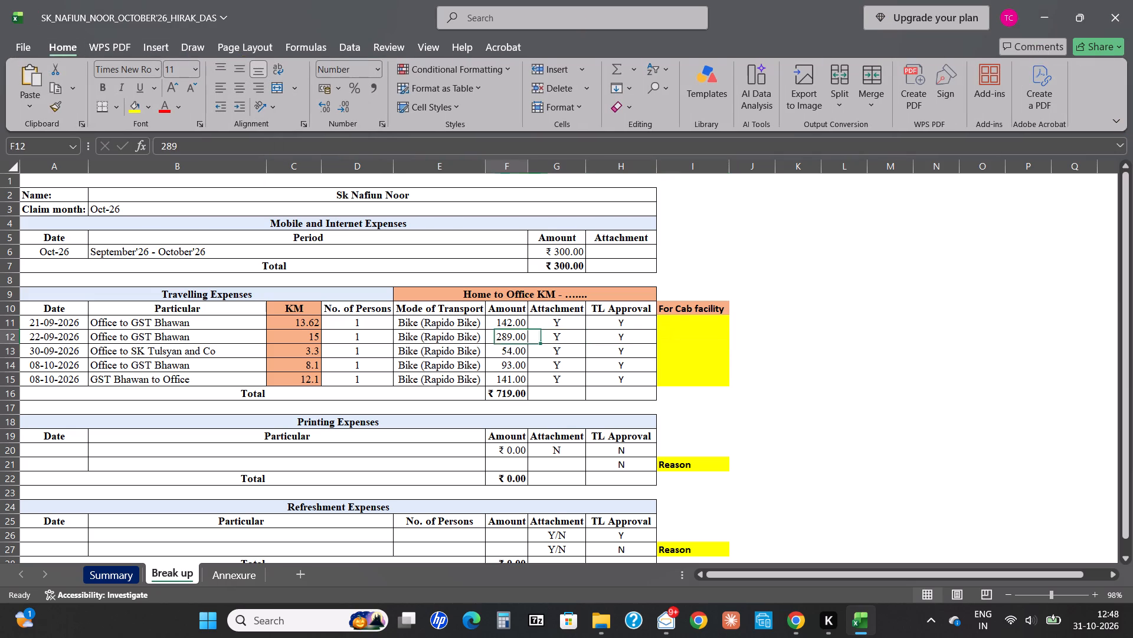
key("Right")
key("Right")
key("Right")
key("shift+i")
key("BackSpace")
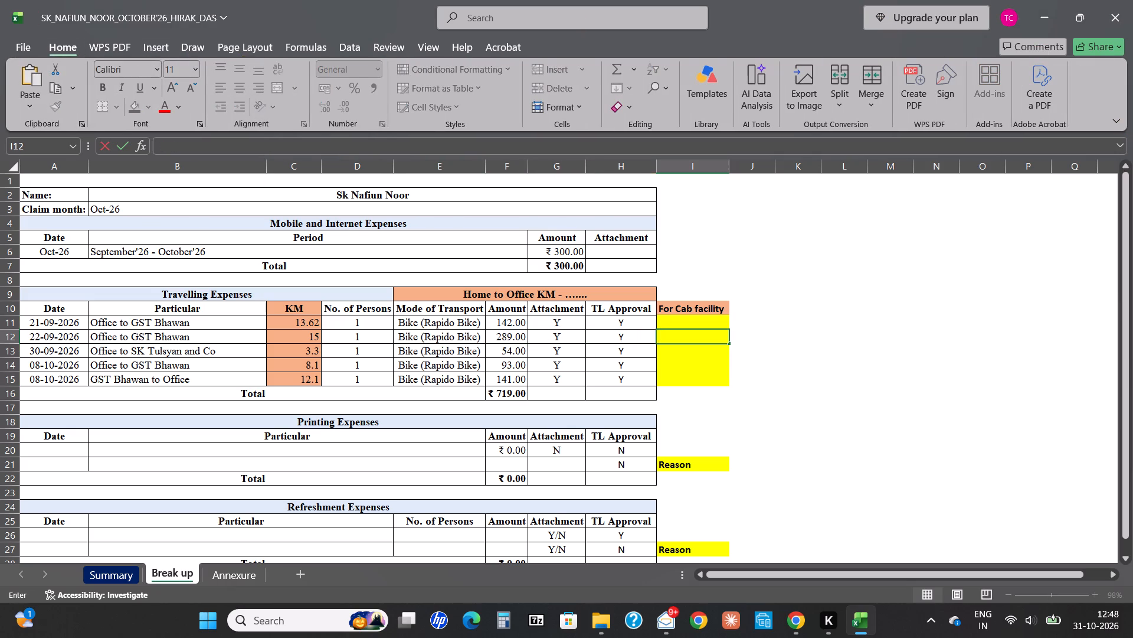
type("Due to rais")
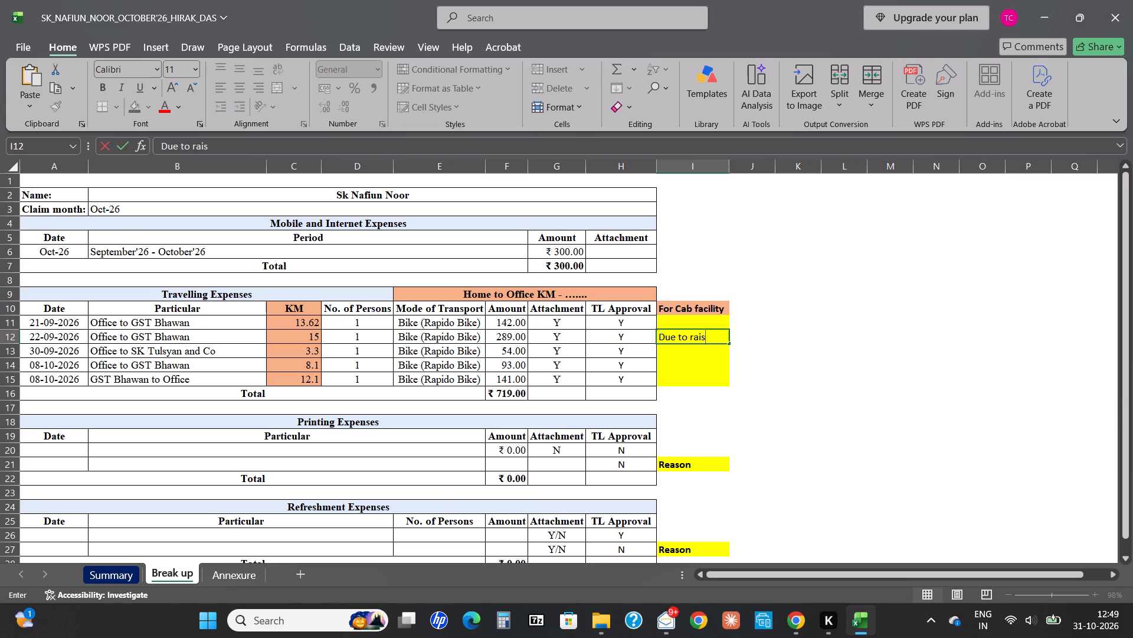
key("BackSpace")
key("n")
key("Return")
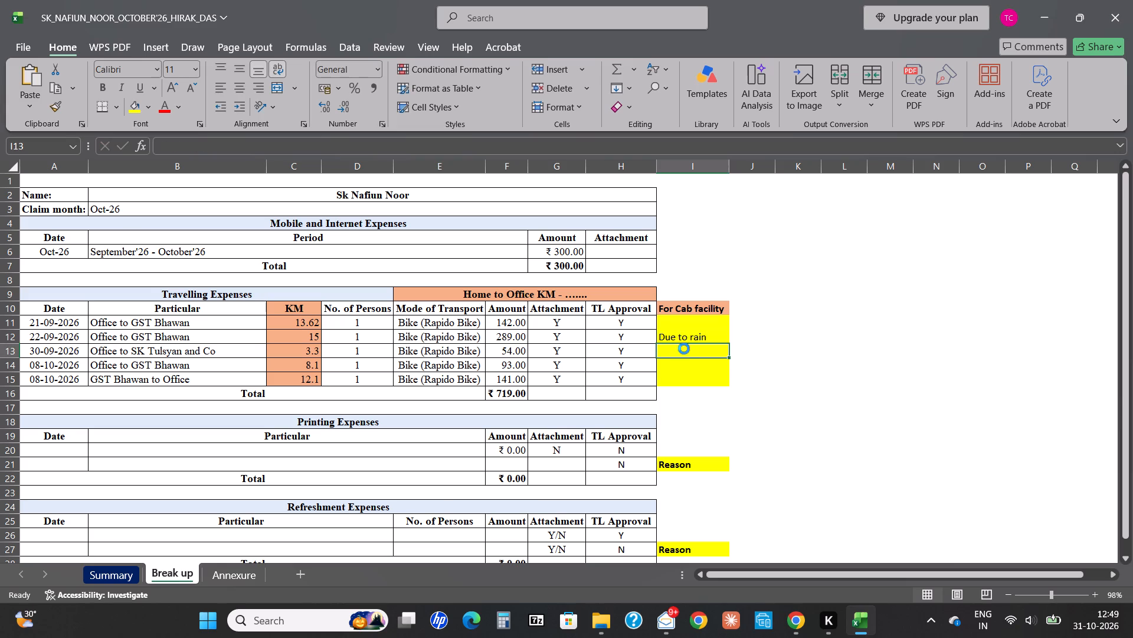
key("ctrl+s")
Make the "Due to rain" remark in cell I12 bold and save the workbook.
key("Down")
key("Up")
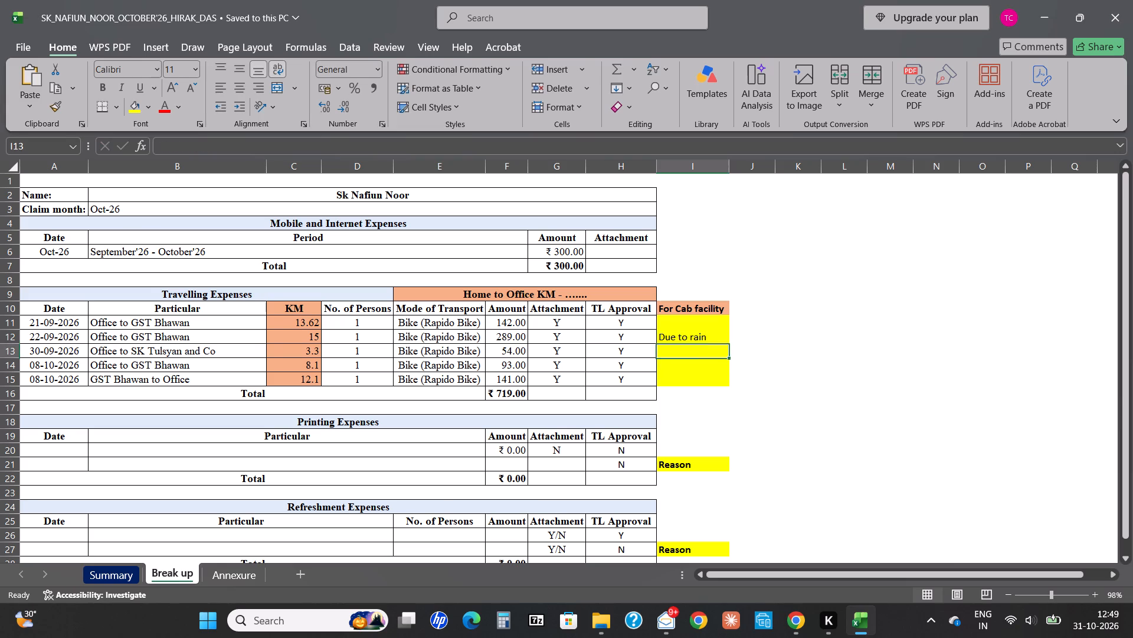
key("Up")
key("ctrl+b")
key("ctrl+s")
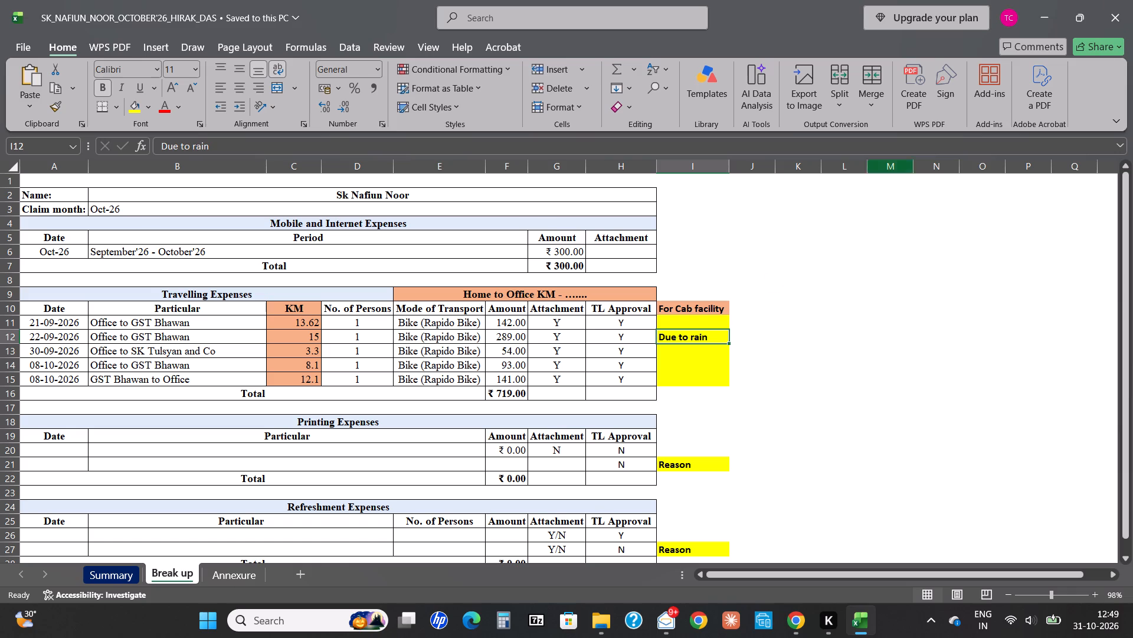
key("ctrl+s")
Review the remaining Break up sections and the Summary sheet, and check the formula of the travelling expenses total in F16.
scroll(644, 366, "down", 1)
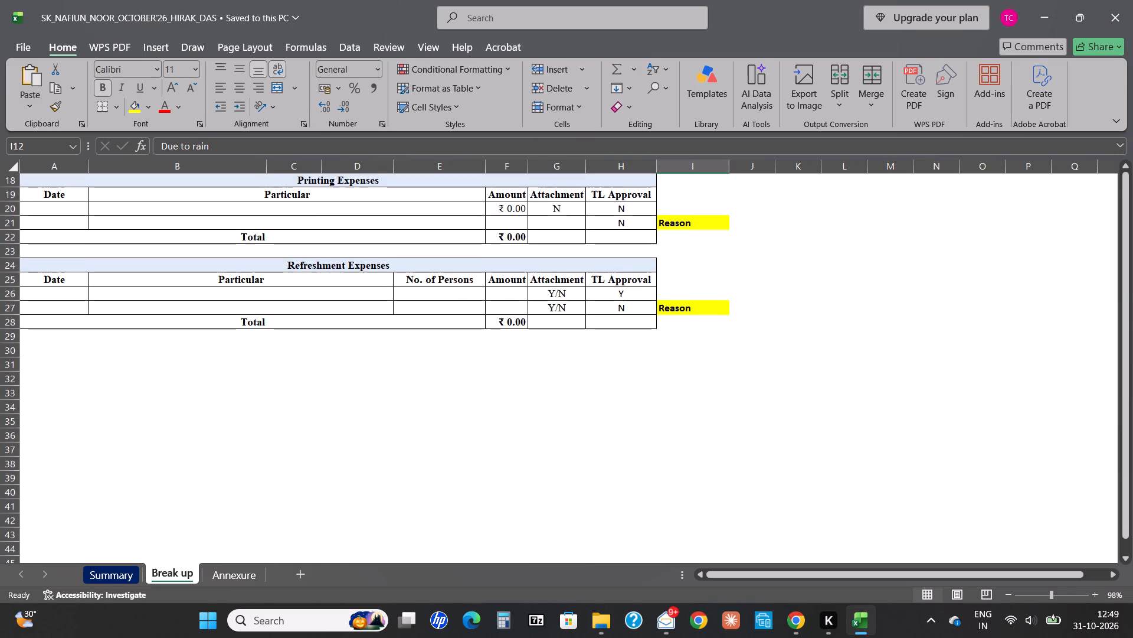
scroll(644, 366, "down", 1)
scroll(644, 366, "up", 4)
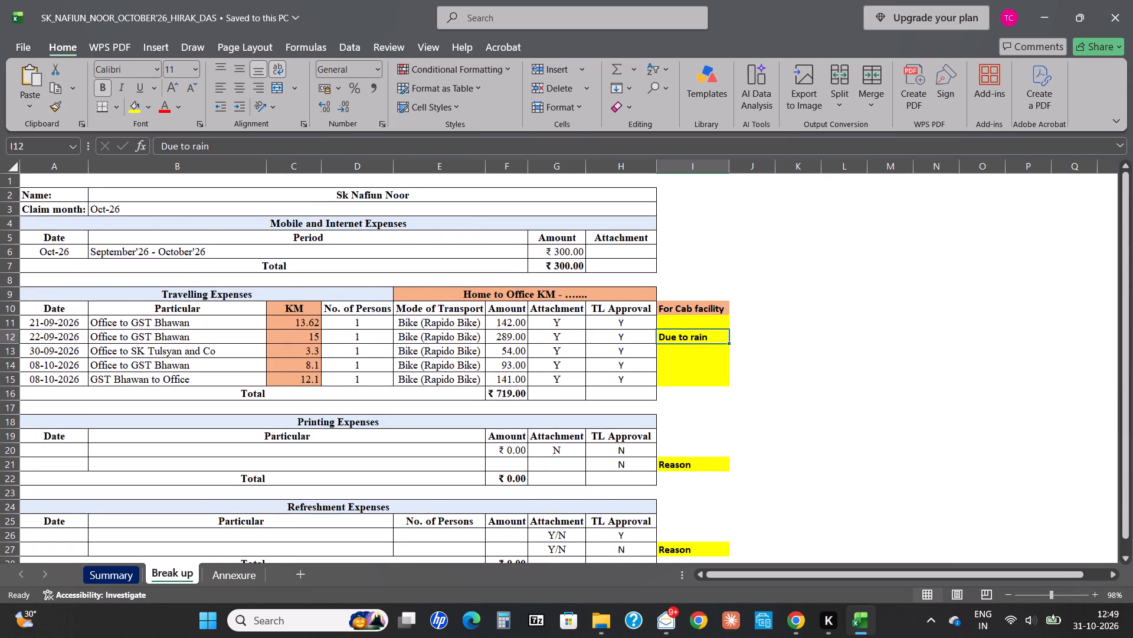
key("ctrl+Page_Up")
key("ctrl+Page_Down")
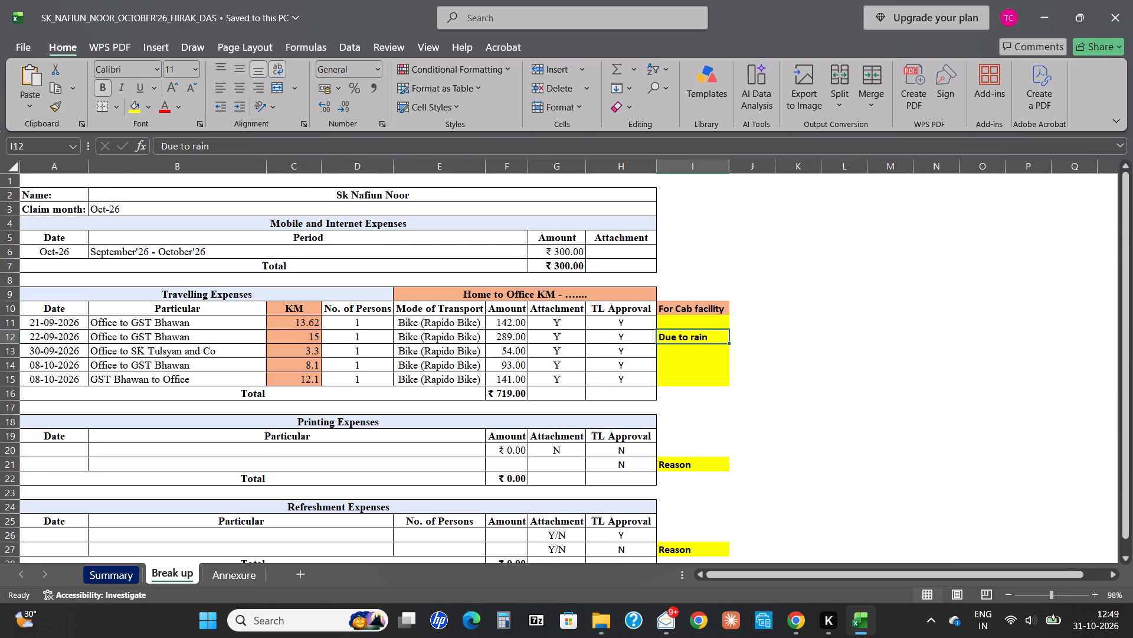
left_click(500, 395)
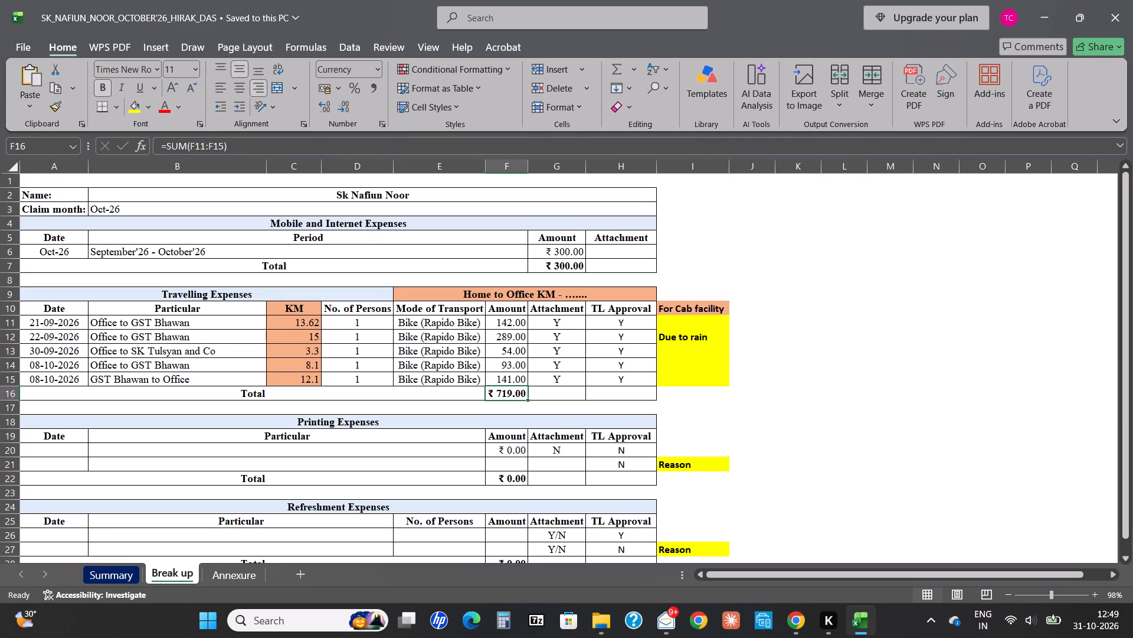
Check the mobile and internet total in G7, save the workbook with the Summary sheet active, and close it.
left_click(577, 267, "ctrl")
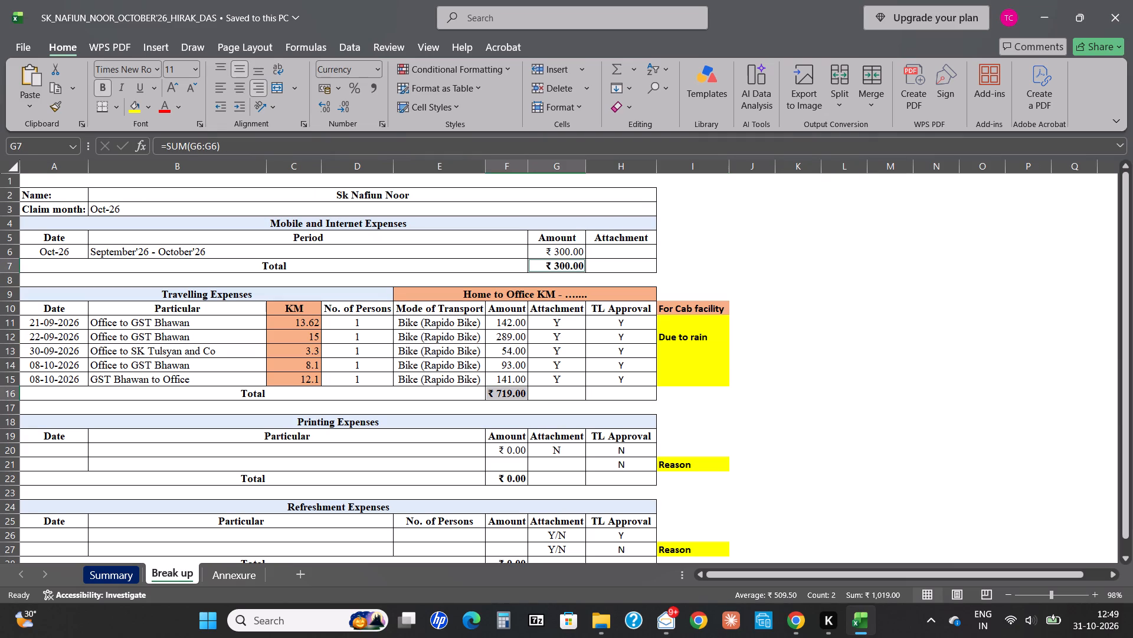
left_click(834, 509)
key("ctrl+s")
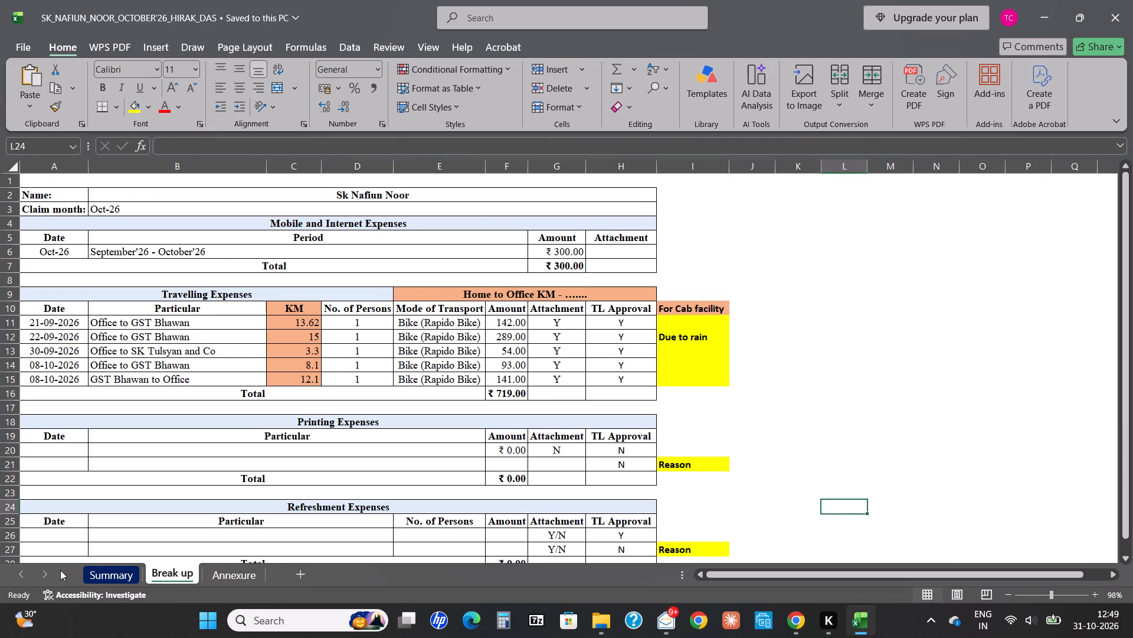
left_click(97, 568)
key("ctrl+s")
left_click(1131, 0)
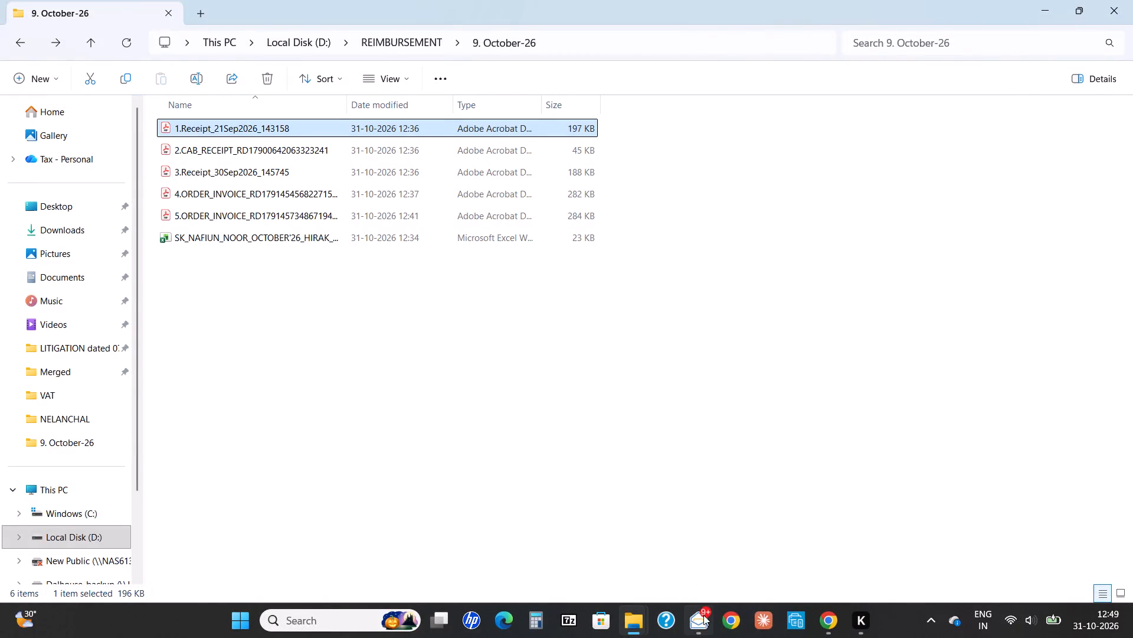
Switch to Zoho Mail and start a new email reusing the earlier sent subject "Reimbursement for the period 20th August'2026 to 19th September'2026".
left_click(703, 615)
key("Escape")
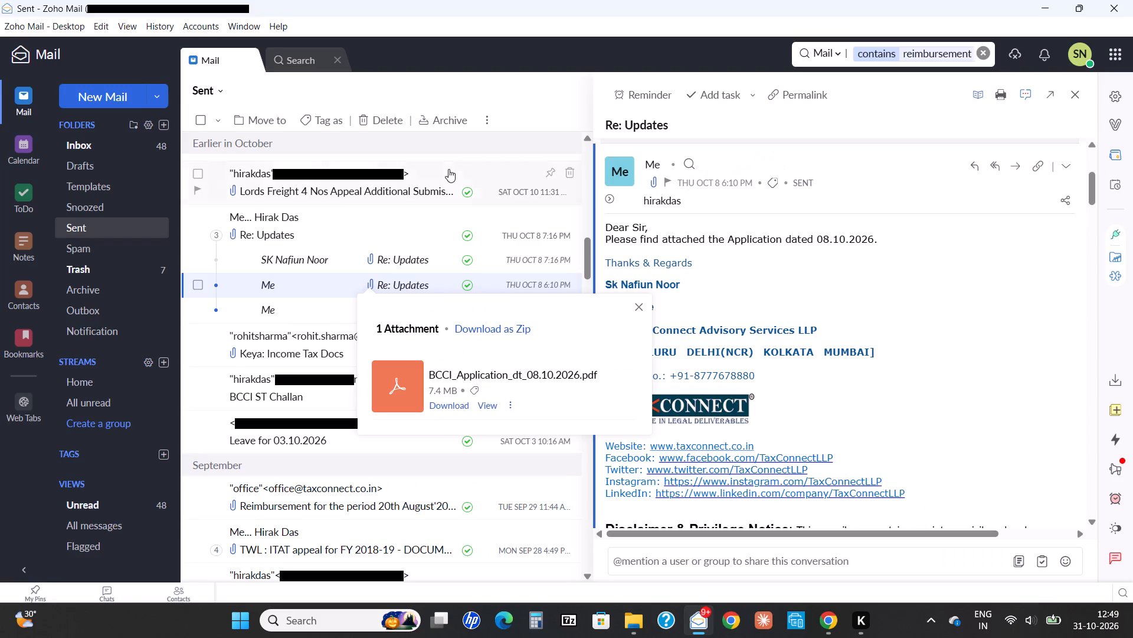
left_click(306, 71)
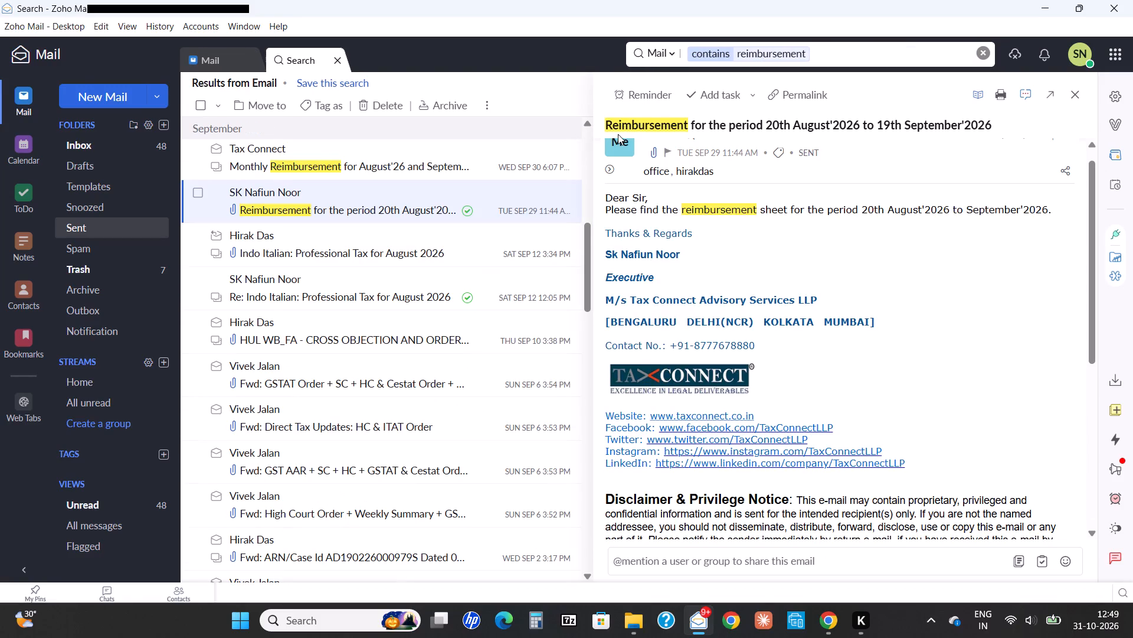
left_click_drag(603, 123, 800, 111)
left_click_drag(800, 111, 990, 125)
key("ctrl+c")
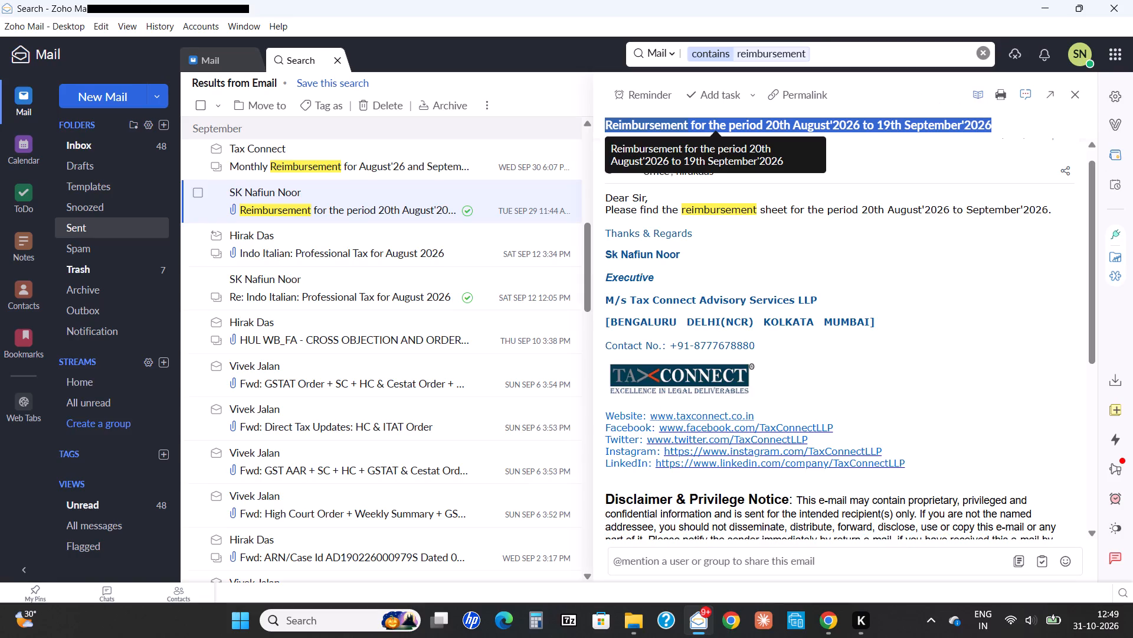
key("ctrl+c")
scroll(929, 297, "down", 4)
key("c")
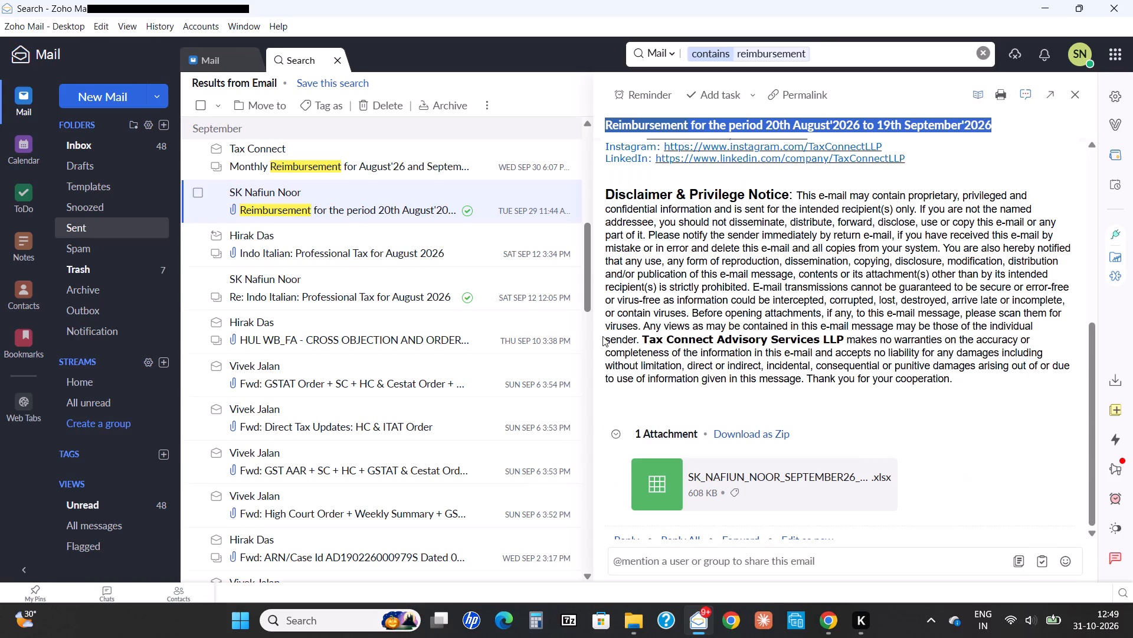
type("hira")
key("BackSpace")
key("BackSpace")
key("BackSpace")
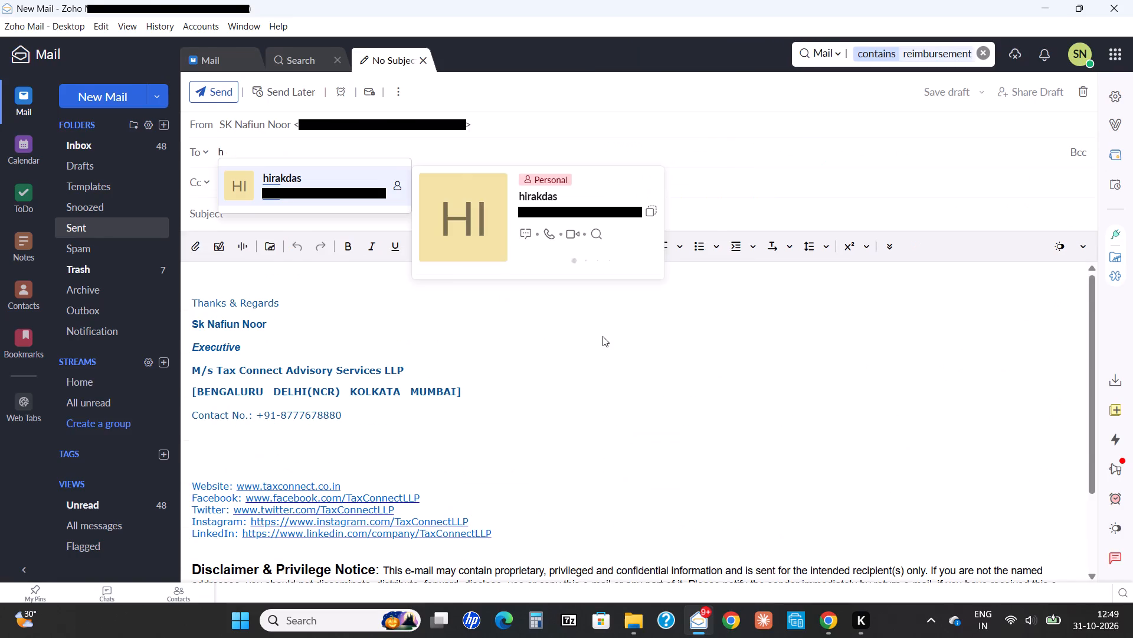
key("BackSpace")
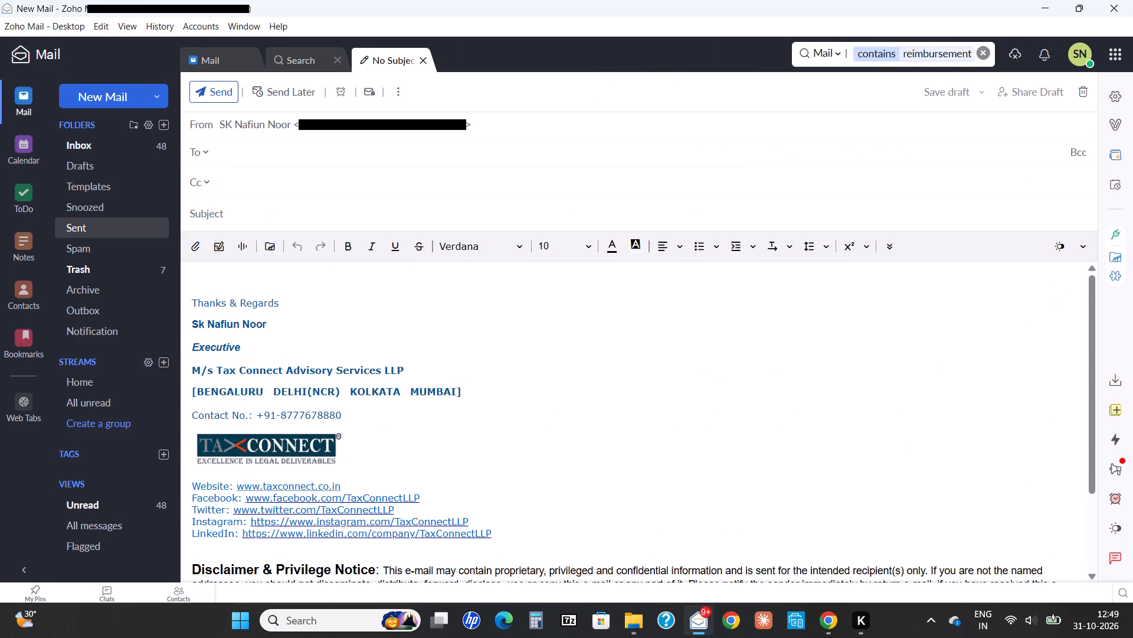
left_click(389, 216)
key("ctrl+v")
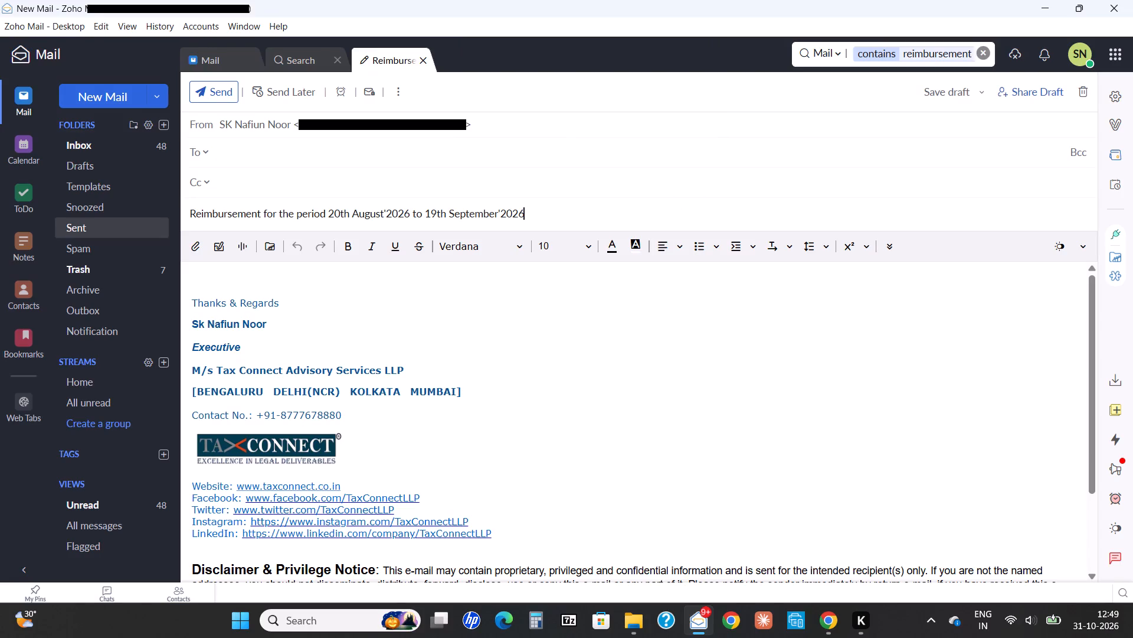
Replace the end month in the new email's subject with October, giving "19th October'2026".
left_click_drag(351, 216, 373, 218)
left_click(373, 218)
left_click_drag(448, 216, 469, 216)
left_click_drag(469, 216, 495, 216)
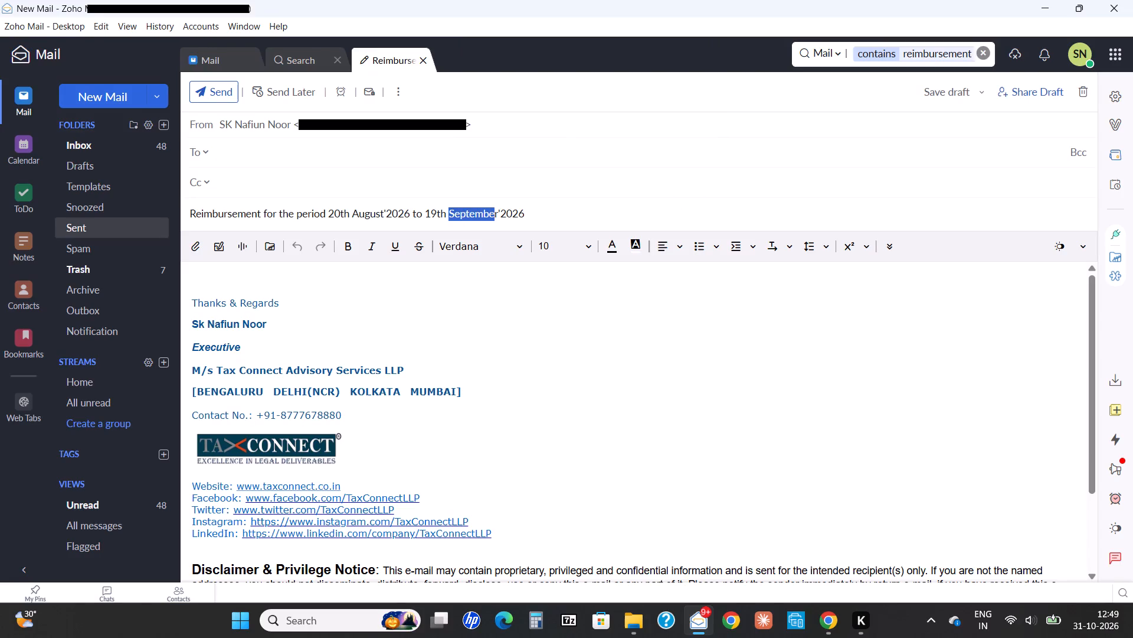
left_click_drag(495, 216, 496, 217)
key("ctrl+x")
type("Pb")
key("BackSpace")
key("BackSpace")
type("Pctp")
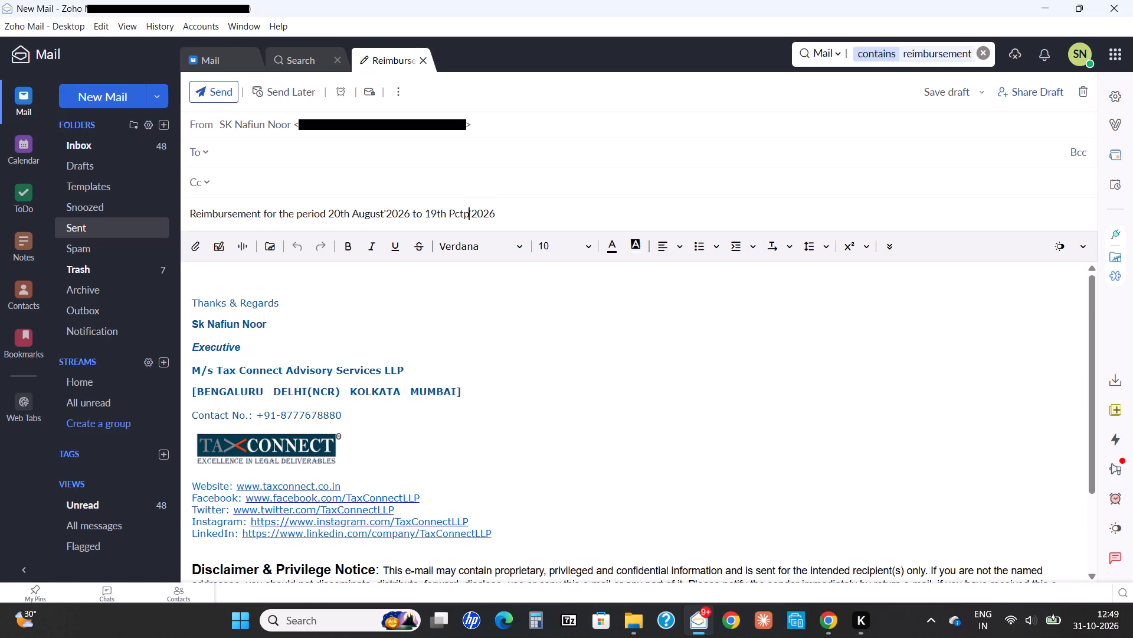
key("BackSpace")
key("BackSpace")
key("BackSpace")
key("BackSpace")
type("October")
Replace the start month in the subject with September, giving "20th September'2026".
left_click_drag(384, 215, 355, 214)
type("Septm")
key("BackSpace")
type("ember")
Write the greeting "Dear Sir," at the top of the email body above the signature.
left_click(356, 274)
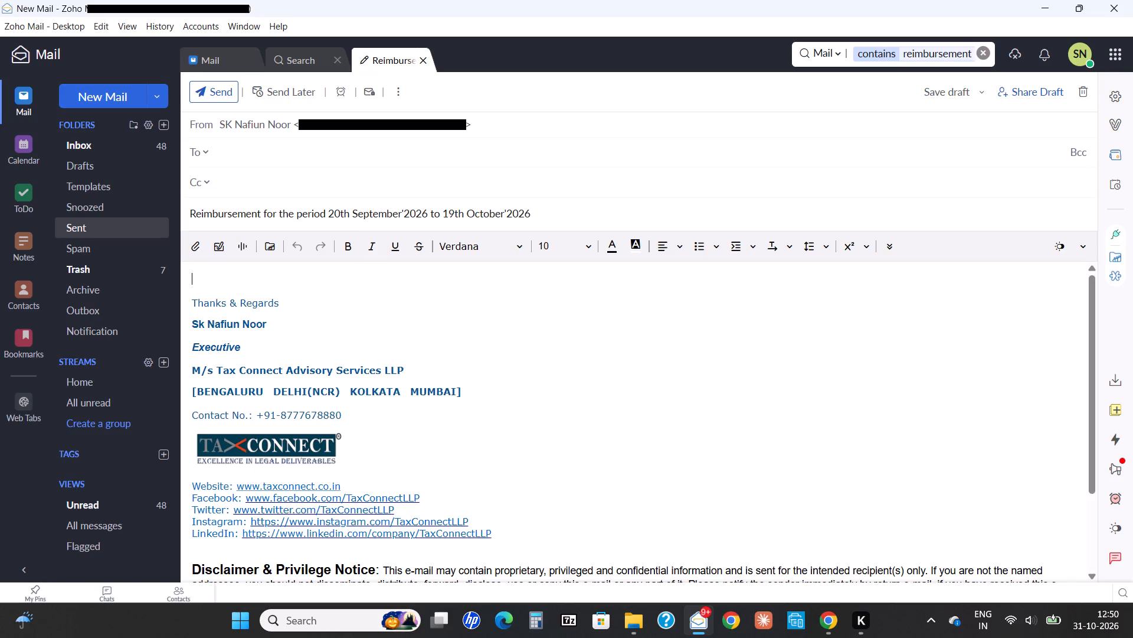
type("Dear Sirm")
key("space")
key("BackSpace")
key("BackSpace")
type(",")
key("space")
Add the company office address as the To recipient, copied from the sent September reimbursement email.
left_click(305, 73)
left_click(305, 67)
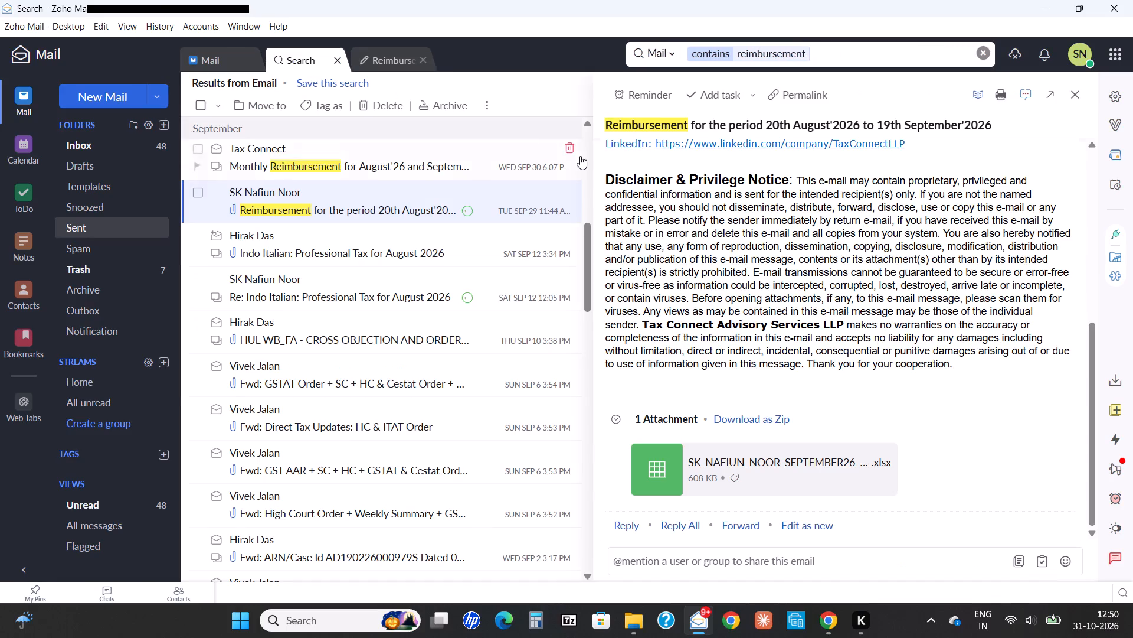
scroll(739, 152, "up", 6)
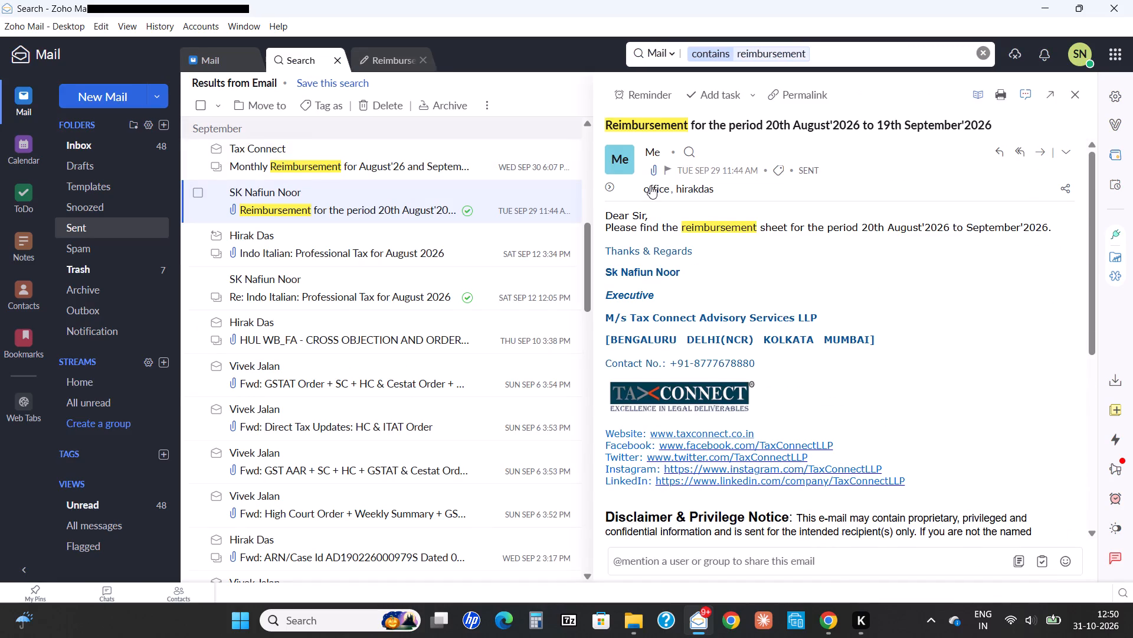
left_click(650, 185)
left_click(613, 188)
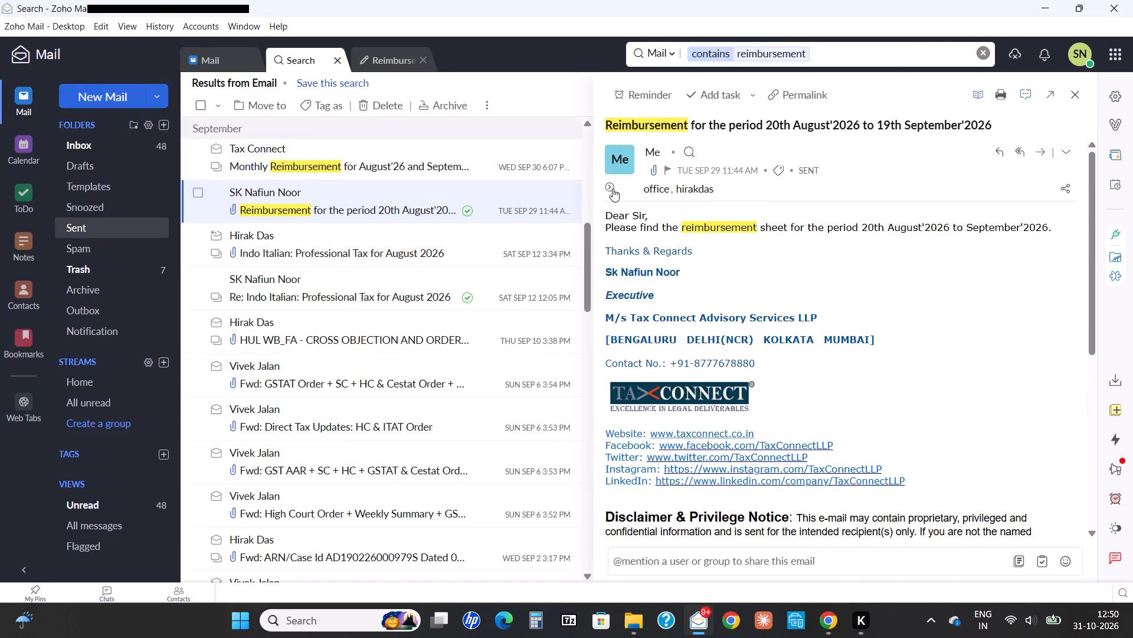
left_click(667, 190)
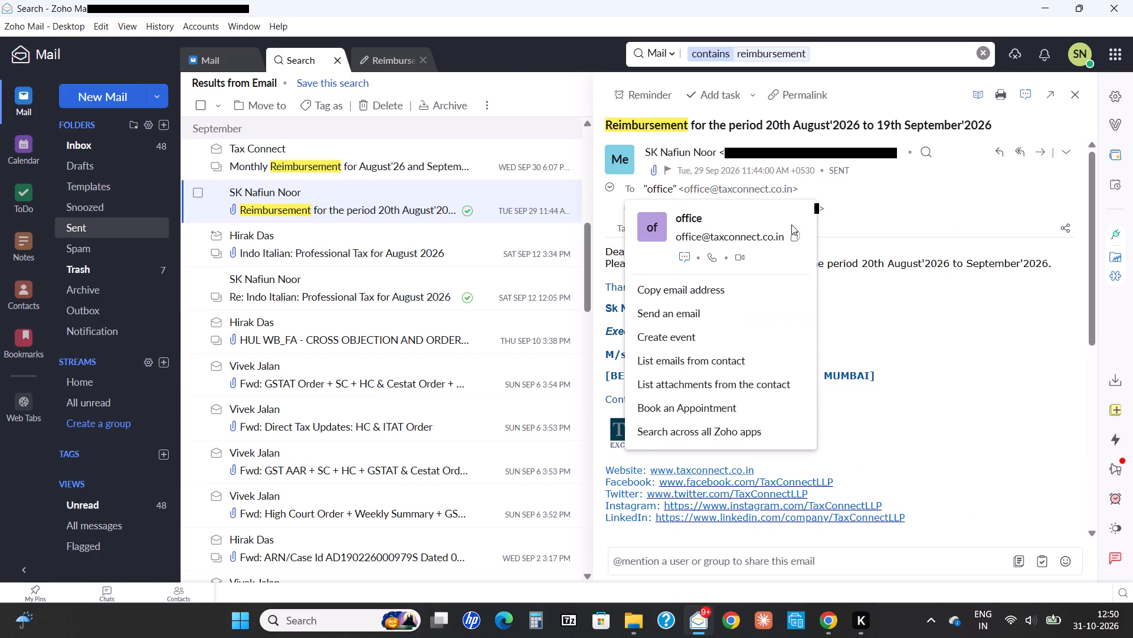
left_click(798, 237)
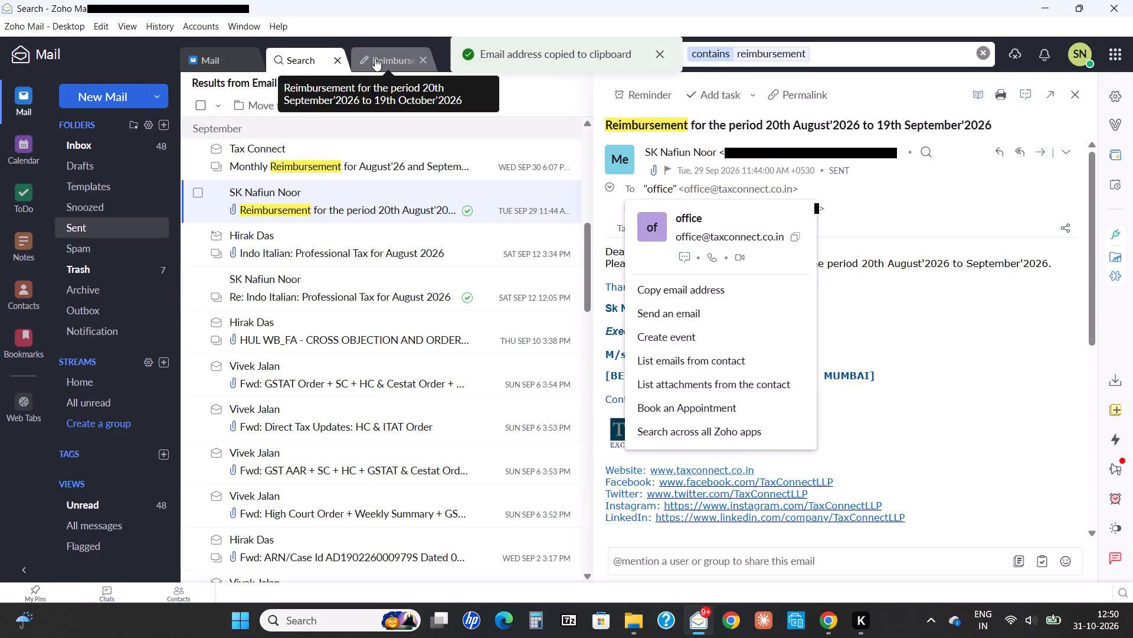
left_click(375, 57)
left_click(299, 154)
key("ctrl+v")
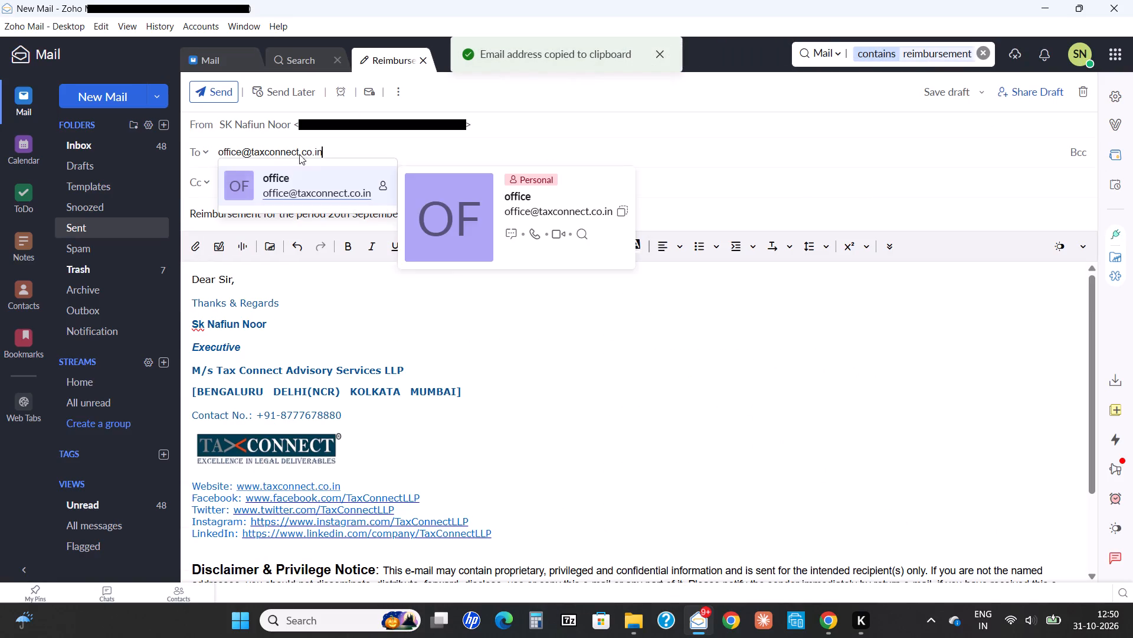
key("Return")
Add the same Cc recipient as in the sent September reimbursement email, copying the address from it.
left_click(297, 184)
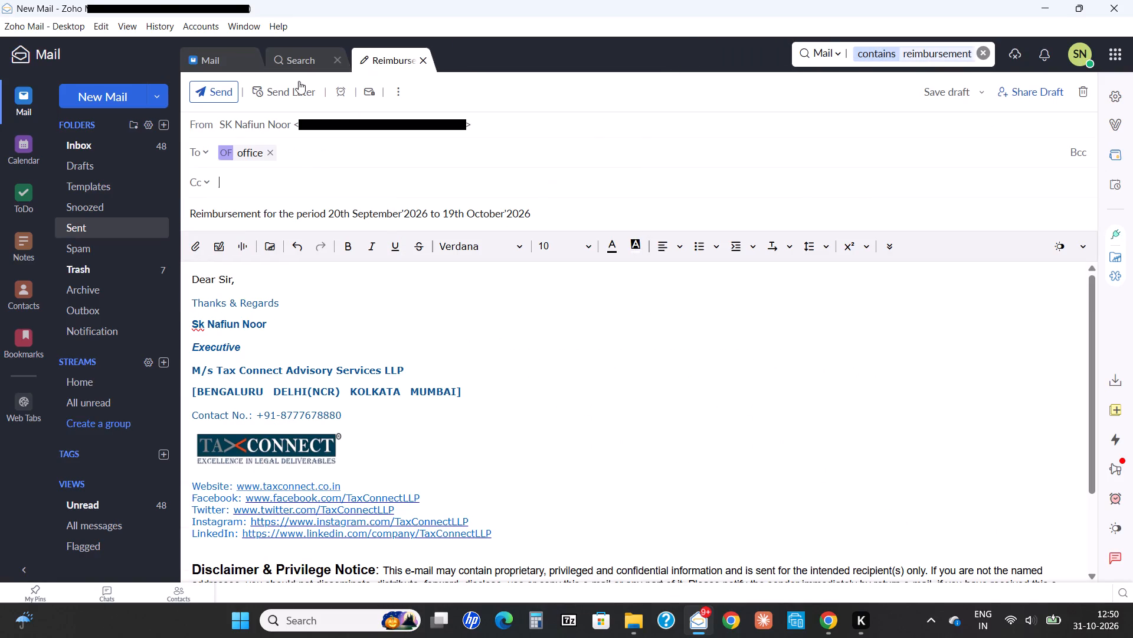
left_click(308, 52)
left_click(733, 208)
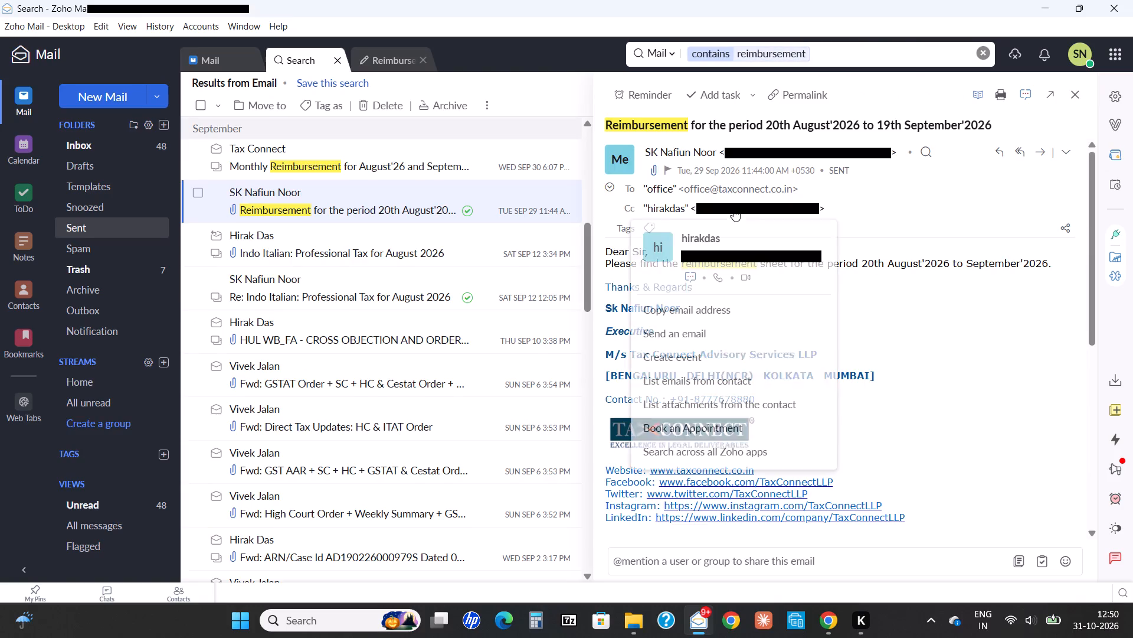
left_click(812, 259)
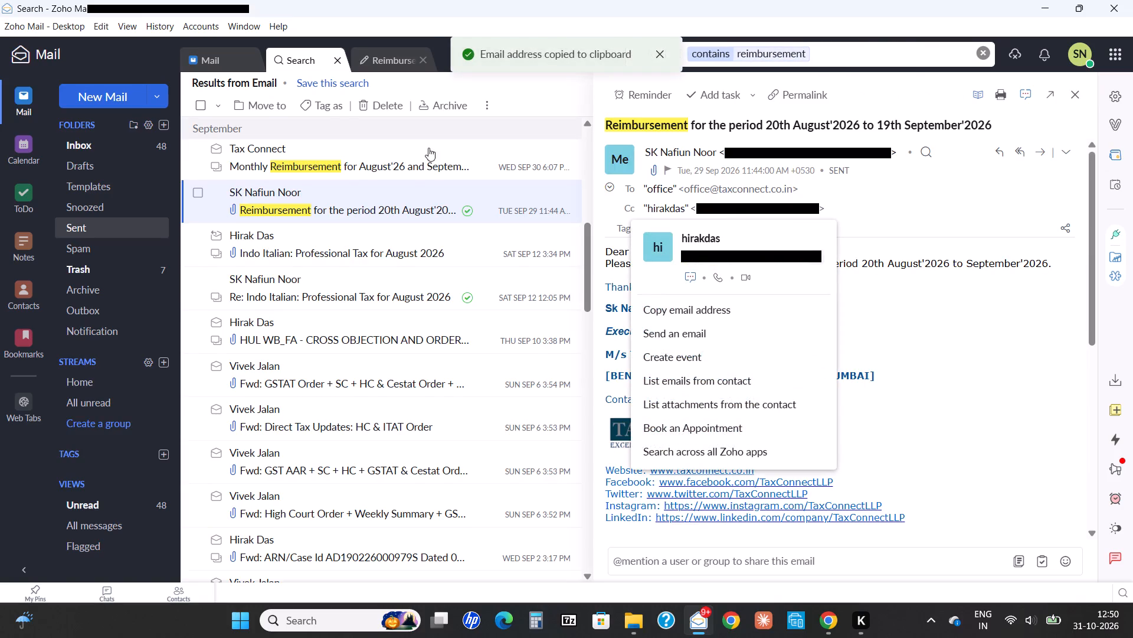
left_click(374, 53)
left_click(325, 179)
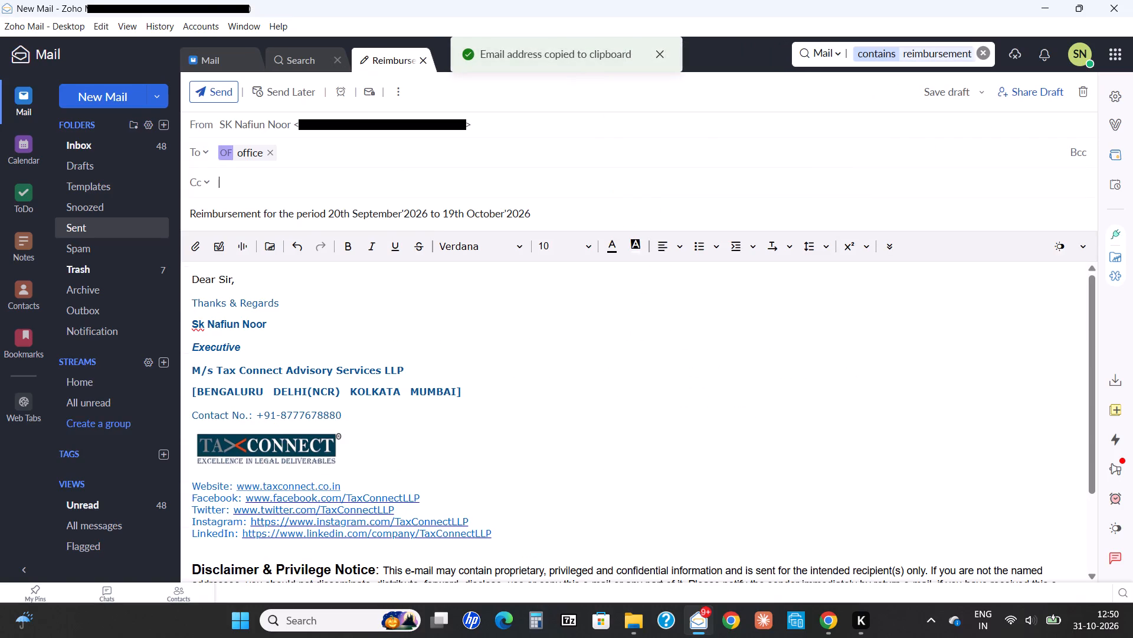
key("ctrl+v")
key("Return")
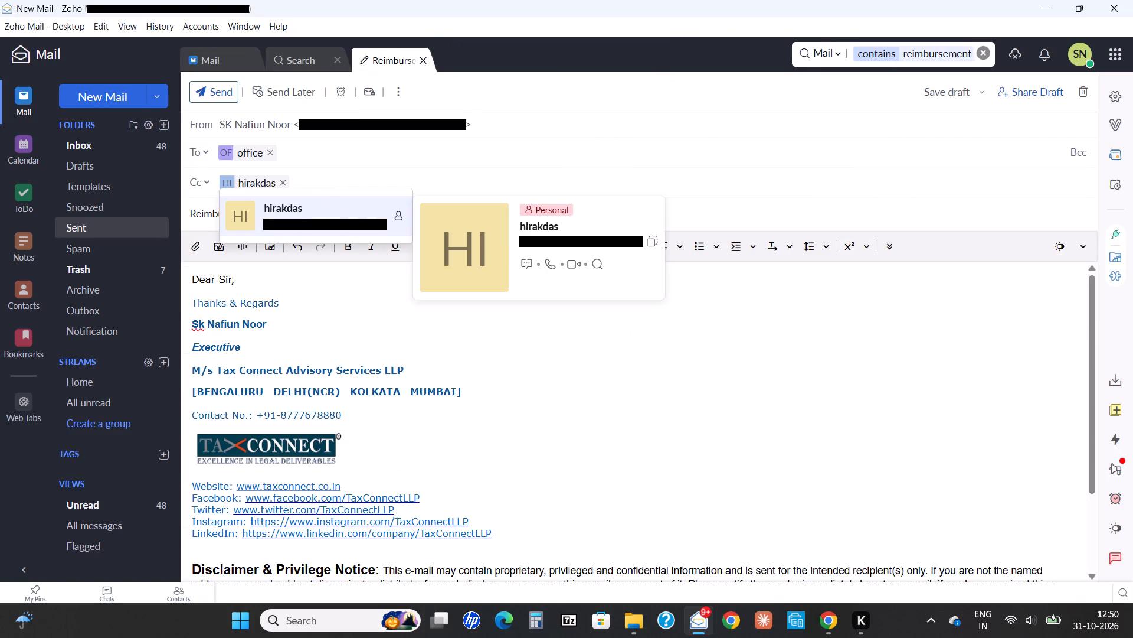
Insert "Please find the reimbursement sheet for the period" below the greeting, copied from the sent September reimbursement email.
left_click(304, 70)
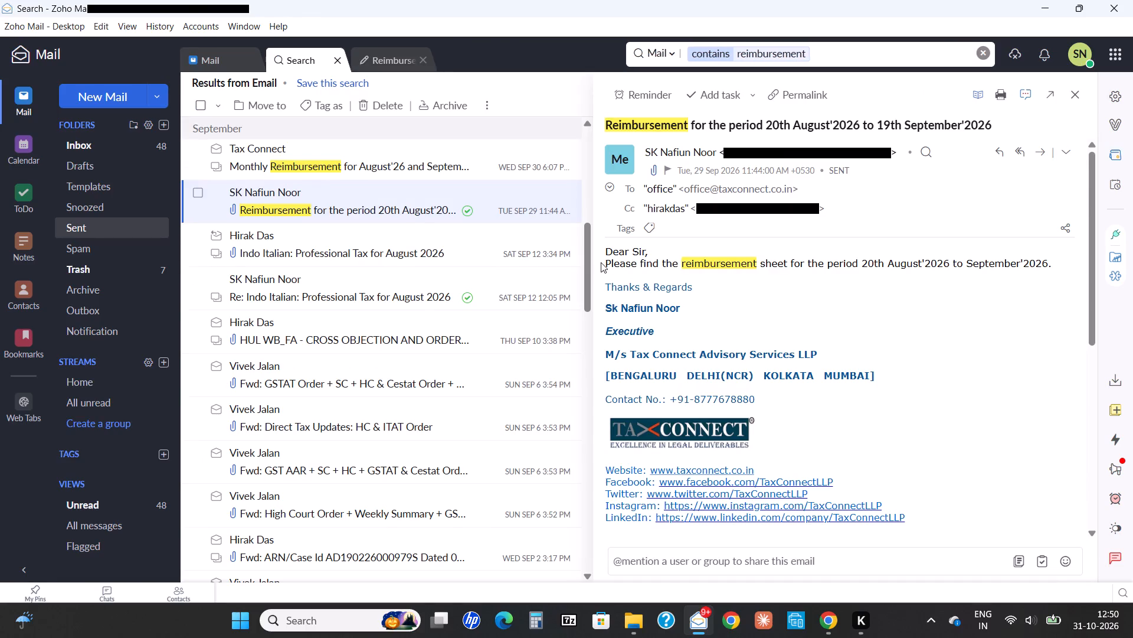
left_click_drag(601, 262, 831, 264)
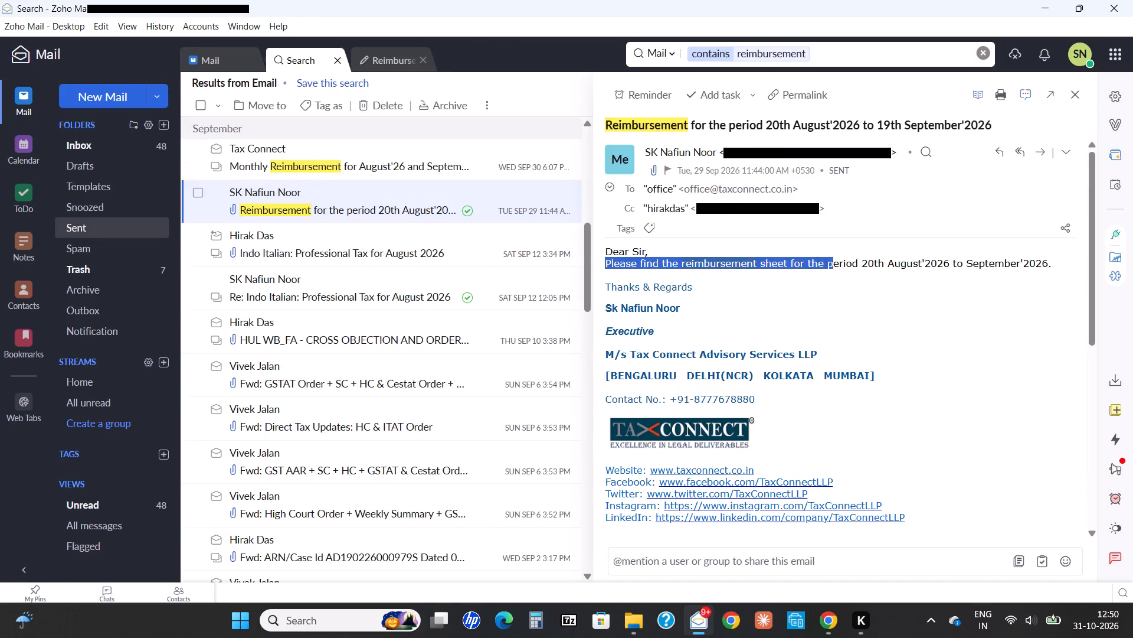
left_click_drag(831, 264, 860, 267)
key("ctrl+c")
key("ctrl+c")
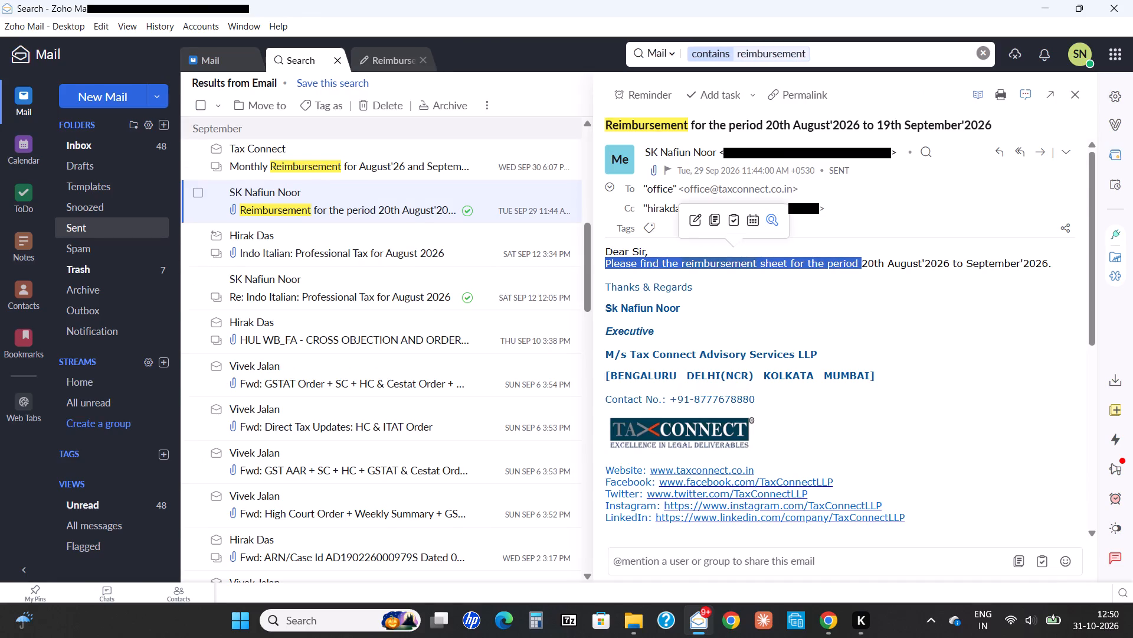
key("ctrl+c")
left_click(402, 62)
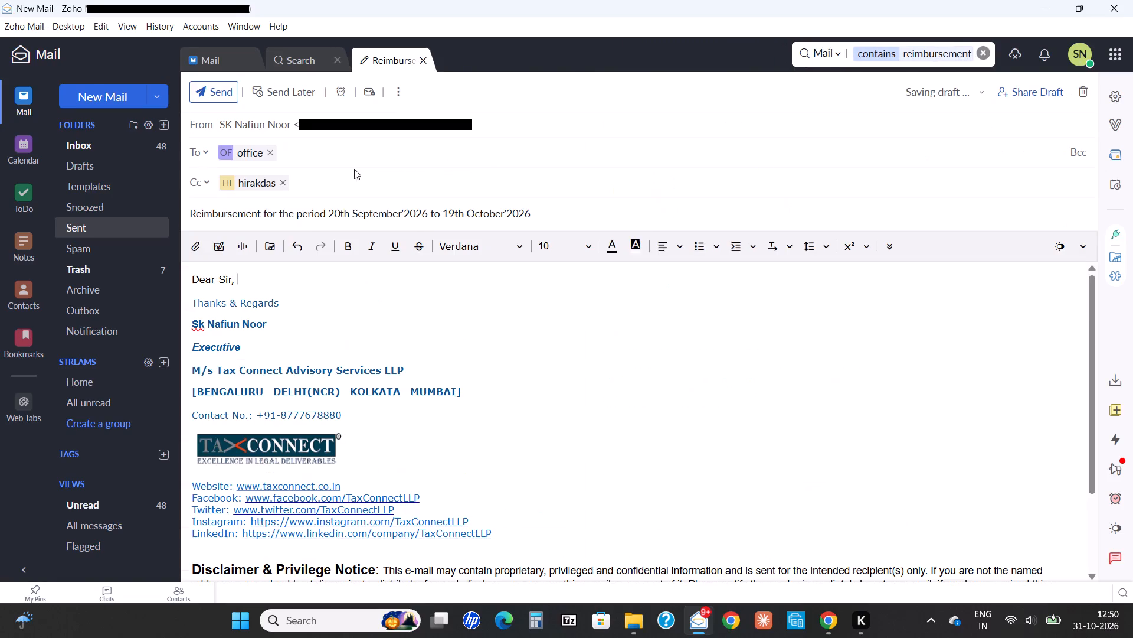
key("Return")
key("ctrl+v")
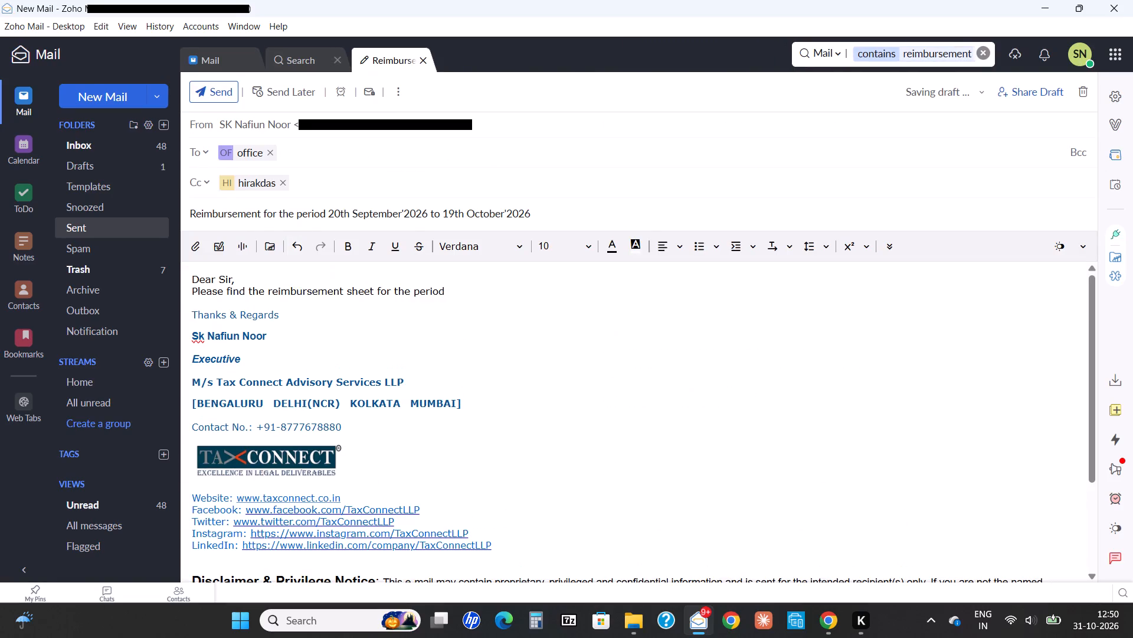
Complete the body sentence with "20th September'2026 to 19th October'2026.", copying the period from the email subject.
left_click_drag(328, 213, 554, 213)
key("ctrl+c")
left_click(493, 297)
key("ctrl+v")
key("ctrl+z")
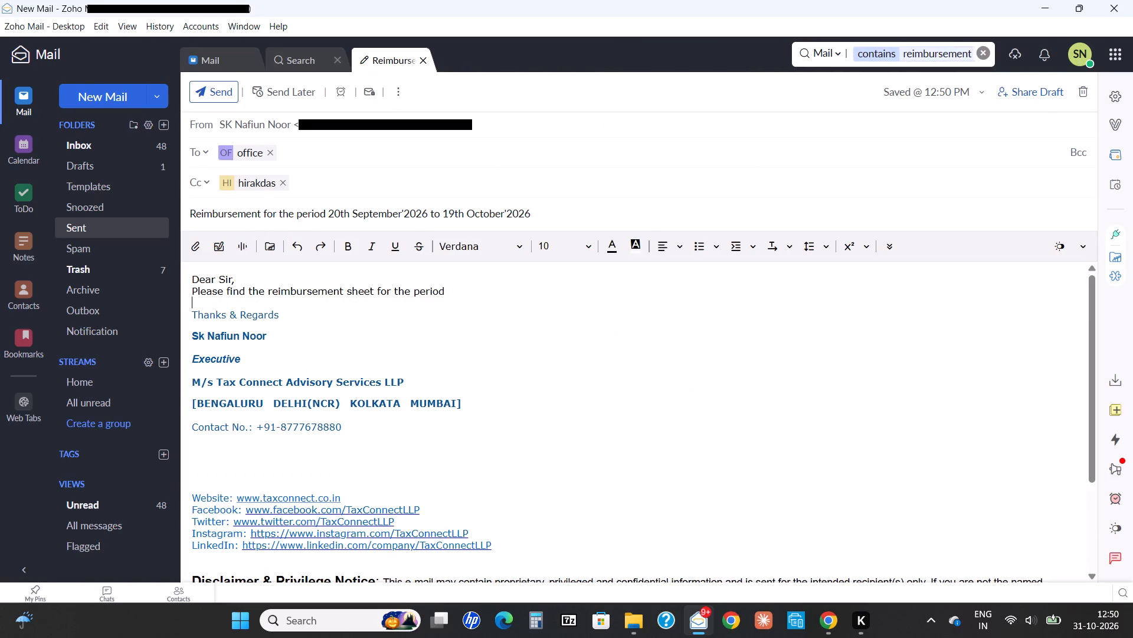
left_click(495, 292)
key("ctrl+v")
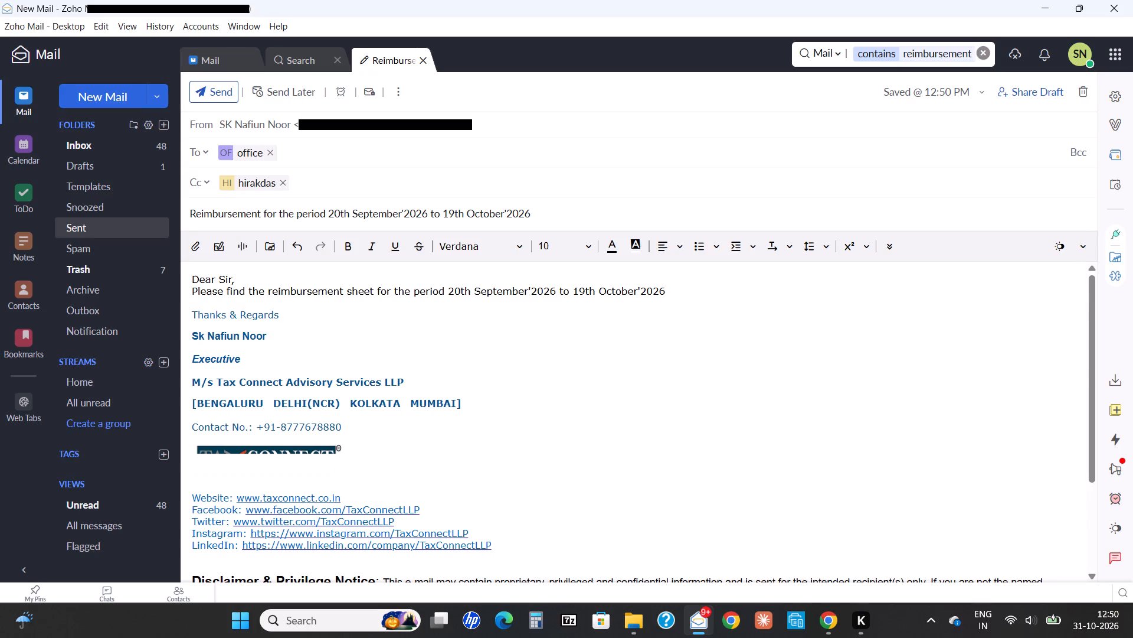
key("period")
Attach the October'26 reimbursement workbook from the "9. October-26" folder to the email draft.
key("alt+Tab")
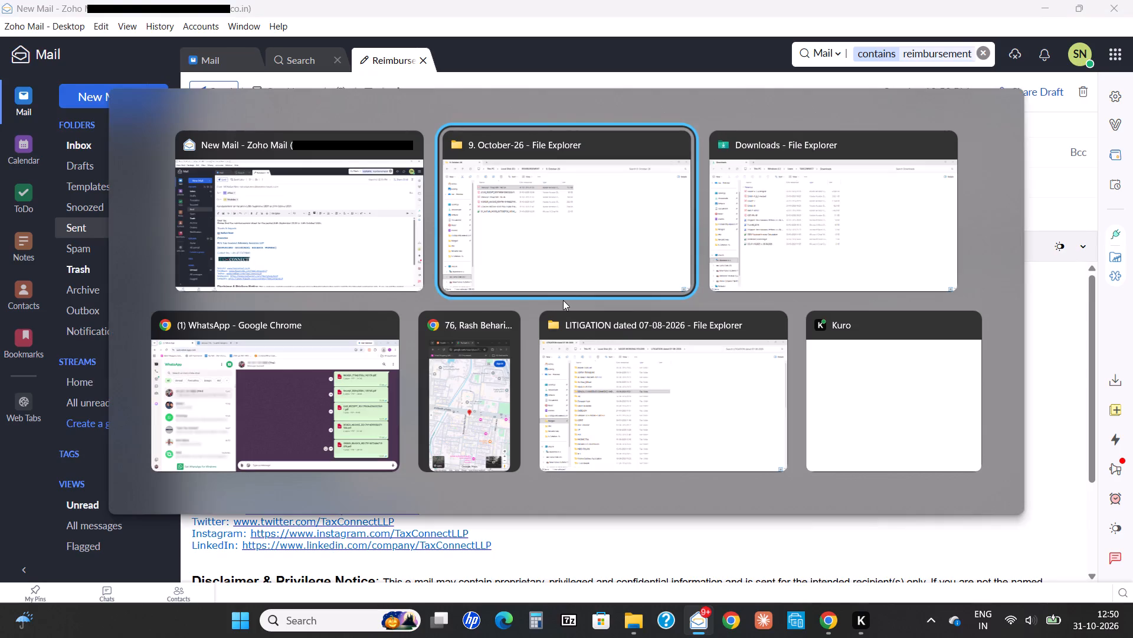
key("Down")
key("Down")
key("Down")
key("Down")
key("Down")
key("Down")
key("Down")
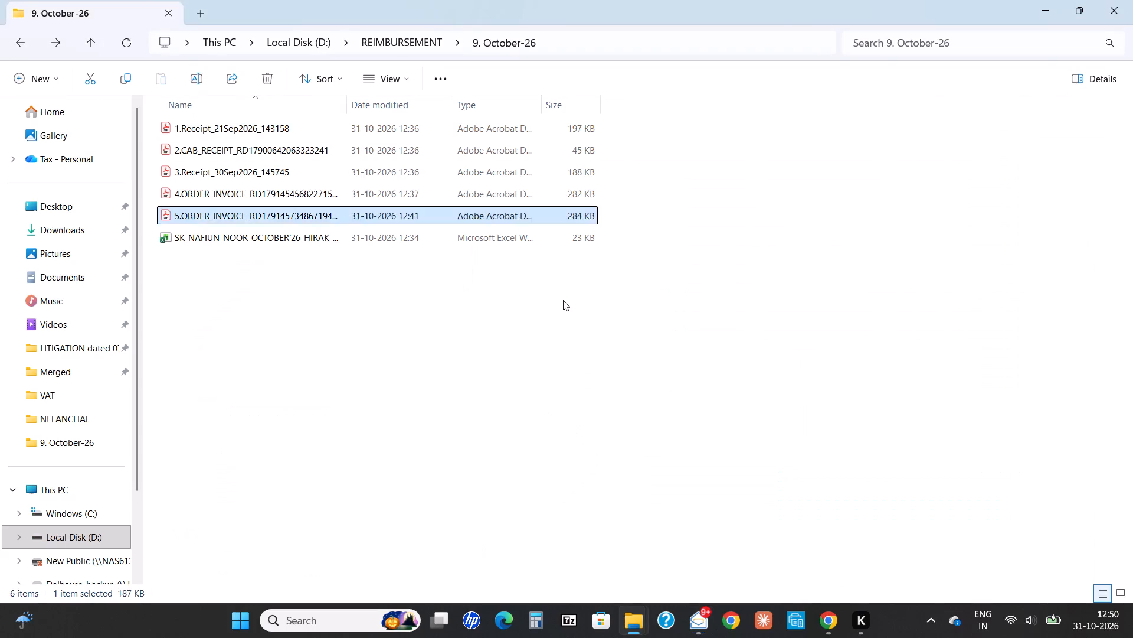
key("ctrl+c")
key("alt+Tab")
key("ctrl+v")
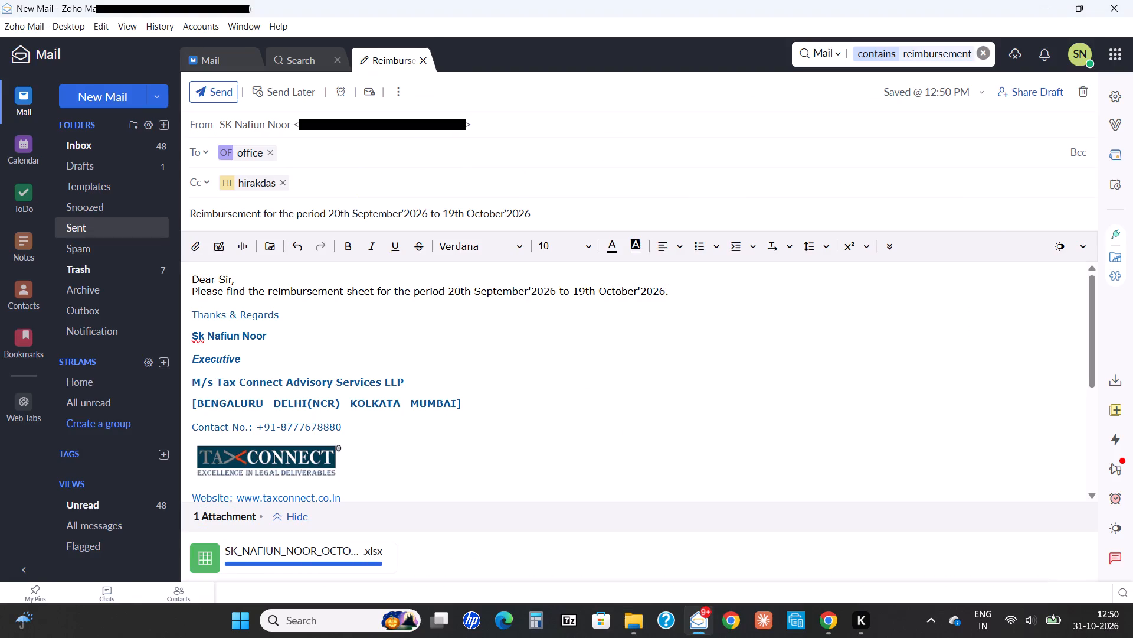
Preview the workbook attached to the sent September reimbursement email and examine its Summary and Annexure sheets.
left_click(298, 61)
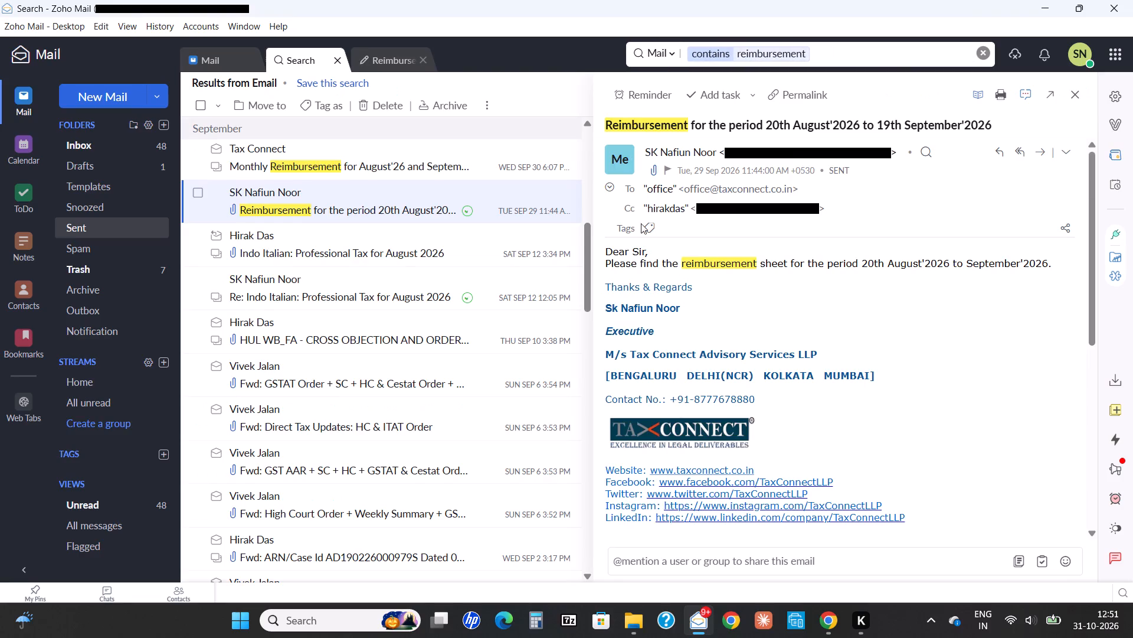
scroll(689, 301, "down", 6)
left_click(663, 471)
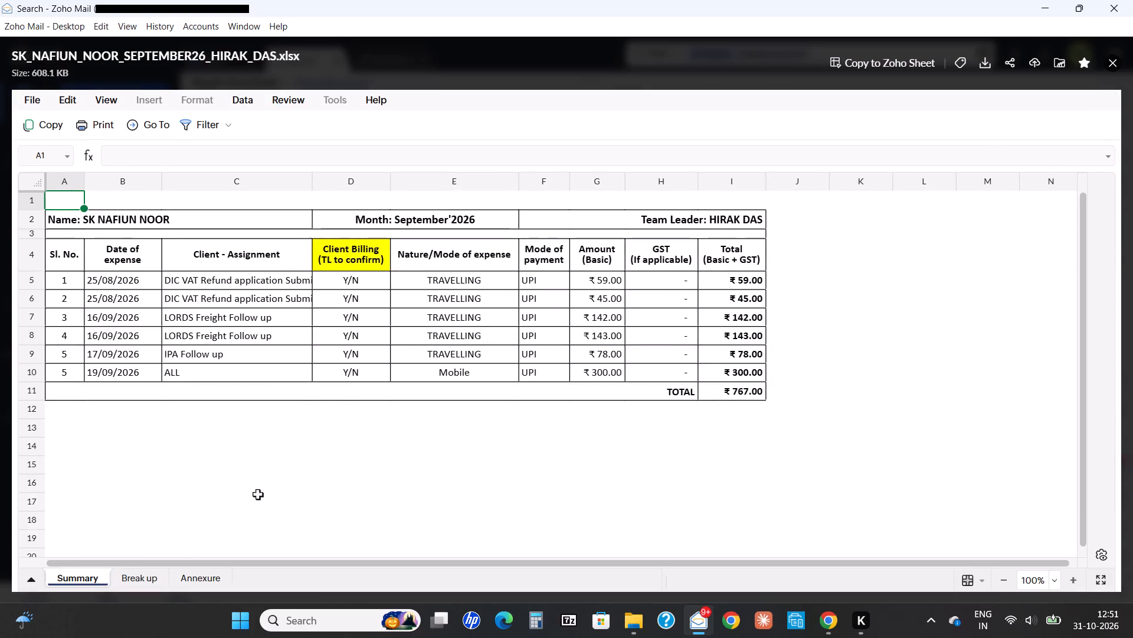
scroll(257, 494, "up", 1)
left_click(140, 573)
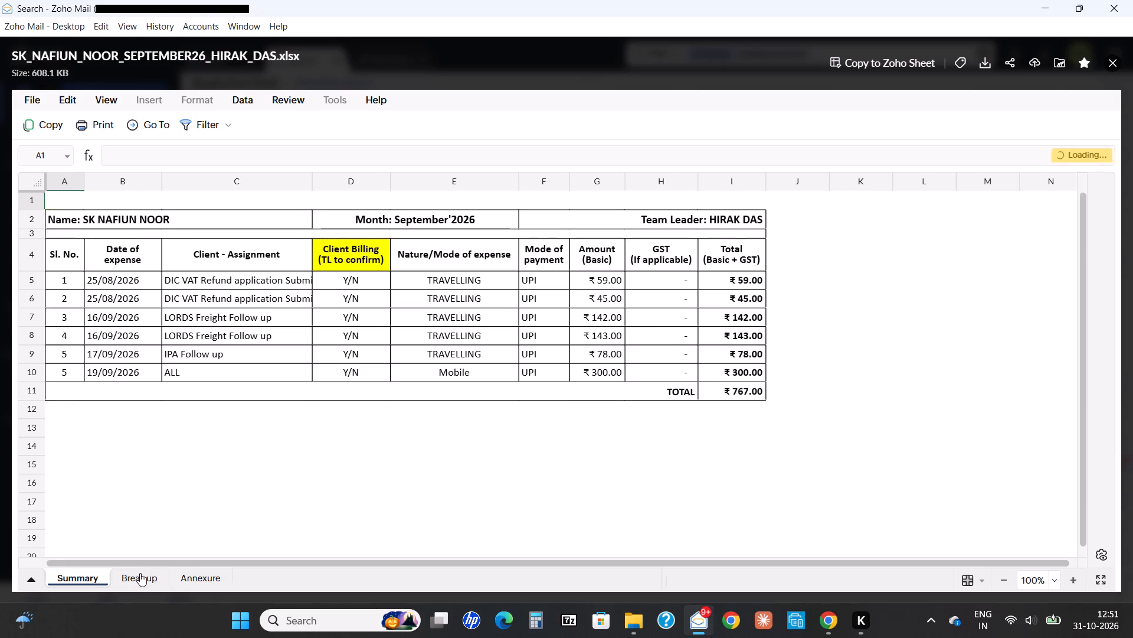
left_click(209, 574)
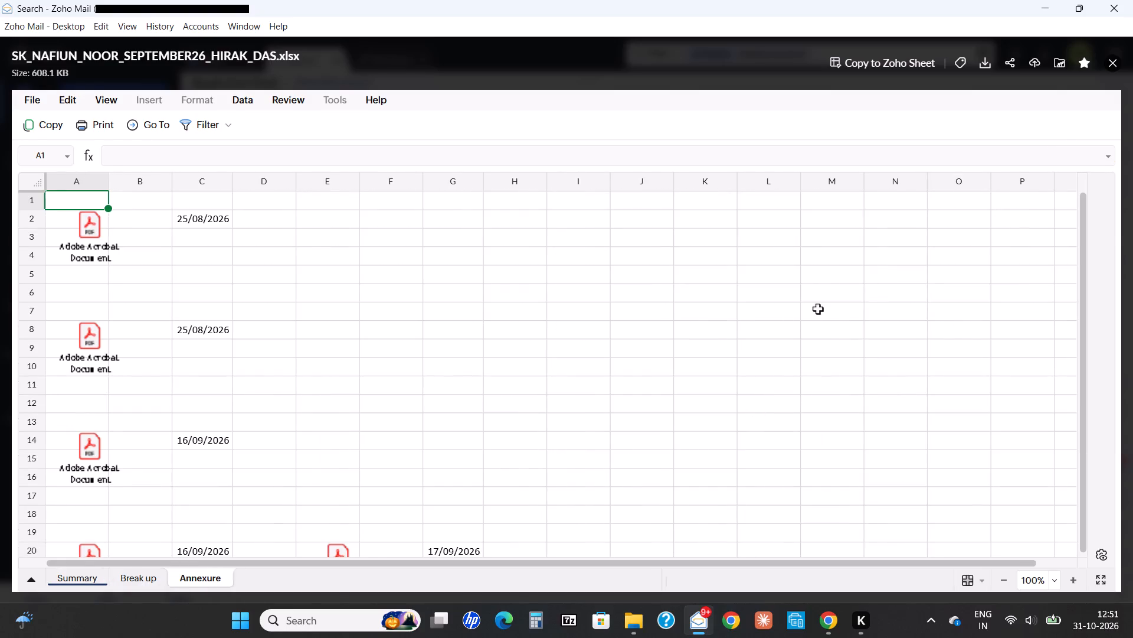
scroll(817, 308, "down", 2)
Try to open the embedded PDF receipts beside 17/09/2026 and 16/09/2026 in row 20 of the Annexure sheet, and close the preview.
left_click(339, 442)
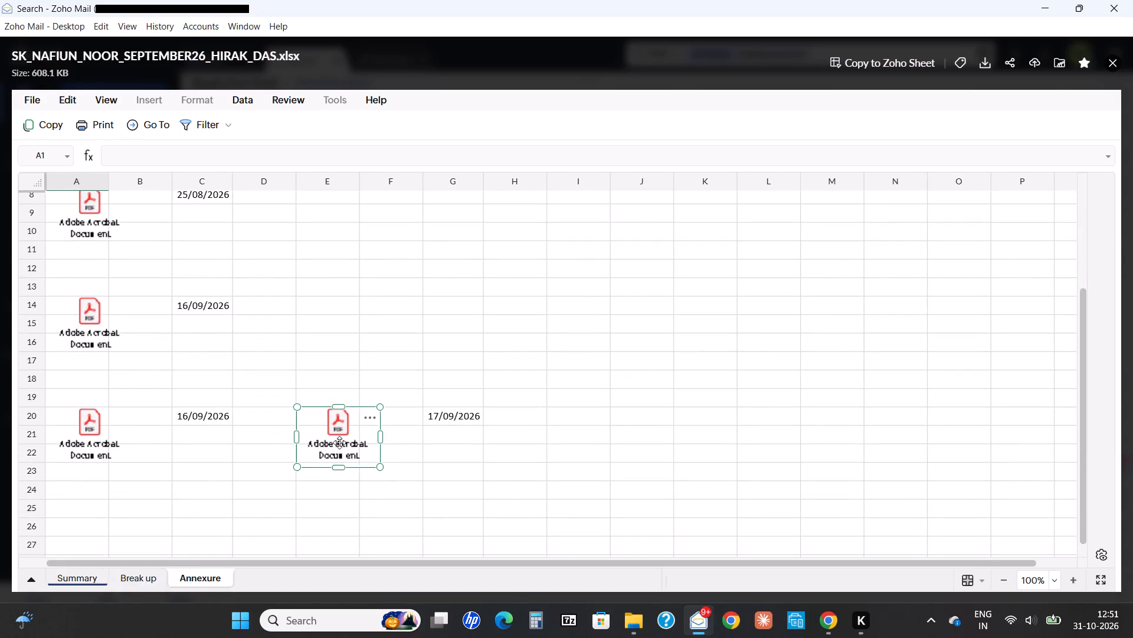
double_click(339, 442)
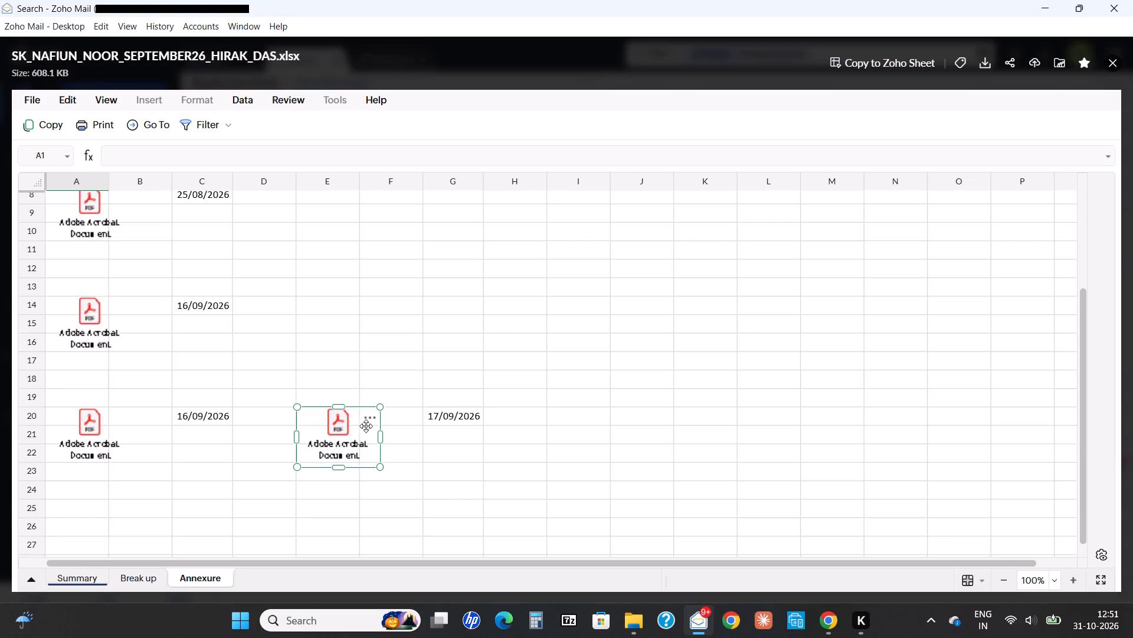
left_click(370, 417)
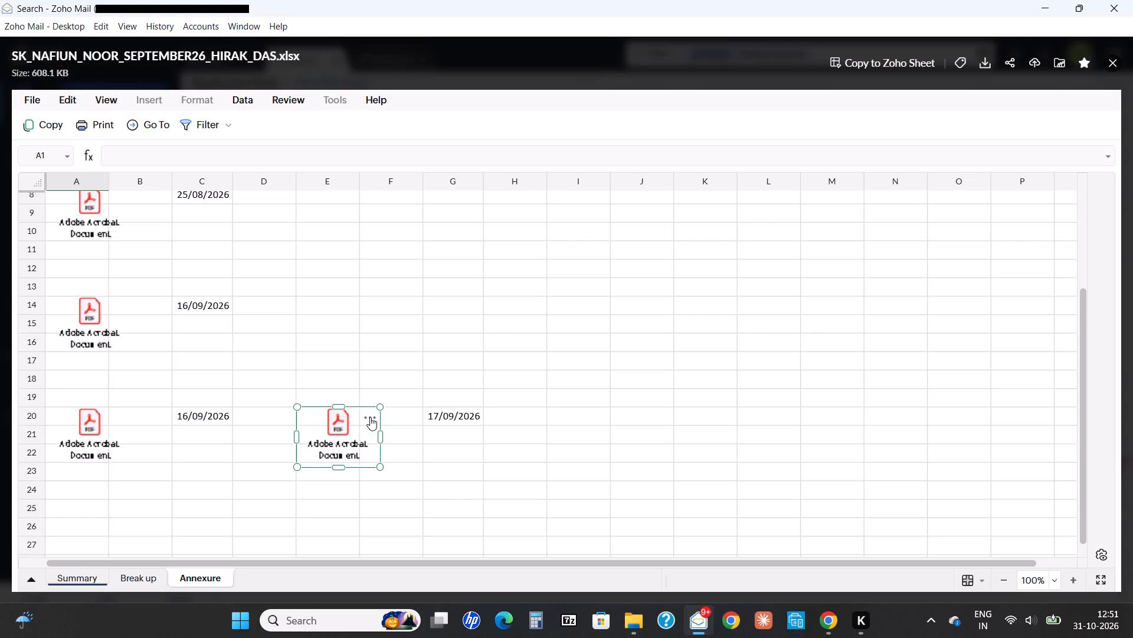
left_click(370, 417)
left_click(370, 417)
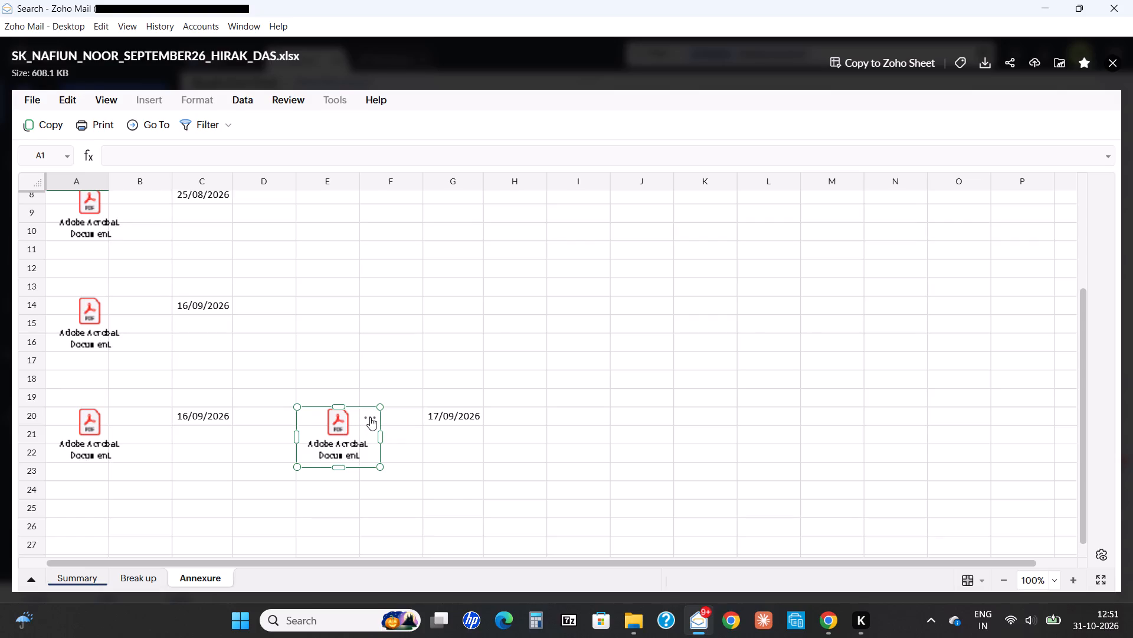
left_click(370, 417)
left_click(370, 417)
right_click(370, 417)
right_click(370, 417)
double_click(370, 417)
left_click(341, 432)
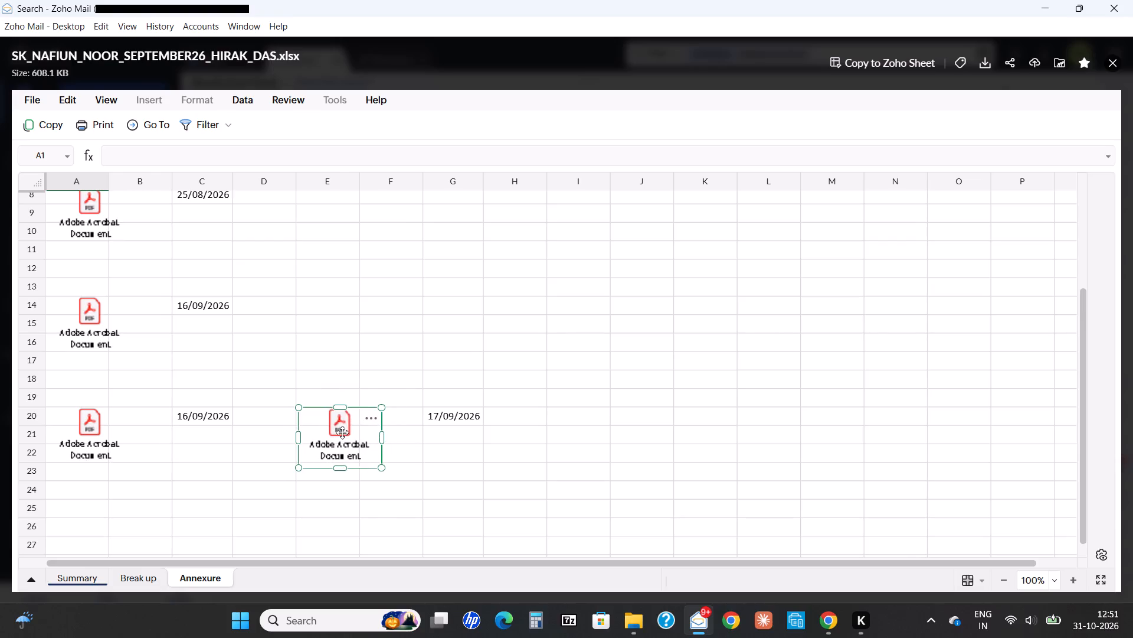
left_click(102, 425)
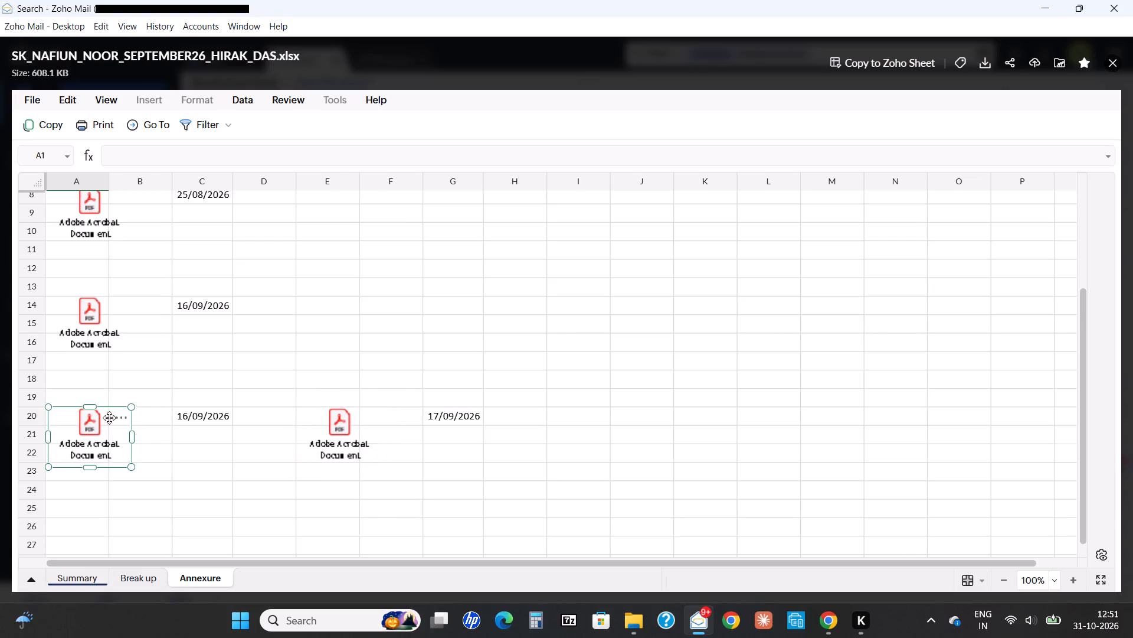
left_click(114, 414)
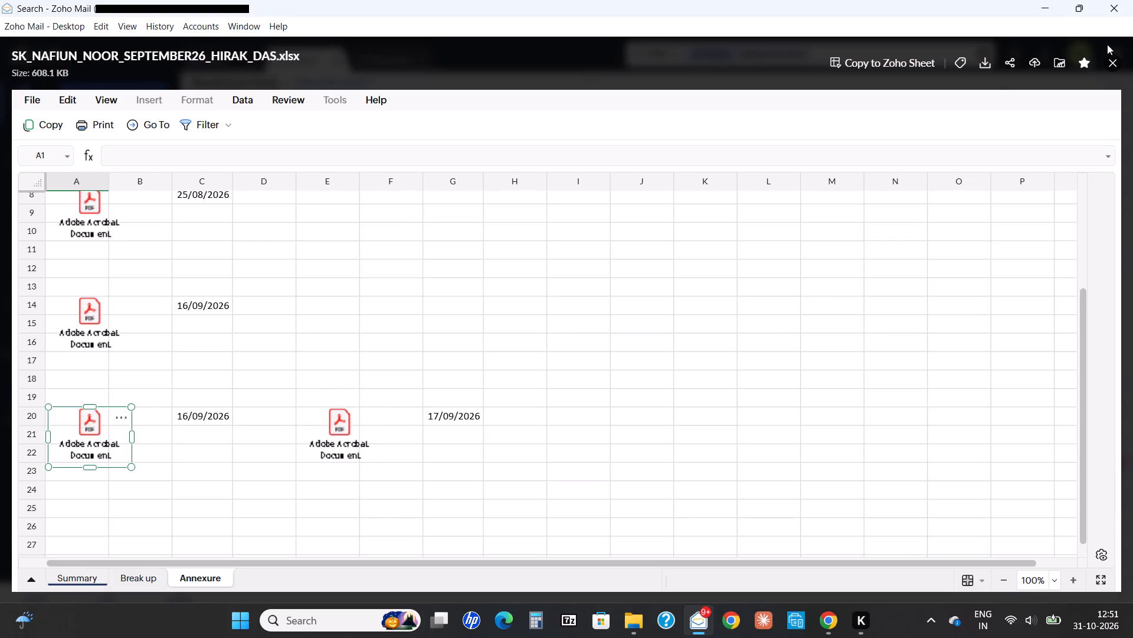
left_click(1113, 56)
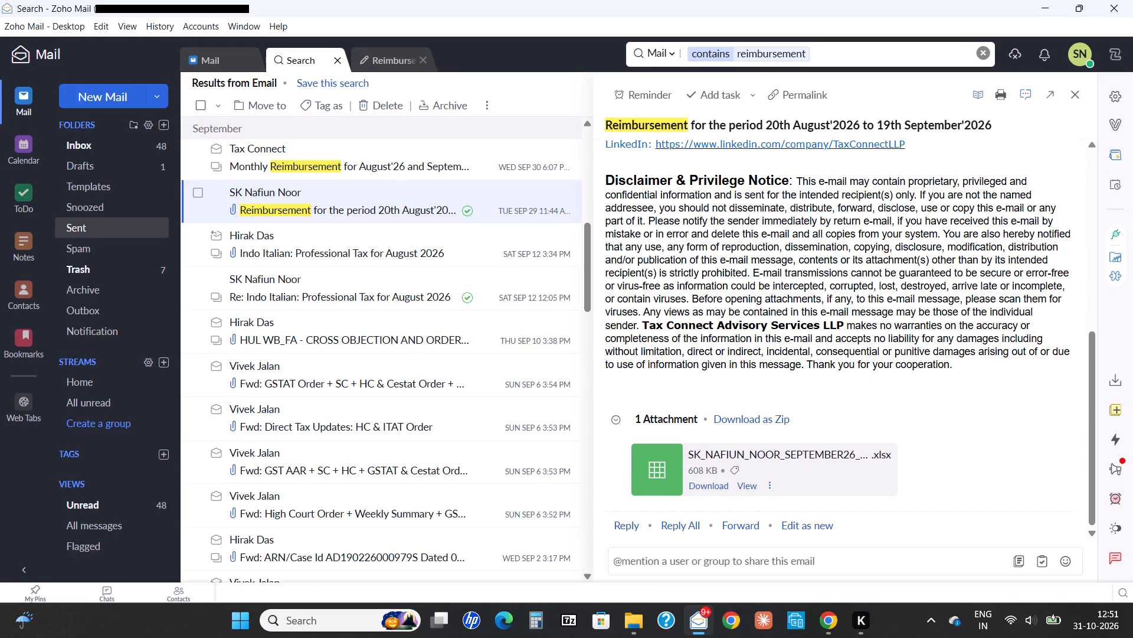
Return to the reimbursement draft and preview its attached October'26 workbook.
double_click(400, 71)
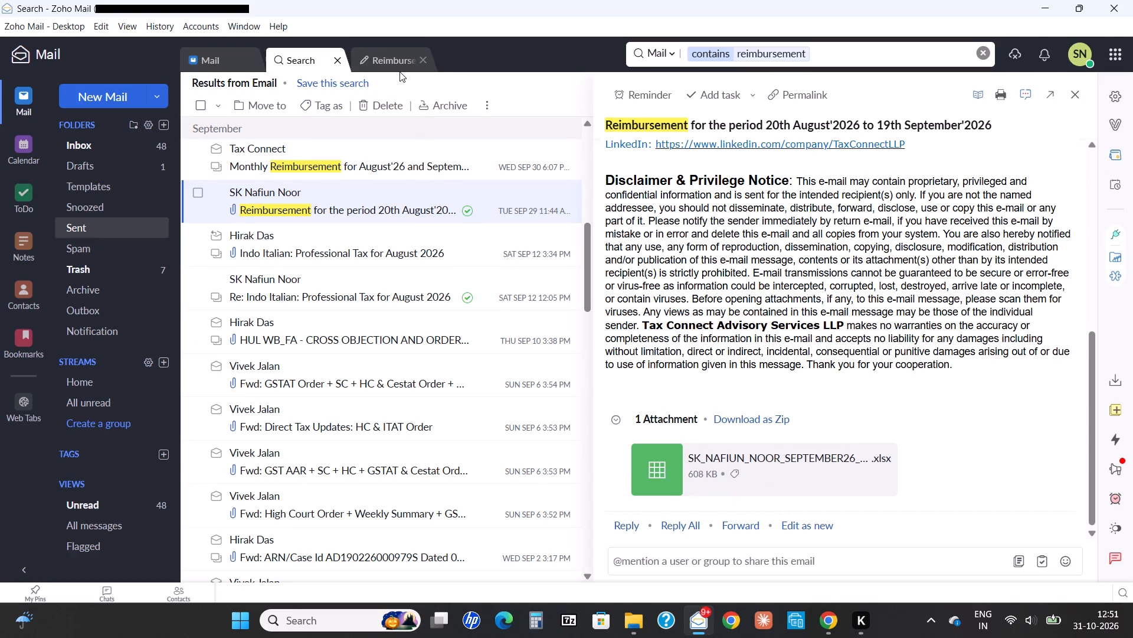
left_click(394, 62)
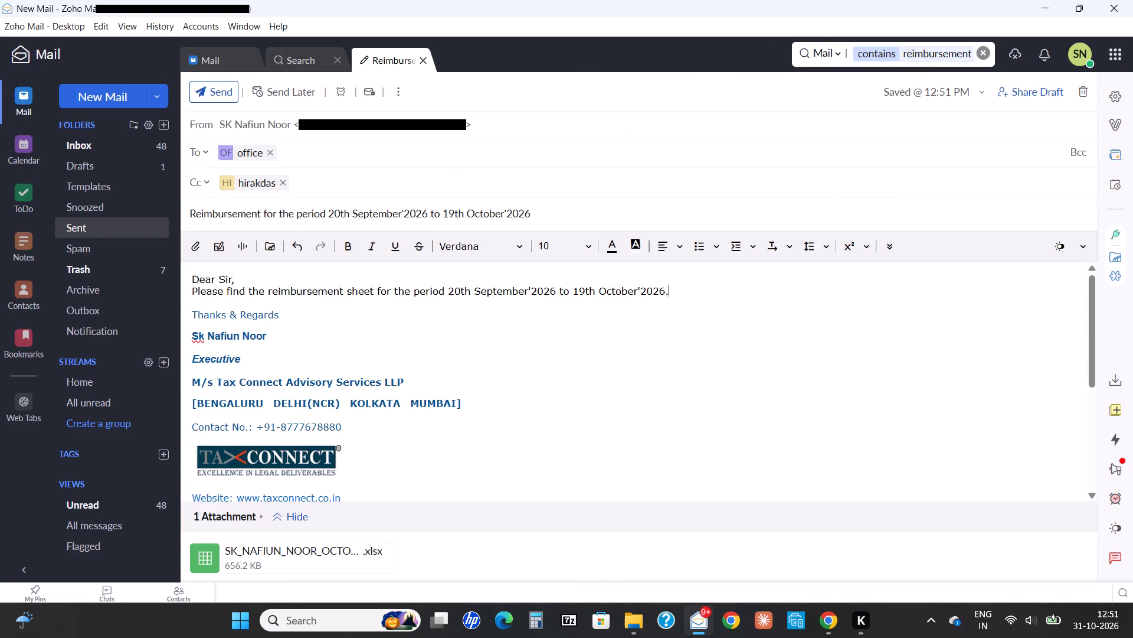
left_click(211, 552)
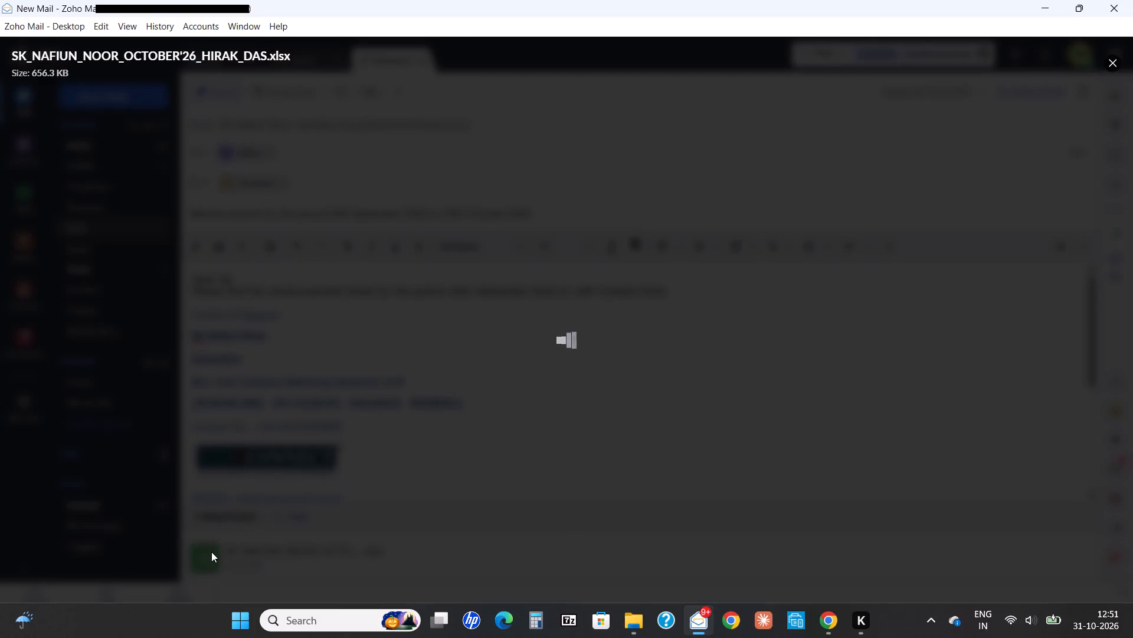
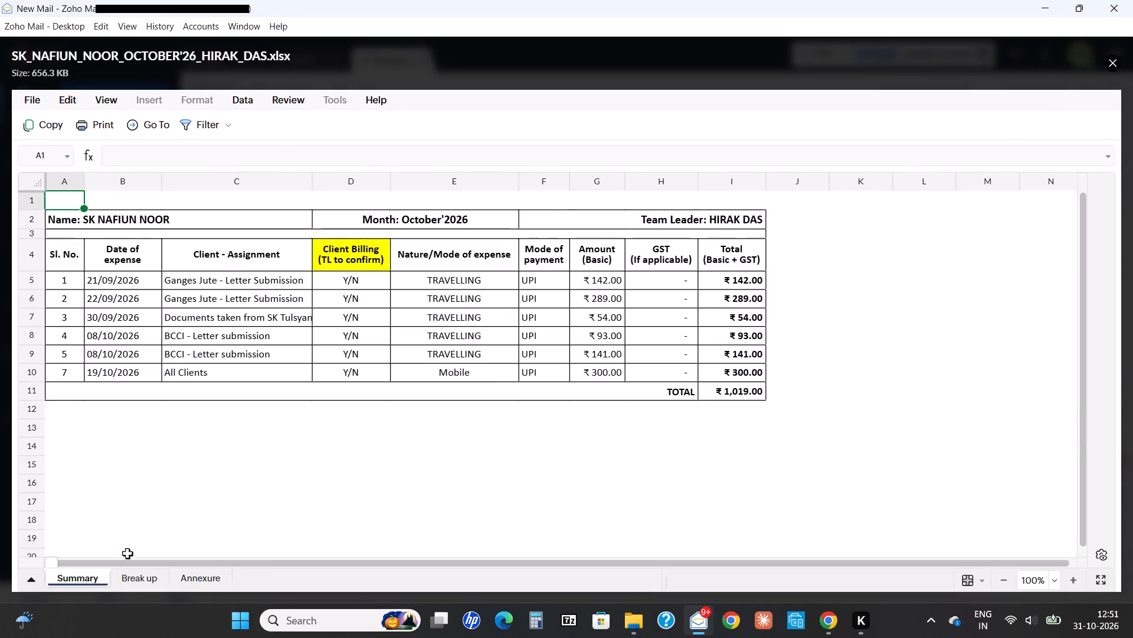
Examine the Summary and Break up sheets of the attached October'26 workbook, and close the preview.
left_click(125, 575)
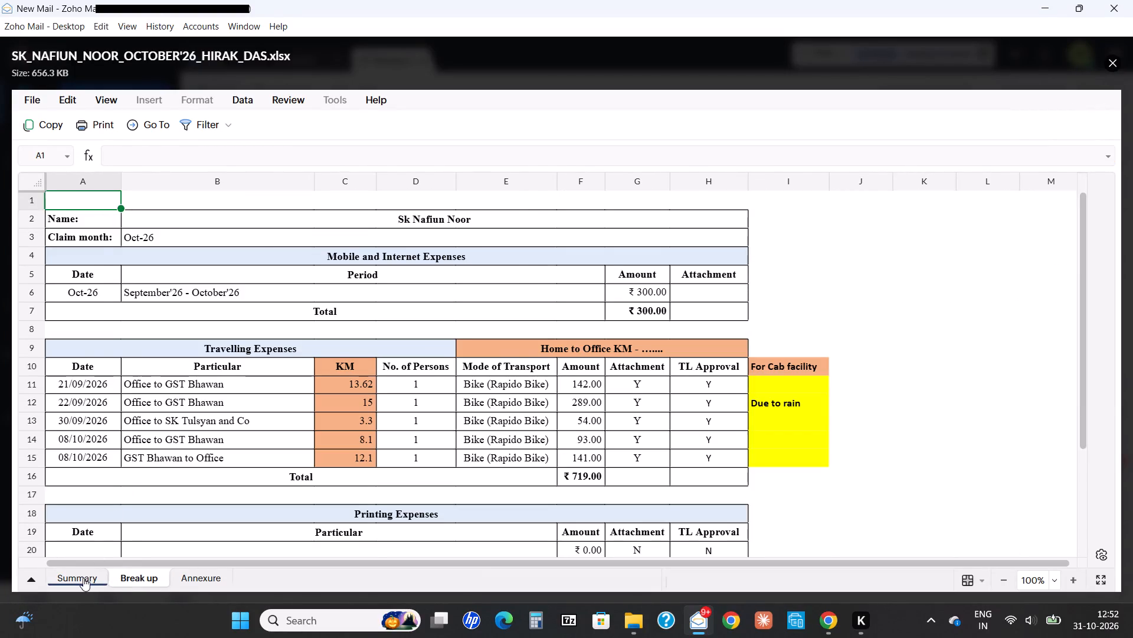
left_click(83, 578)
left_click(129, 583)
left_click(81, 574)
left_click(148, 584)
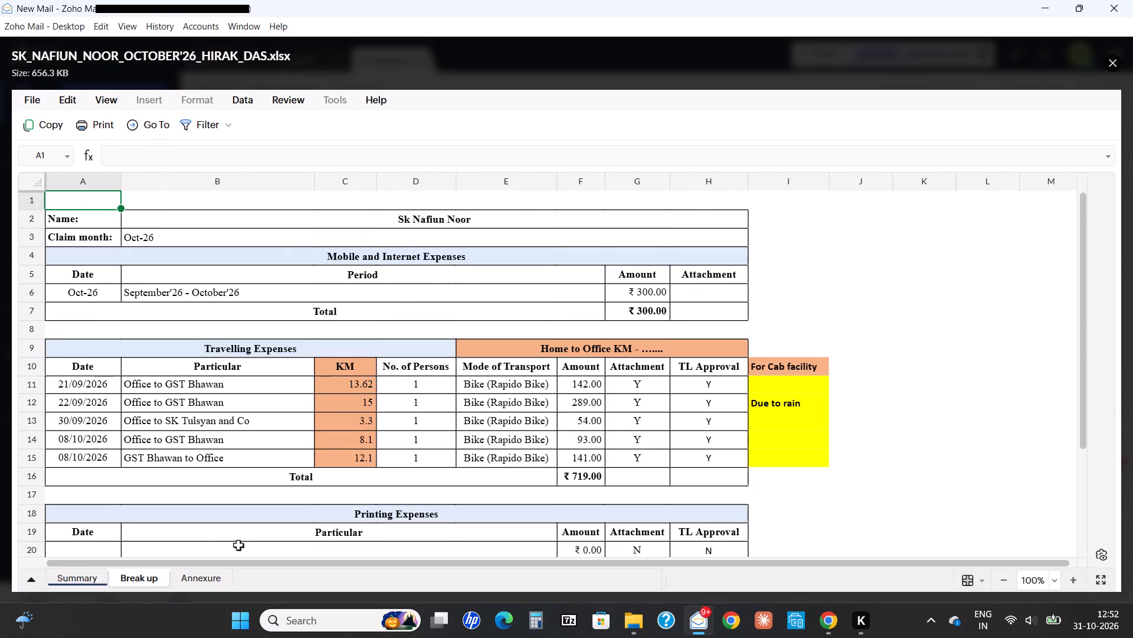
scroll(238, 545, "down", 1)
scroll(238, 545, "up", 1)
left_click(1112, 56)
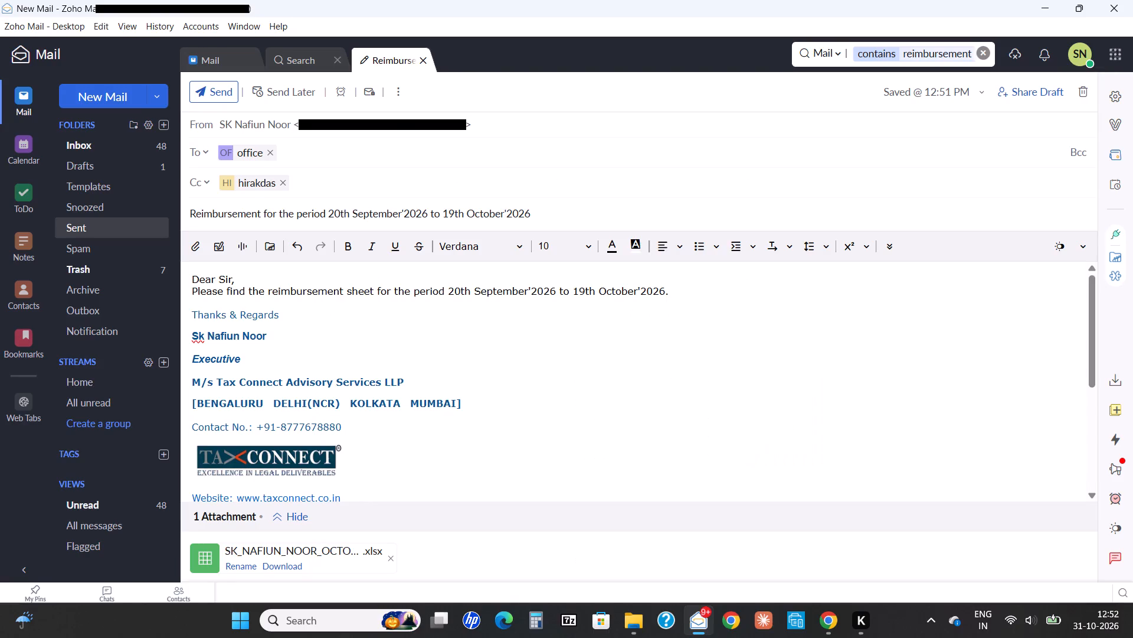
Send the reimbursement email for 20th September'2026 to 19th October'2026 to the office with the supervisor in copy.
left_click(213, 95)
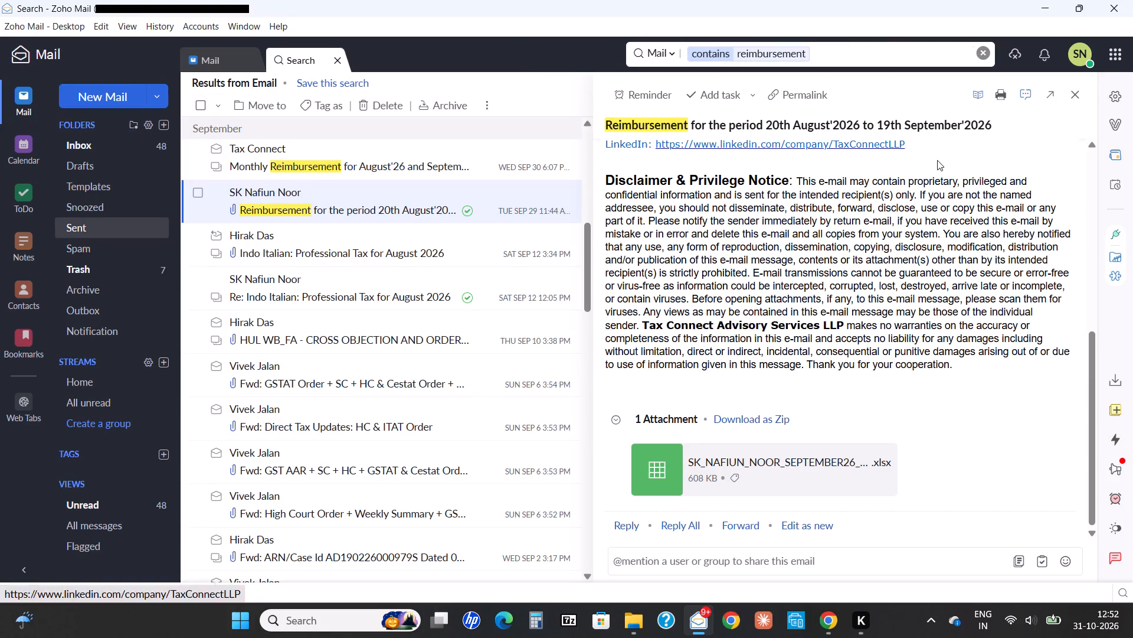
Close the opened September reimbursement email and the reimbursement search results.
left_click(1071, 98)
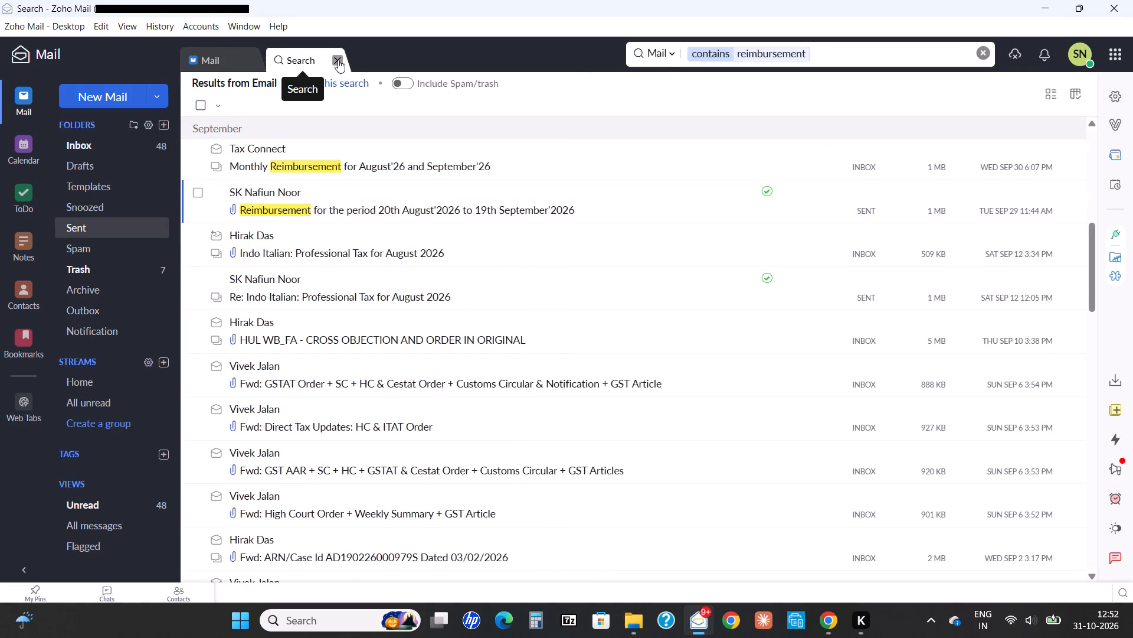
left_click(338, 60)
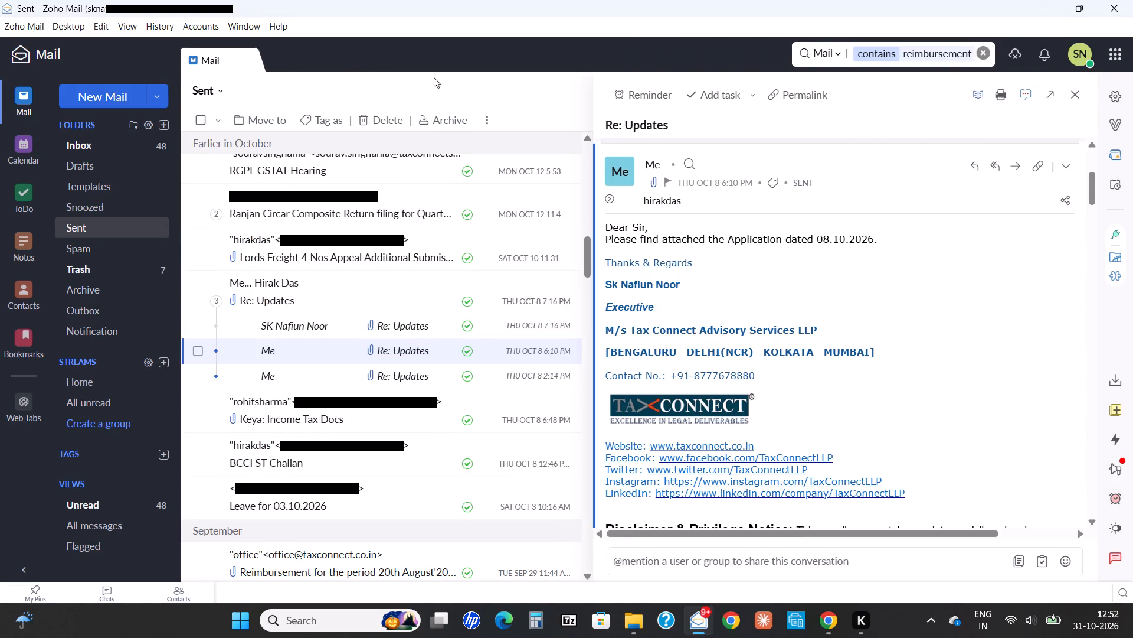
Check the most recent messages in the Sent folder for the reimbursement email, and return to the Inbox.
scroll(484, 287, "up", 9)
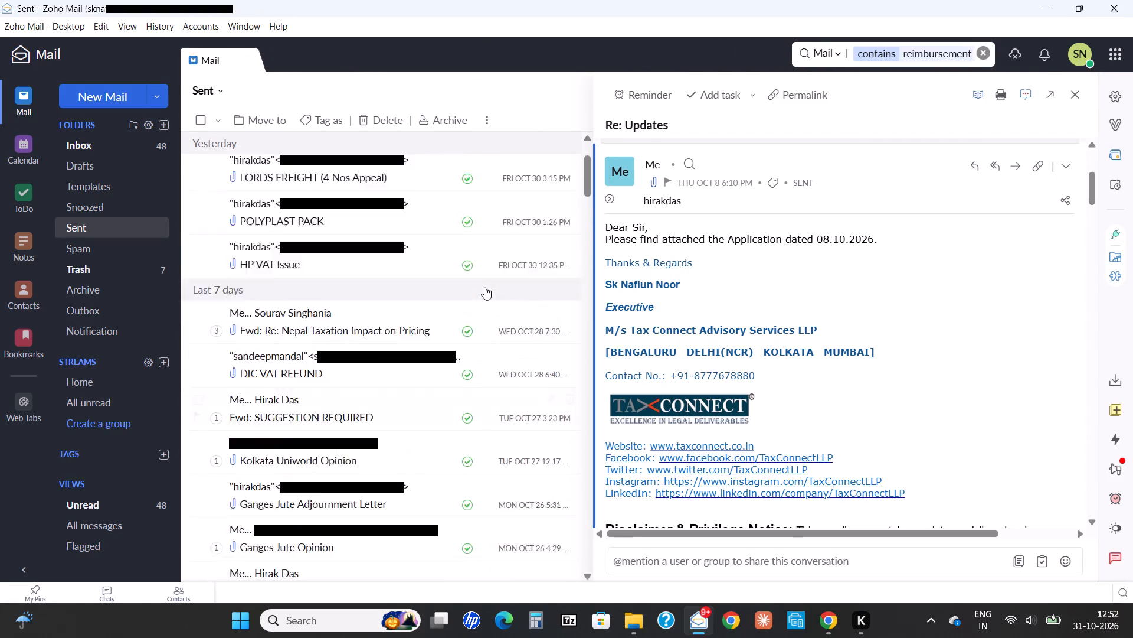
scroll(484, 287, "up", 2)
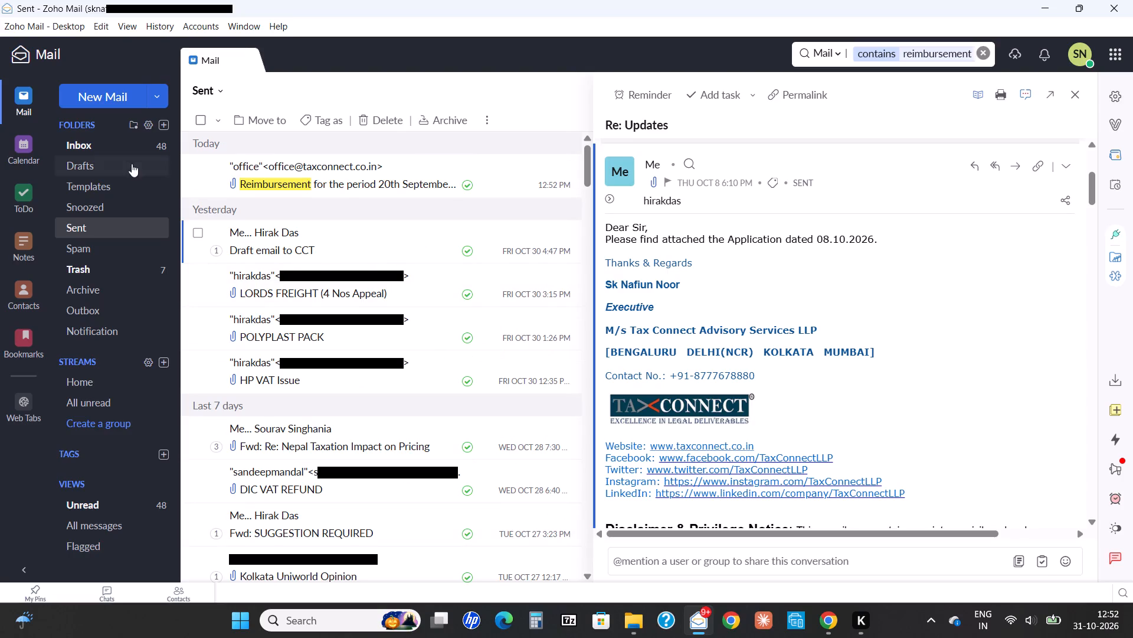
left_click(131, 144)
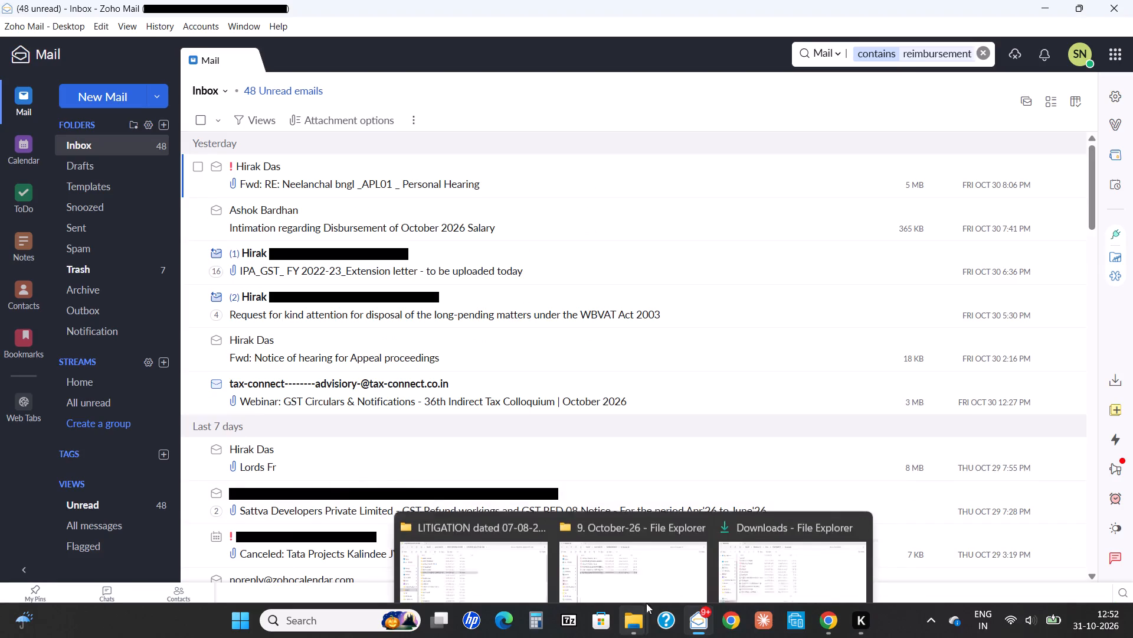
Close the Downloads and "9. October-26" folder windows, and switch to the "LITIGATION dated 07-08-2026" folder window in File Explorer.
left_click(852, 494)
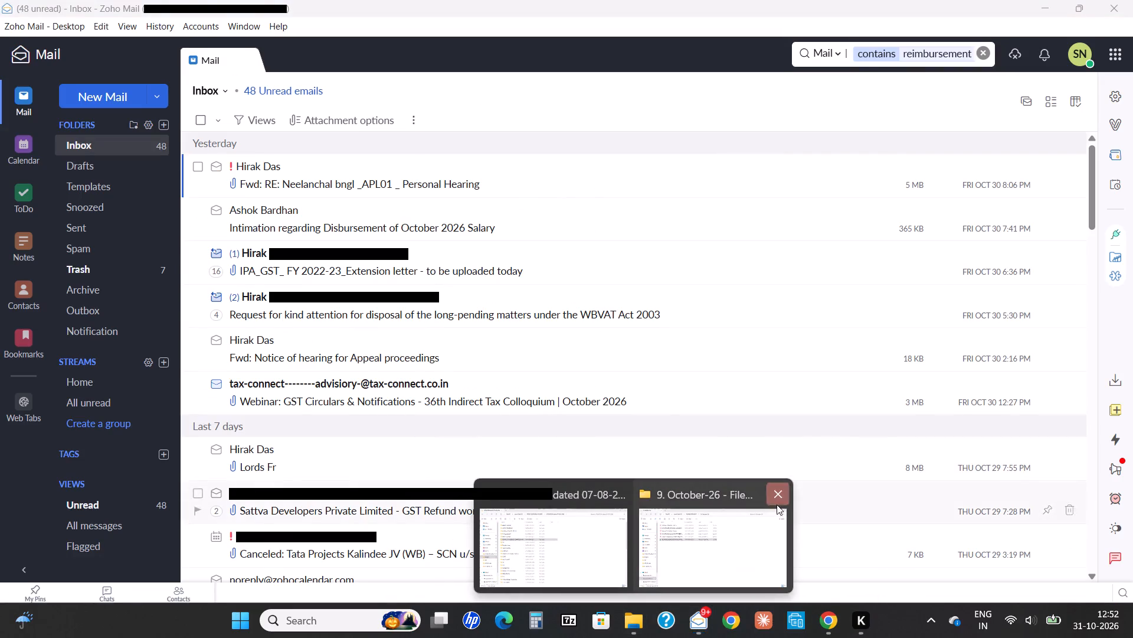
left_click(770, 502)
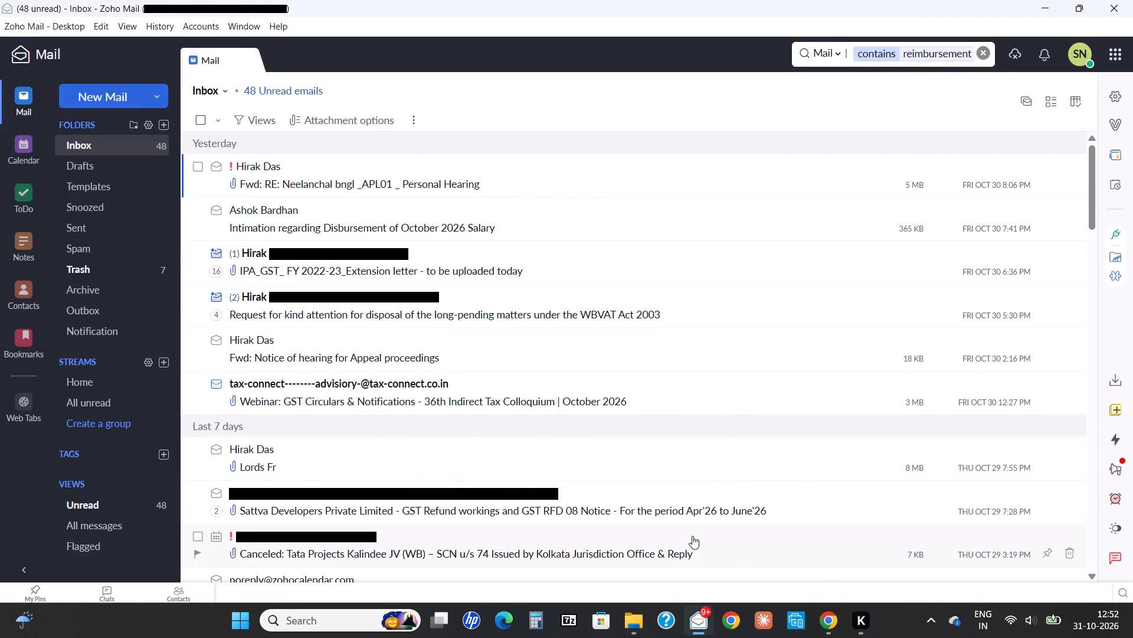
left_click(631, 630)
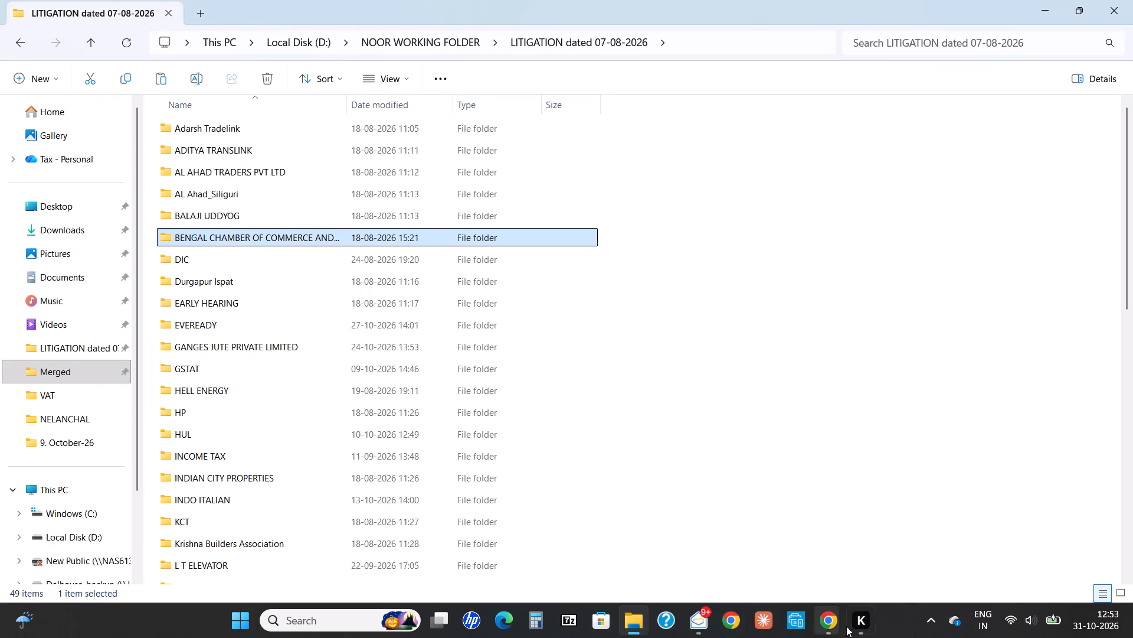
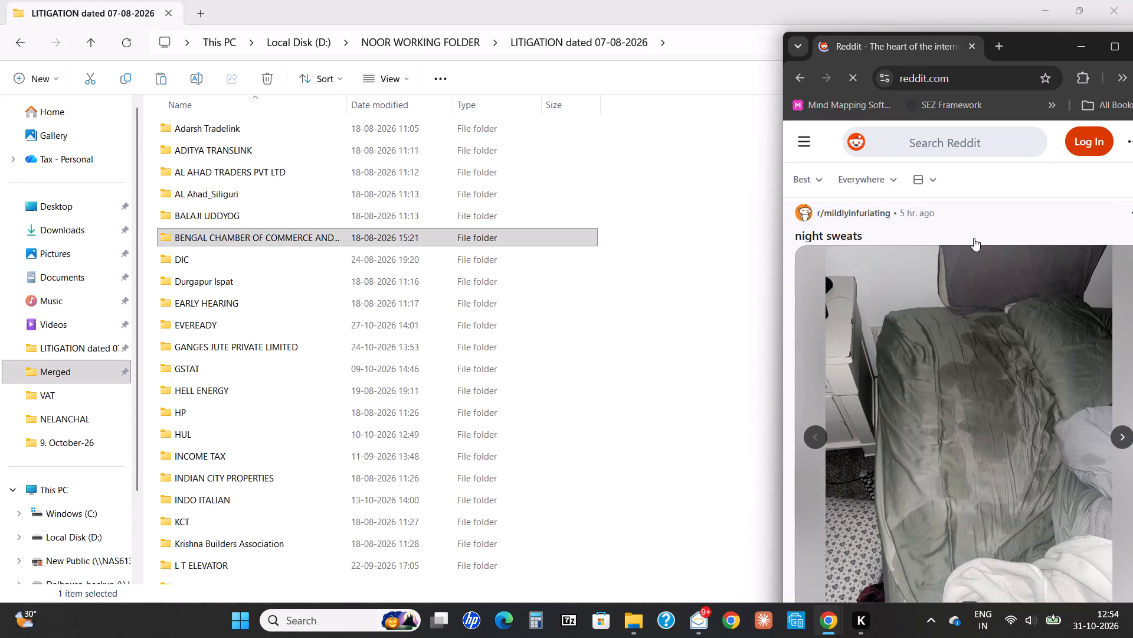
In the Reddit window in Chrome, open the "night sweats" post in a new tab and view the next image in its feed gallery.
left_click(992, 217, "ctrl")
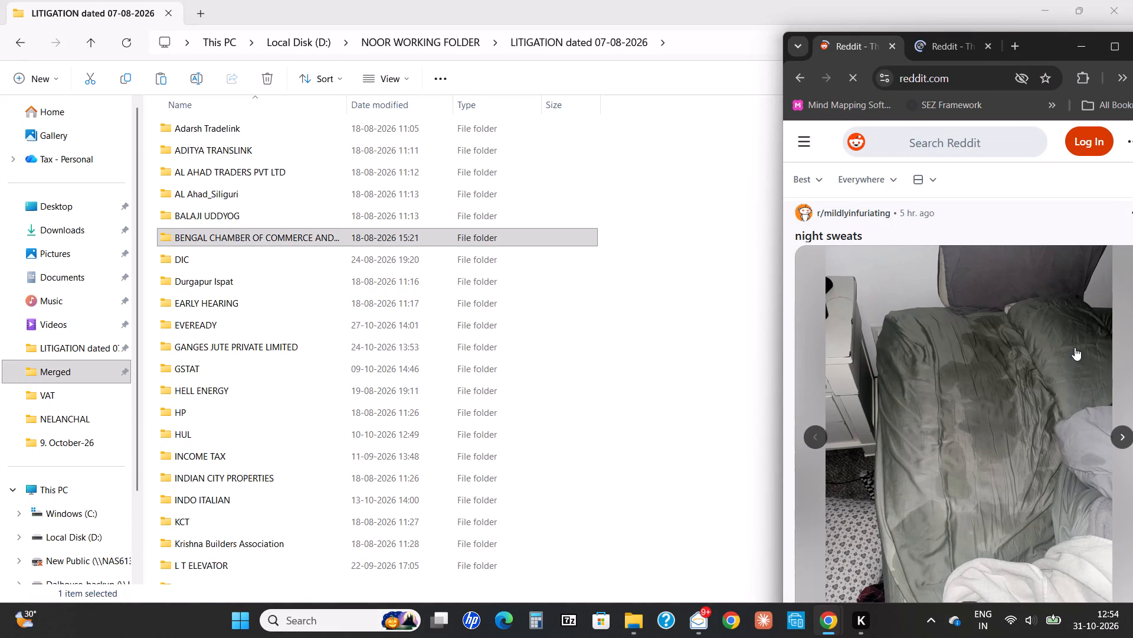
left_click(1116, 441)
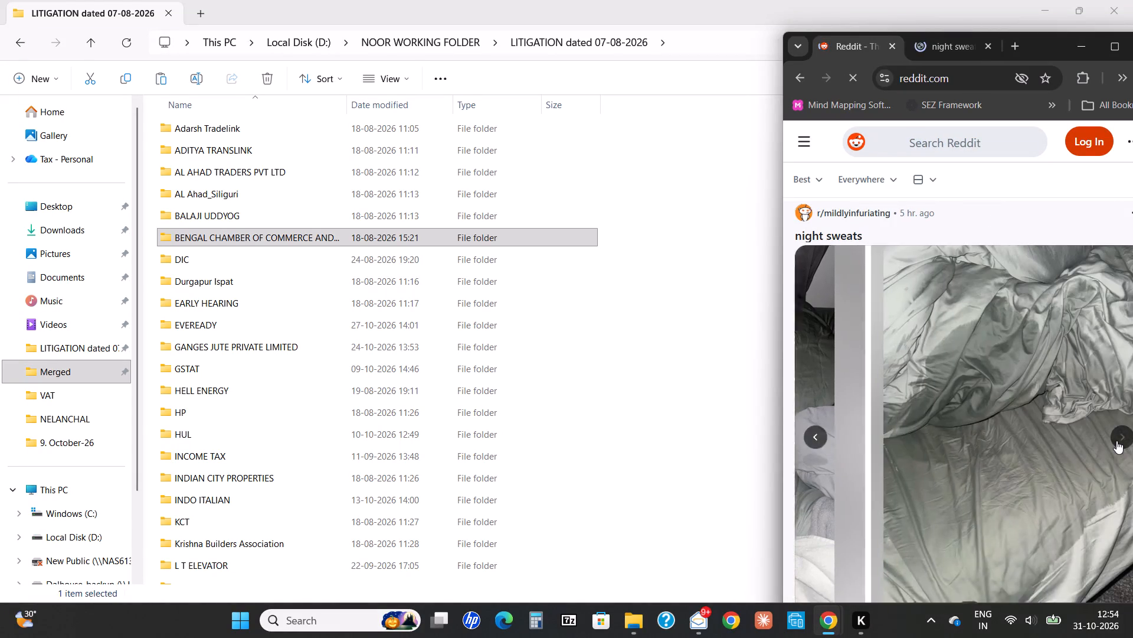